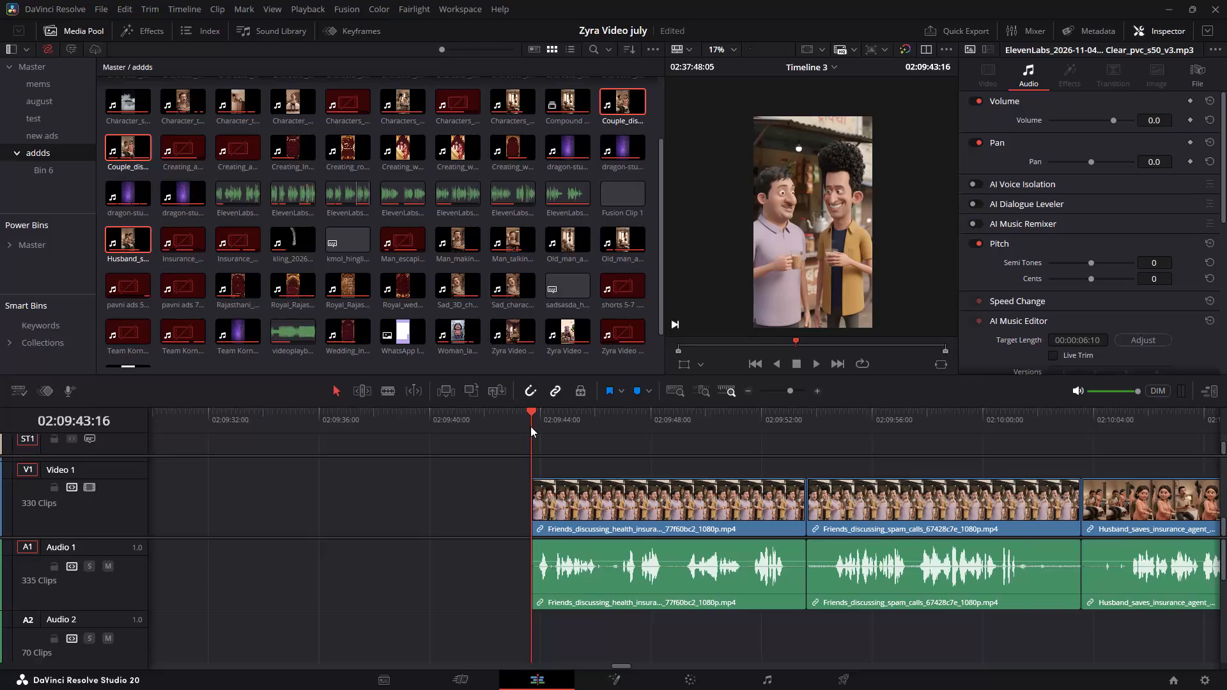
Trim the start of the Friends_discussing_spam_calls clip to just before its first speech and close the gap after the Friends_discussing_health_insurance clip.
key("space")
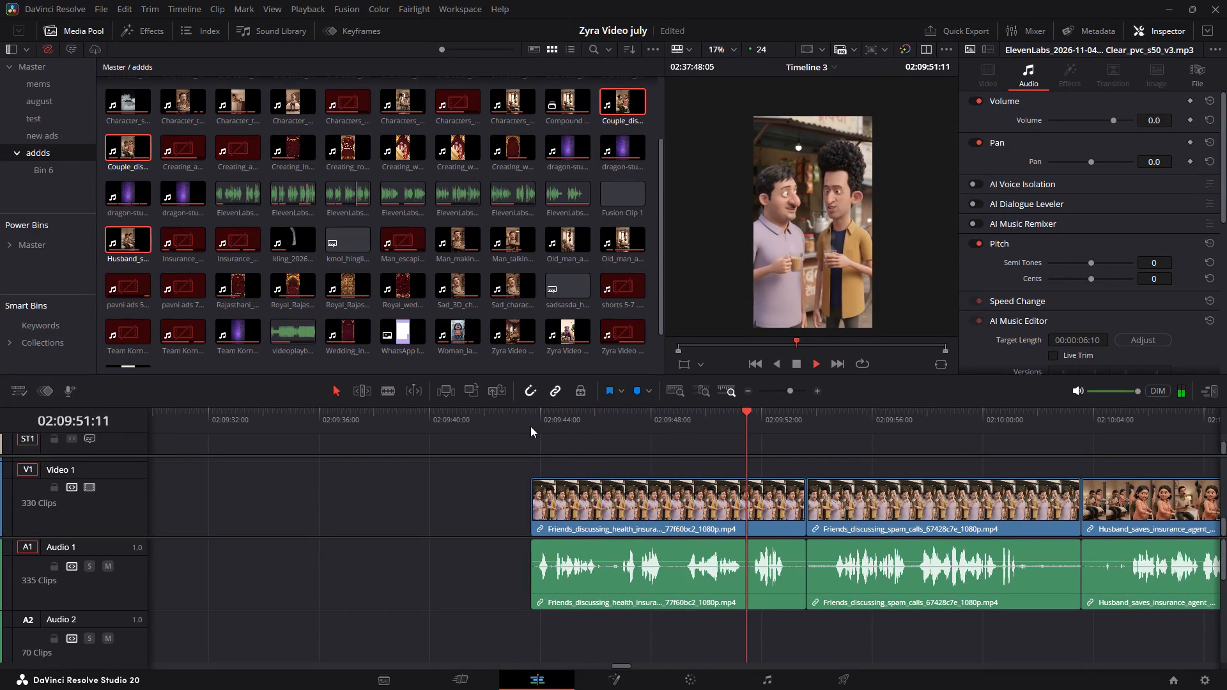
key("space")
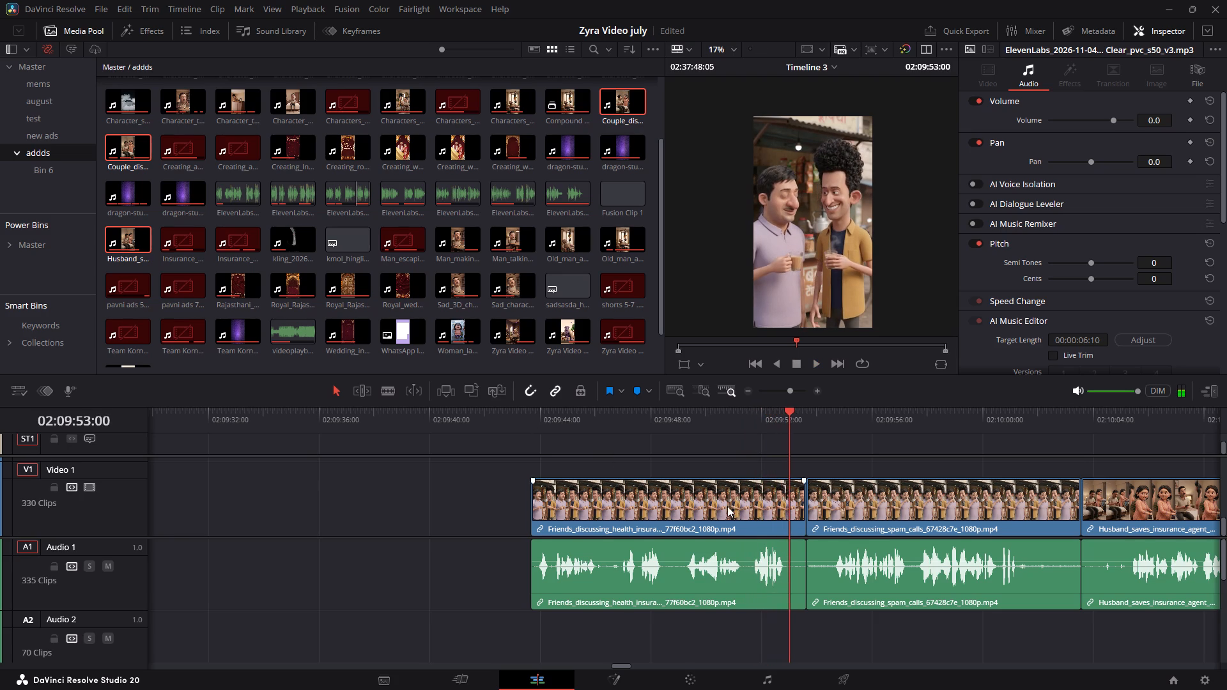
scroll(727, 504, "up", 4, "alt")
left_click_drag(835, 523, 797, 529)
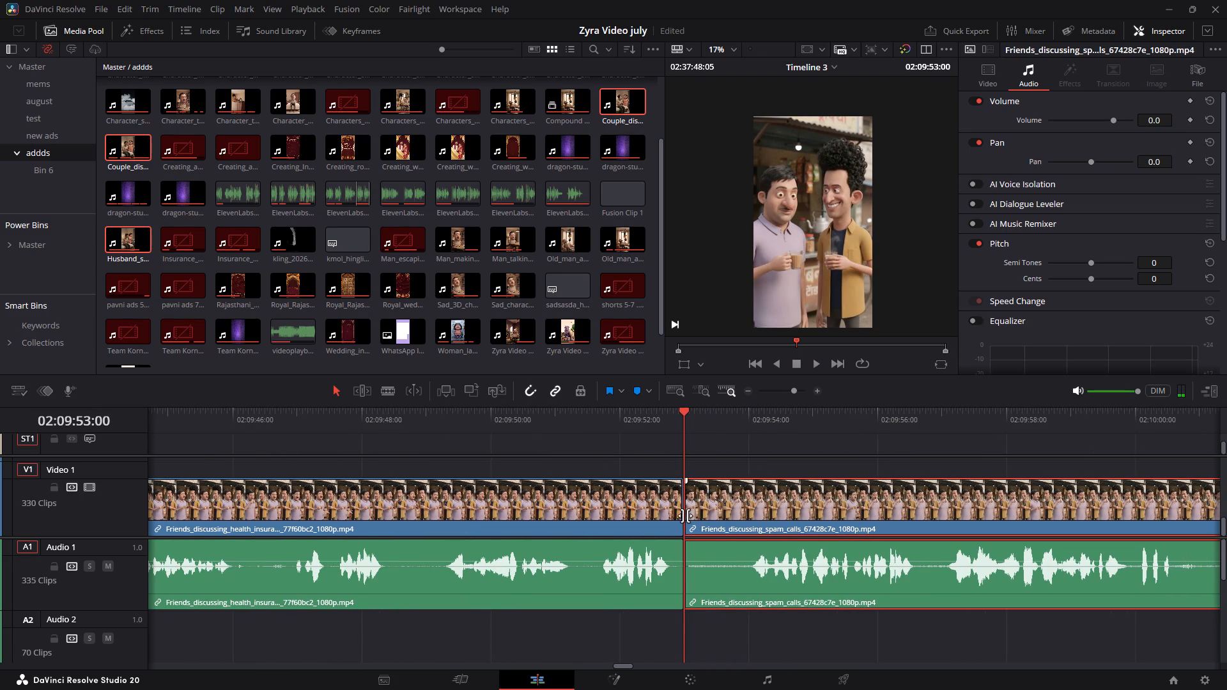
left_click_drag(685, 515, 695, 519)
key("ctrl+z")
left_click_drag(691, 518, 709, 521)
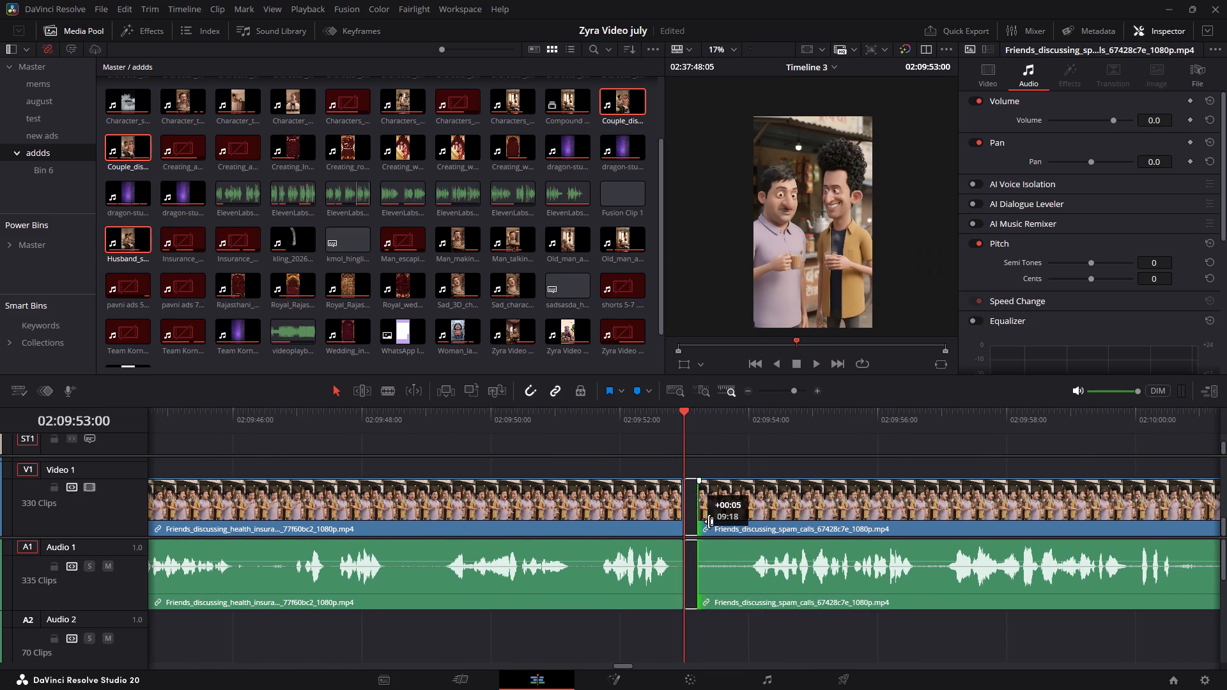
left_click_drag(709, 521, 750, 526)
left_click(717, 519)
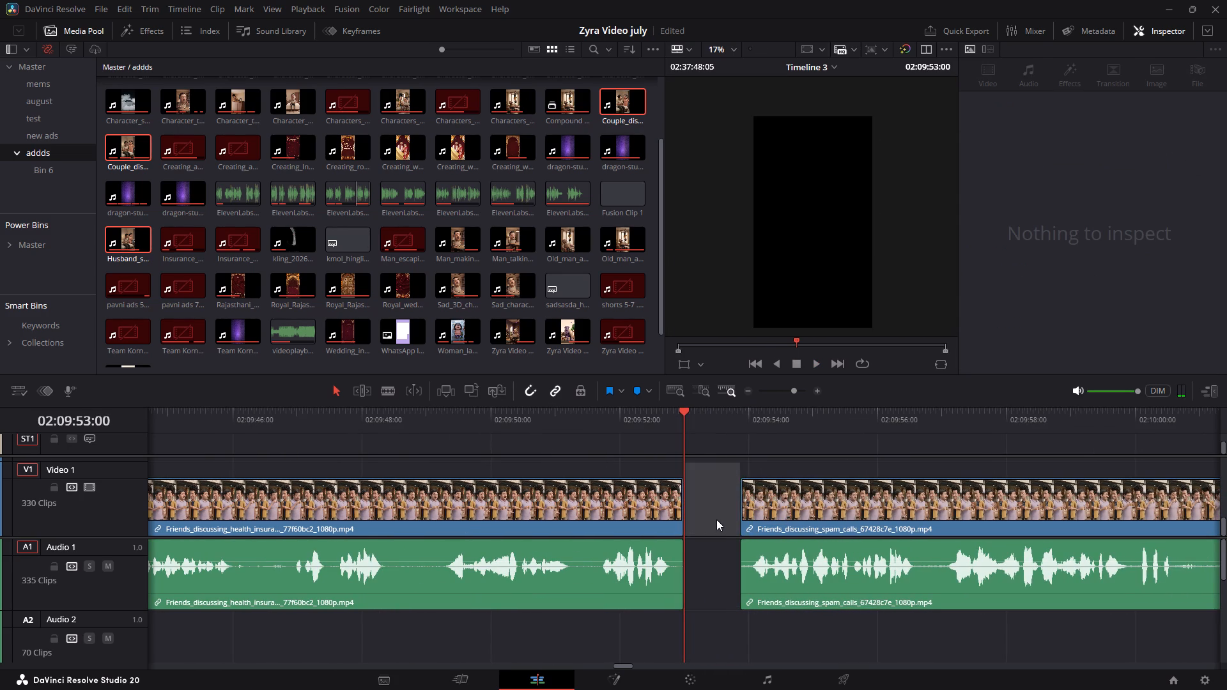
key("BackSpace")
Play back the cut between the two Friends_discussing clips to check how the dialogue flows.
left_click(585, 426)
key("space")
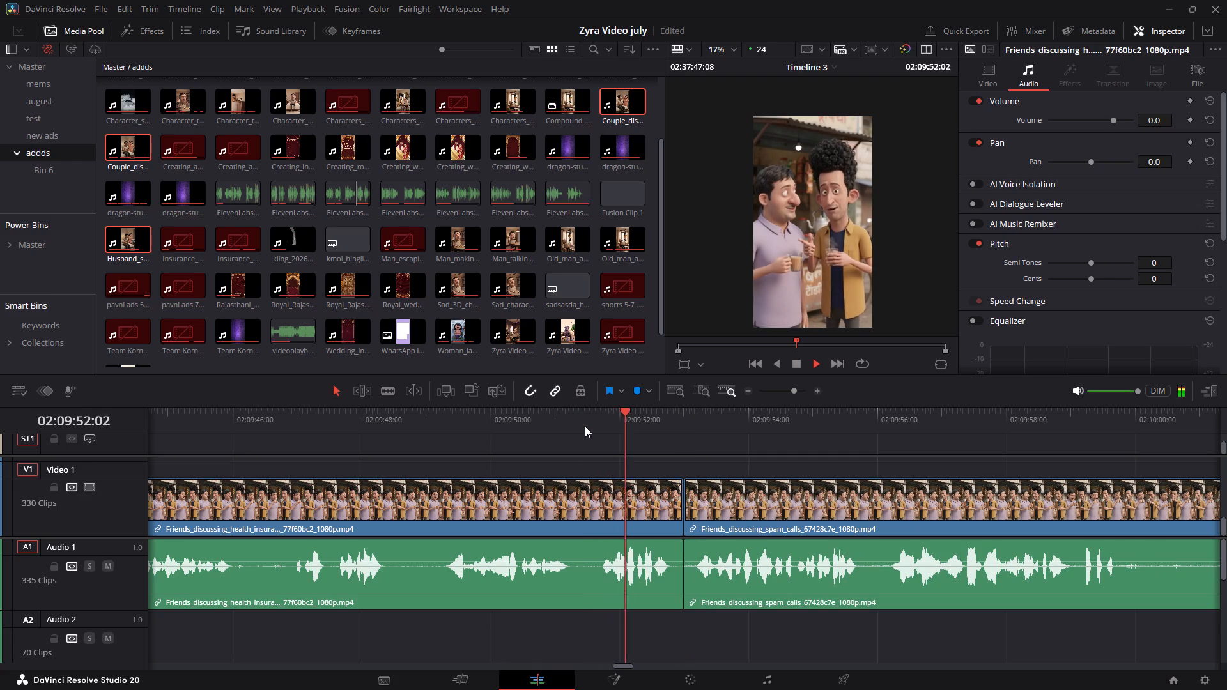
key("space")
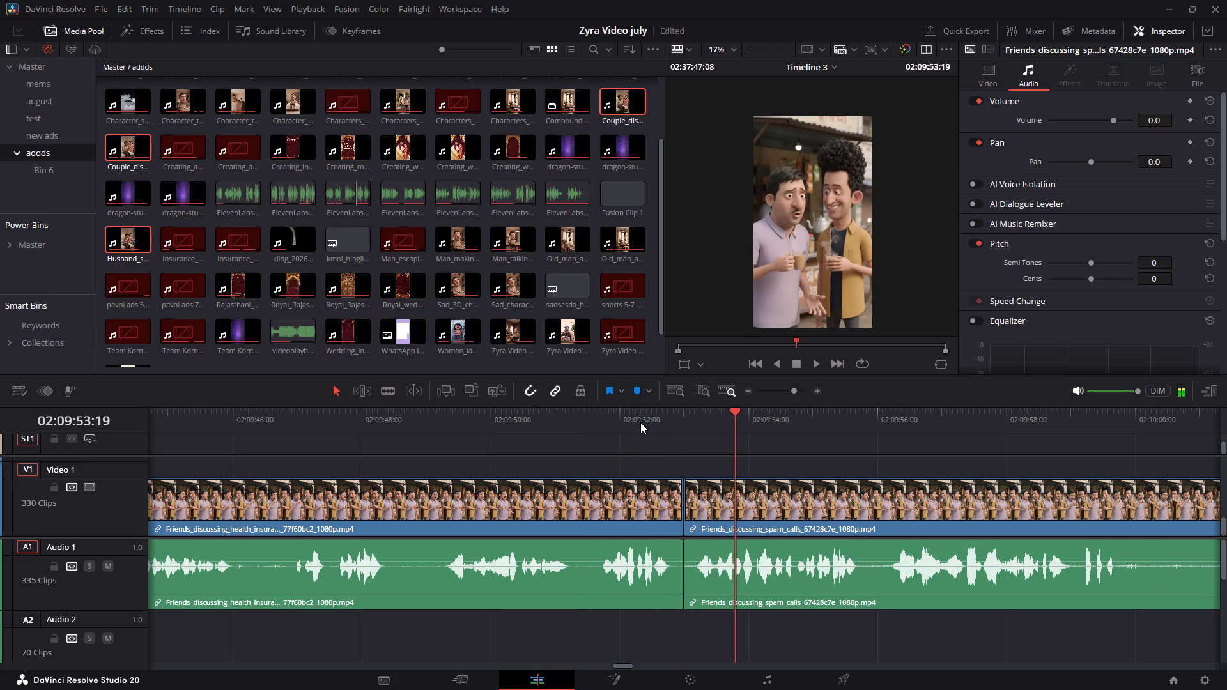
left_click(640, 422)
key("space")
key("space")
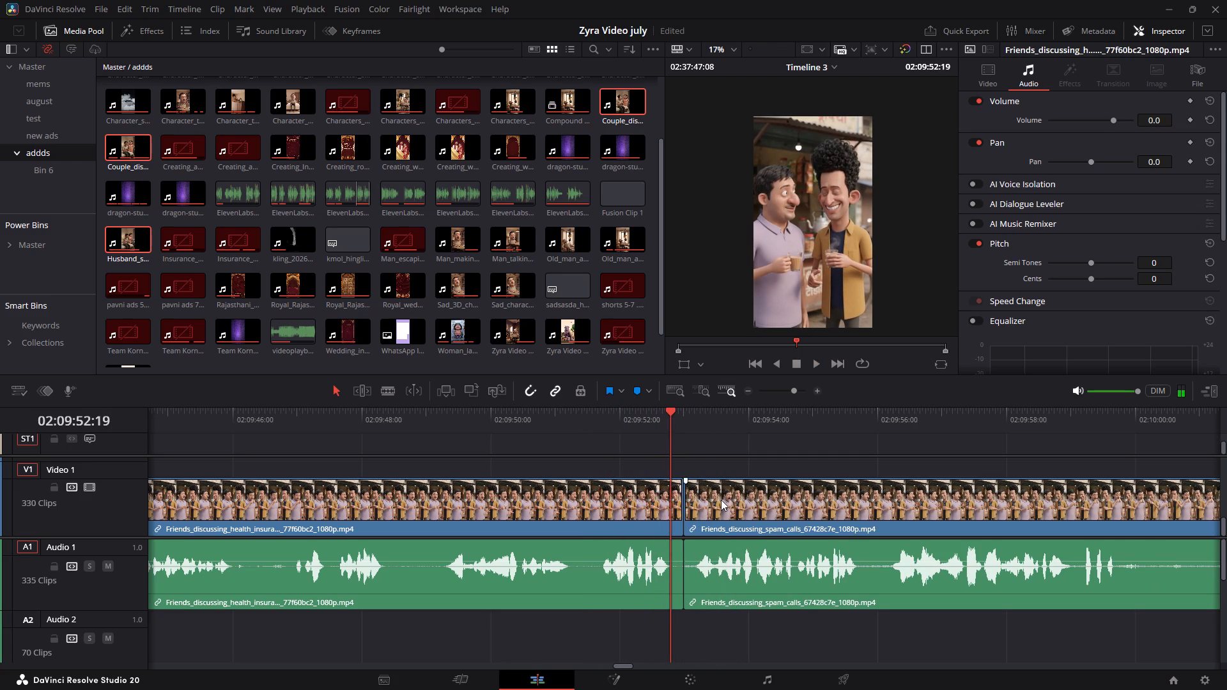
key("space")
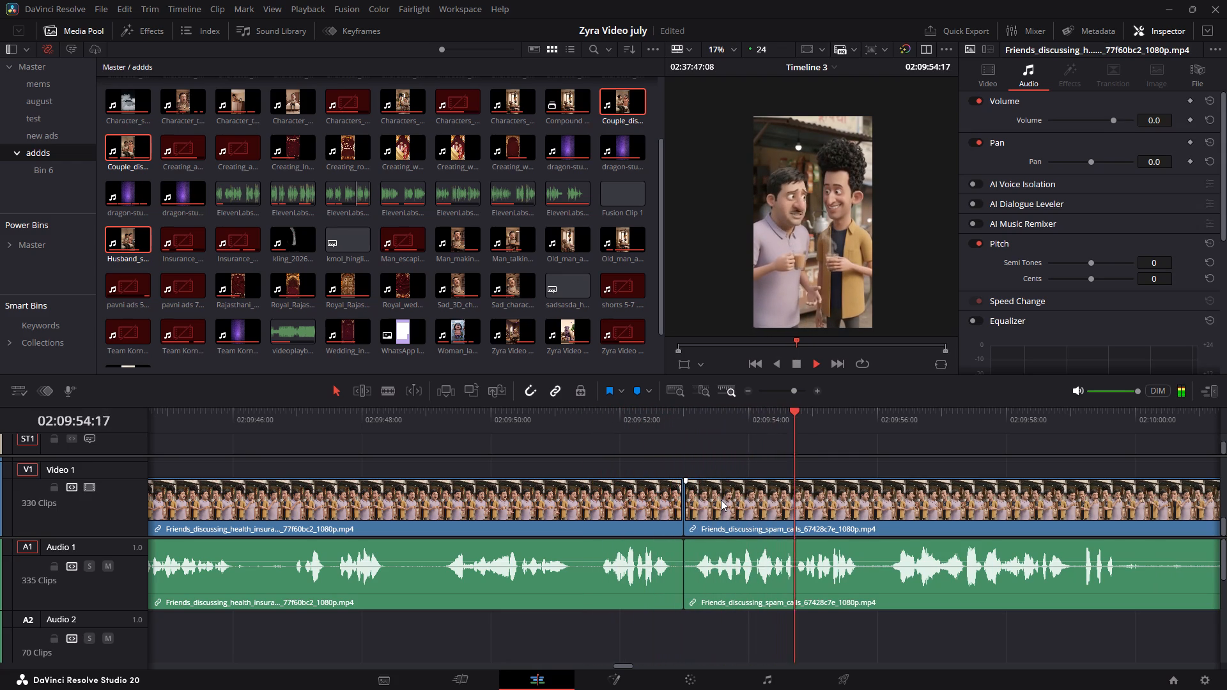
key("space")
Play the rest of the Friends_discussing_spam_calls clip and trim its end back to about 02:09:59.
left_click(734, 527)
key("space")
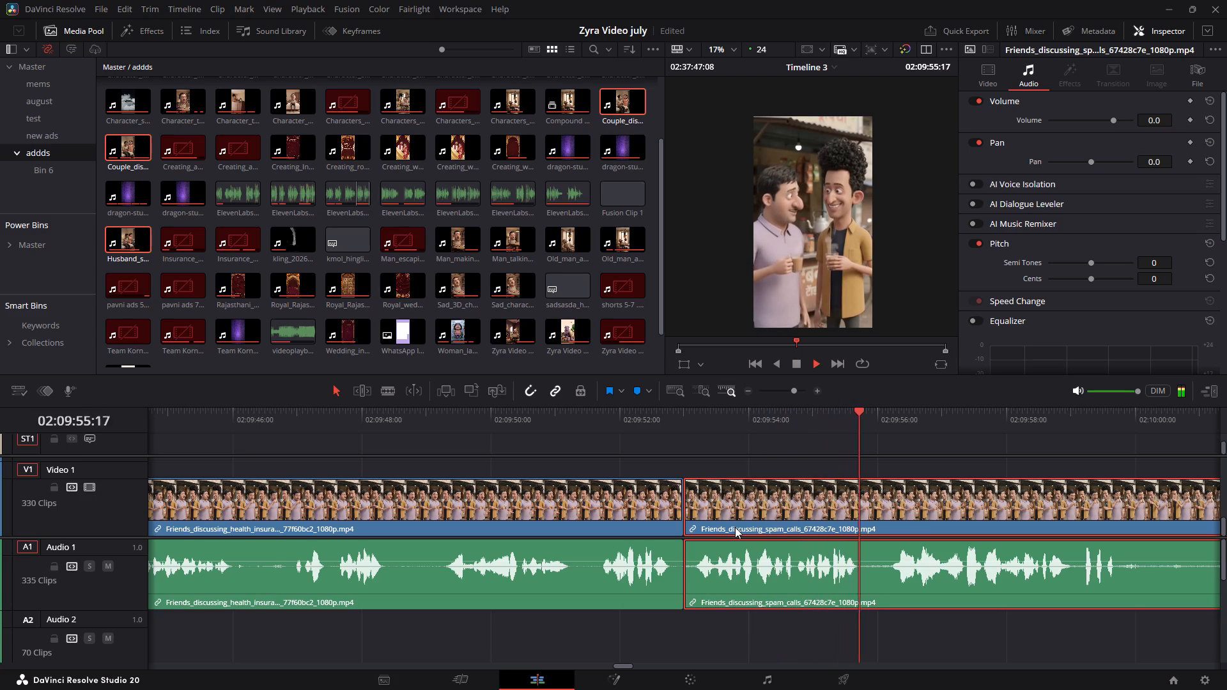
scroll(735, 527, "down", 2, "alt")
key("space")
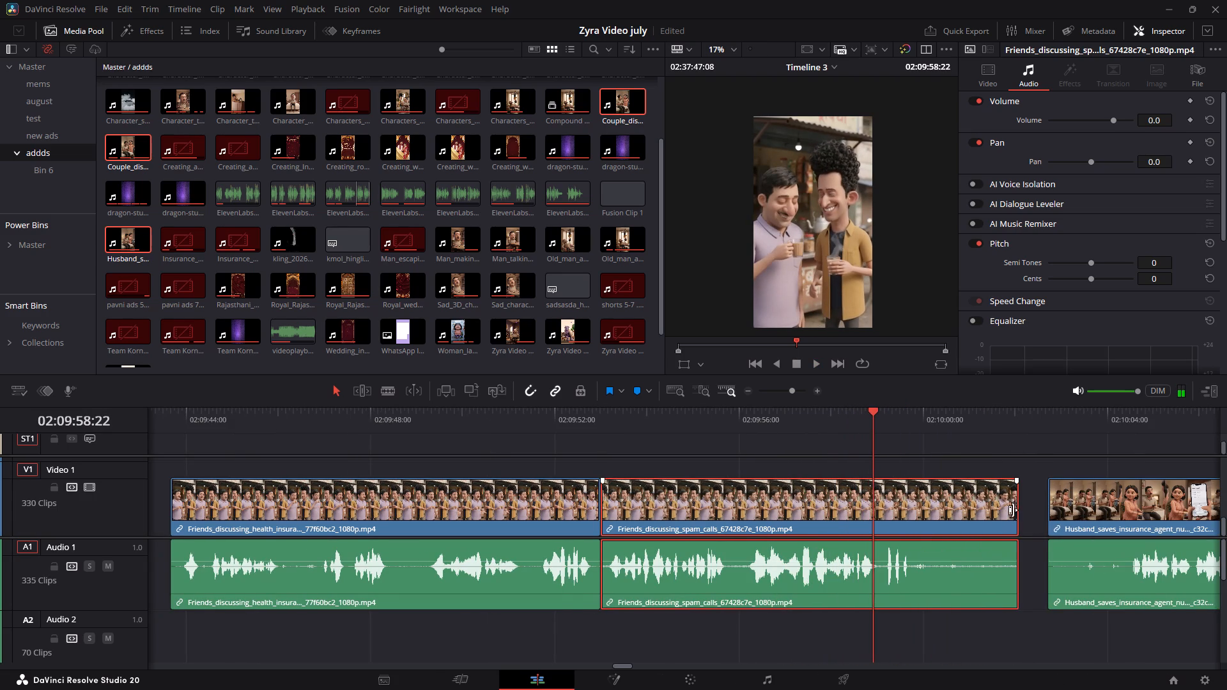
left_click_drag(1019, 512, 881, 528)
key("space")
key("space")
Move both Friends_discussing clips with their audio about 14 seconds earlier, leaving a gap before the Husband_saves_insurance clip.
scroll(884, 527, "down", 5, "alt")
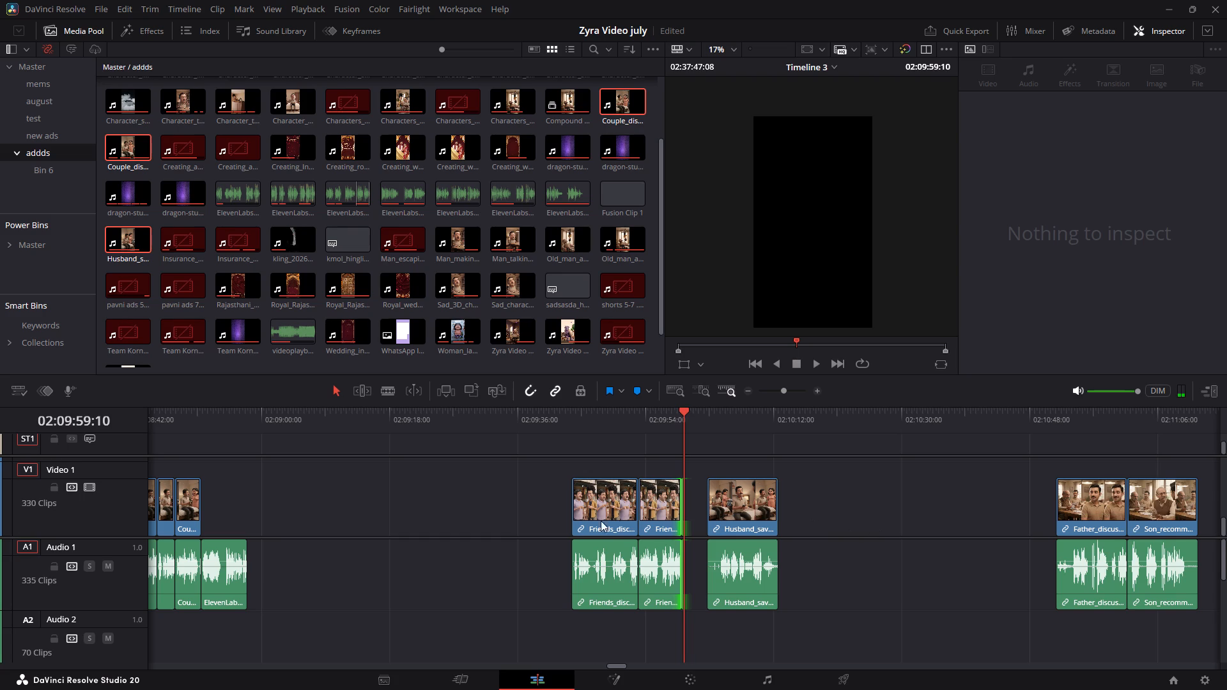
left_click_drag(549, 486, 658, 578)
left_click_drag(663, 521, 562, 534)
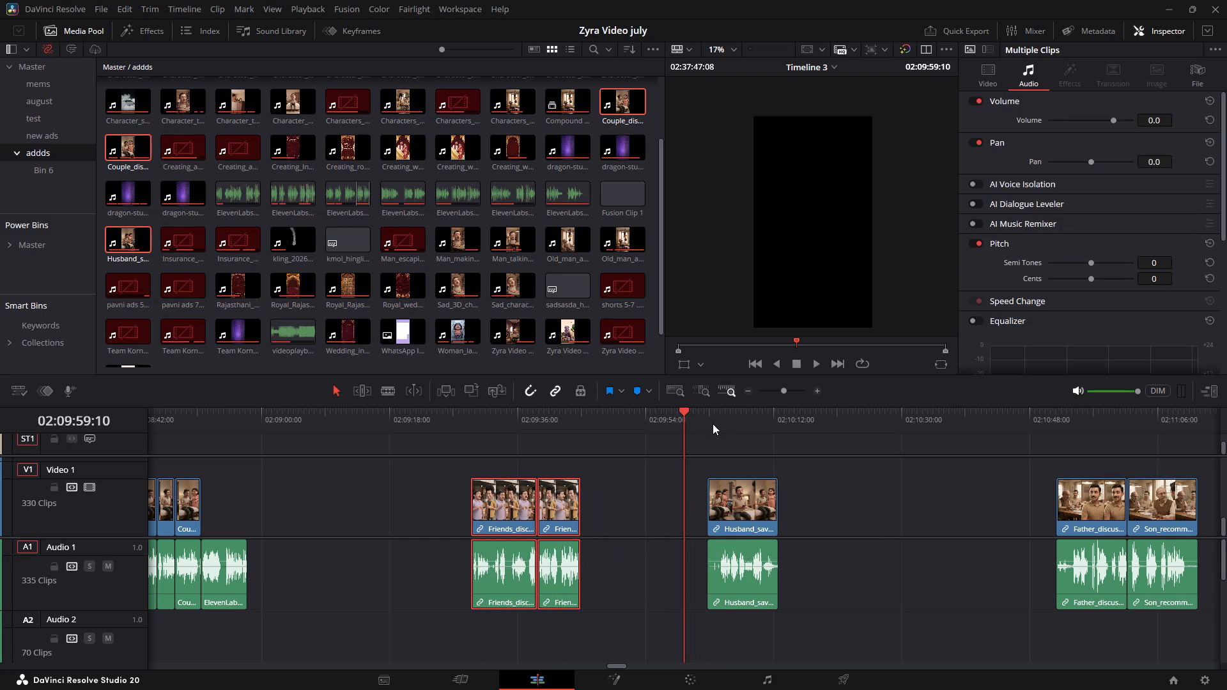
Preview the Husband_saves_insurance clip that follows the two Friends_discussing clips and delete it with its audio.
left_click(712, 422)
key("space")
scroll(733, 522, "up", 2, "alt")
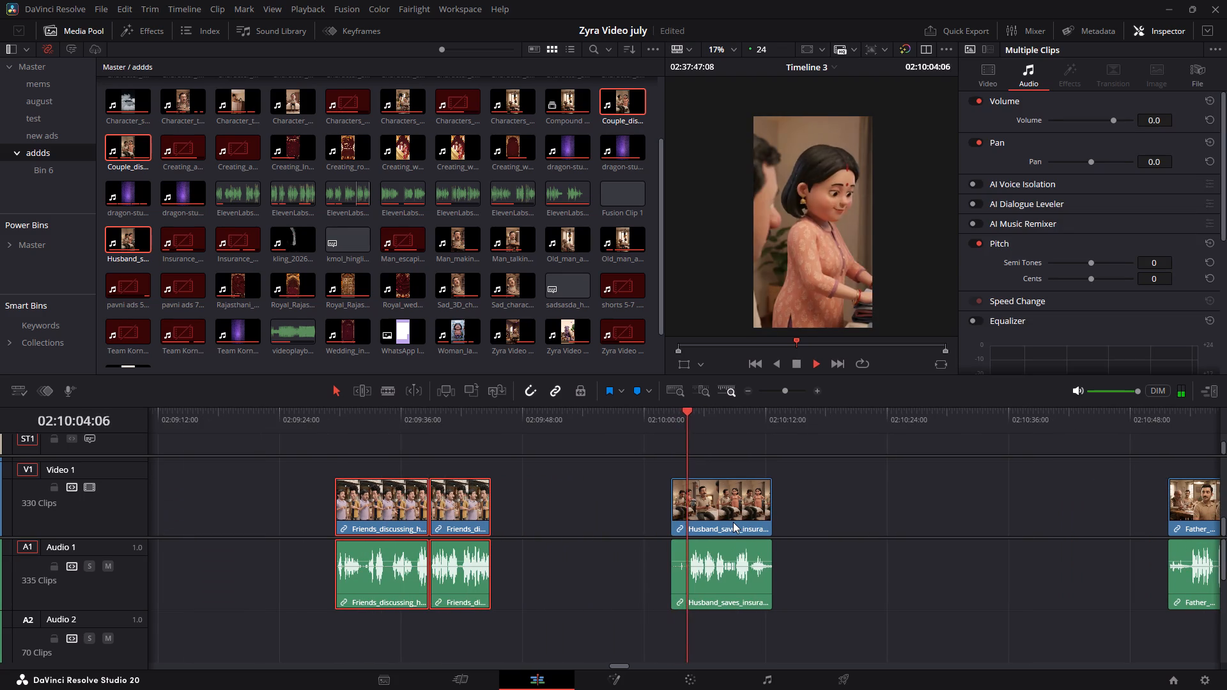
key("space")
left_click(733, 522)
key("BackSpace")
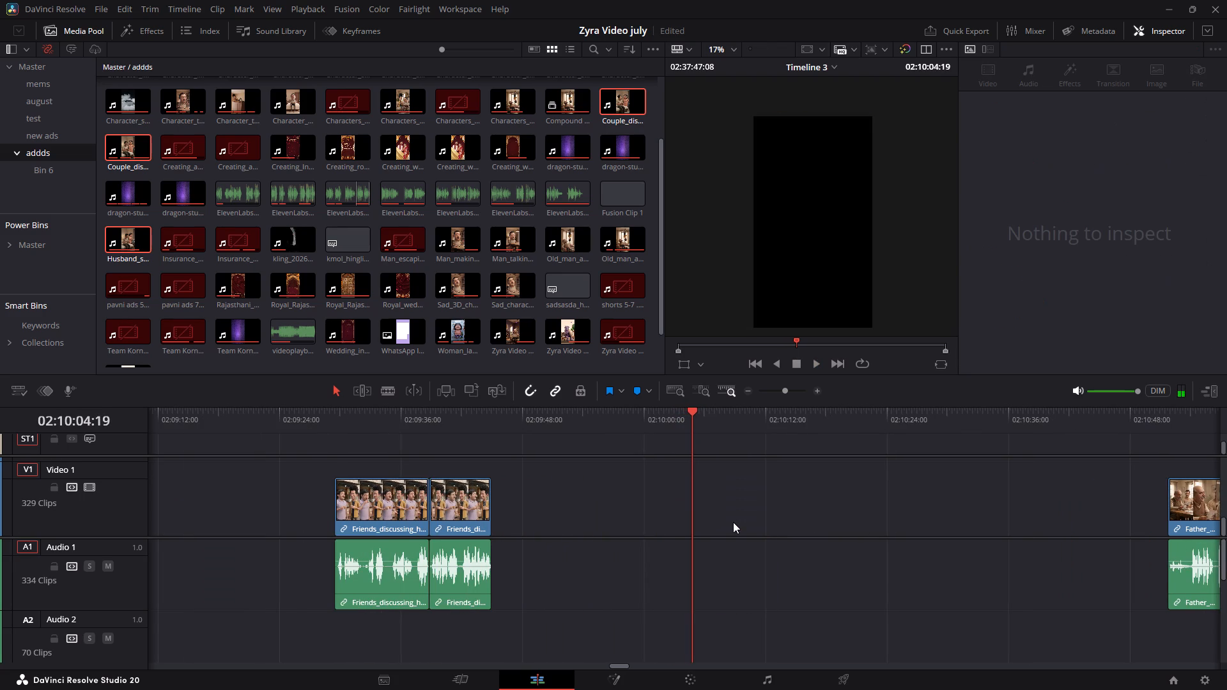
Move the Father_discussing_health and Son_recommending_insurance clips together so they start at 02:10:04:19.
scroll(733, 522, "down", 4, "alt")
left_click_drag(794, 501, 954, 604)
left_click_drag(962, 523, 861, 537)
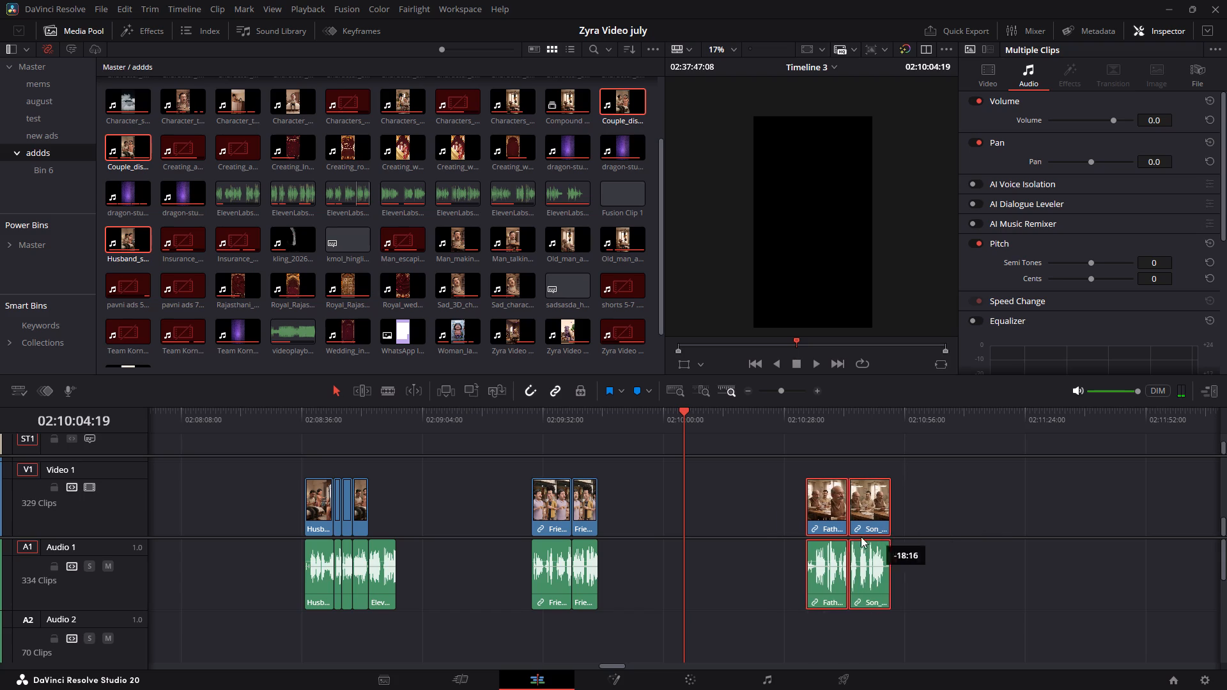
left_click_drag(861, 537, 759, 550)
Preview the opening of the Father_discussing_health clip and trim its quiet start to about 02:10:06.
scroll(759, 551, "up", 5, "alt")
scroll(760, 551, "up", 1, "ctrl")
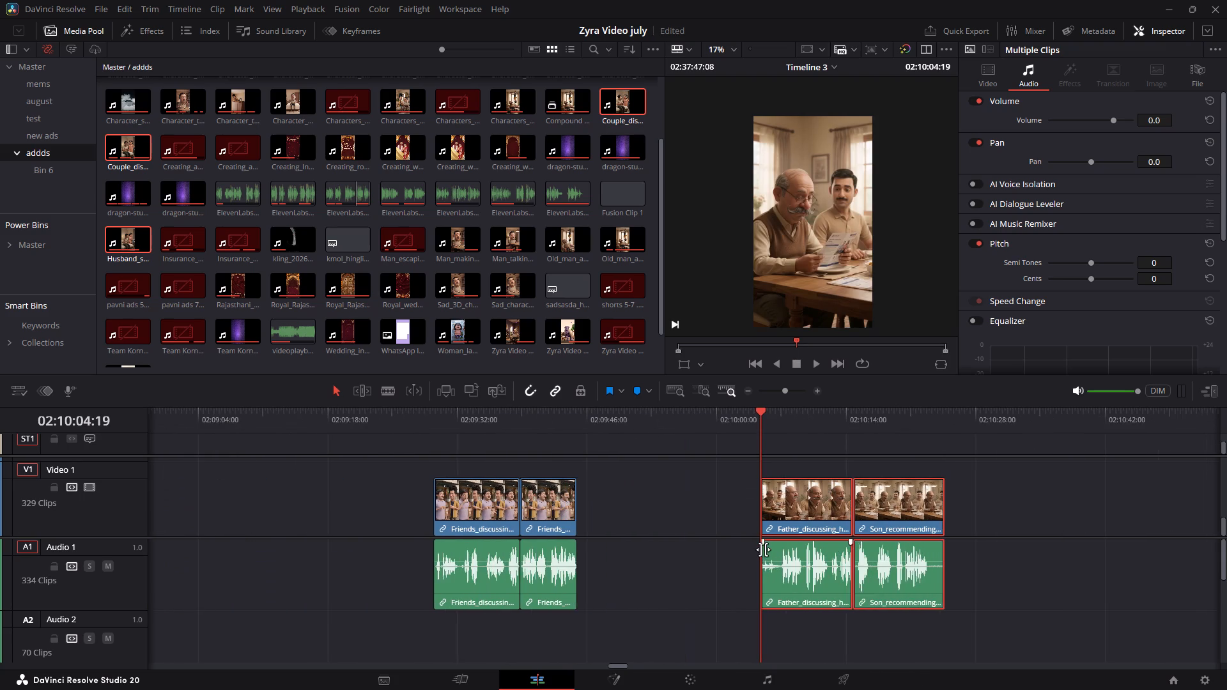
scroll(764, 548, "up", 3, "alt")
scroll(764, 548, "up", 2, "ctrl")
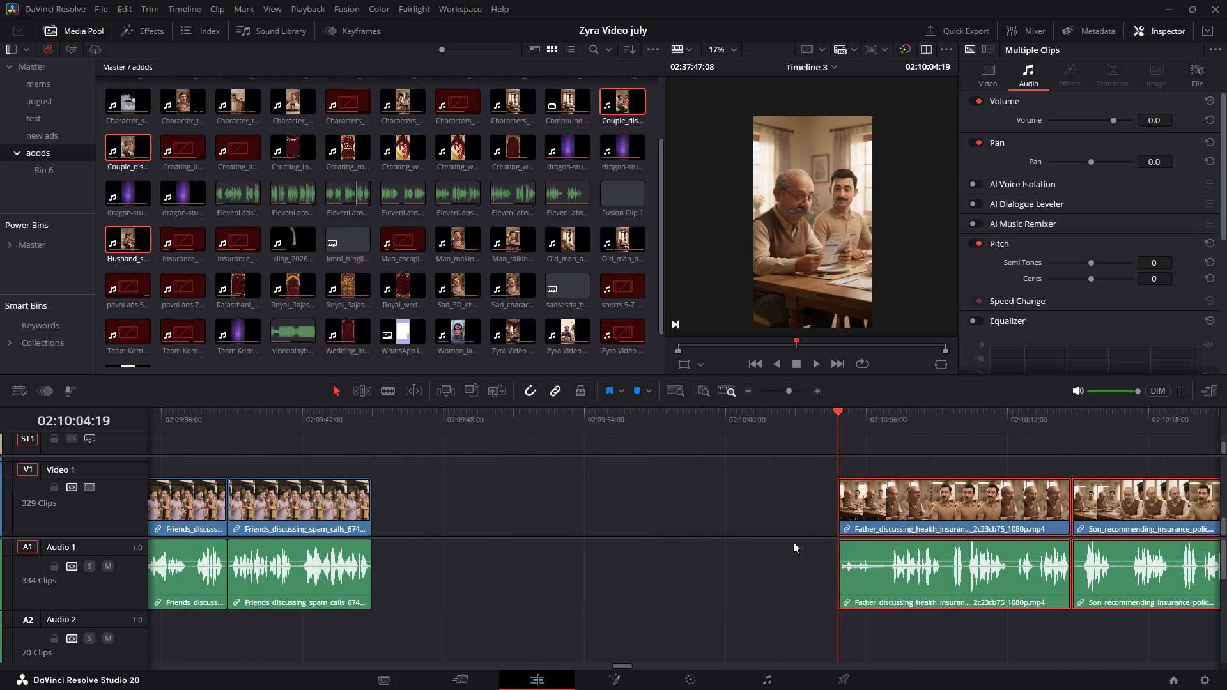
scroll(808, 536, "down", 4, "ctrl")
key("space")
left_click(1082, 504)
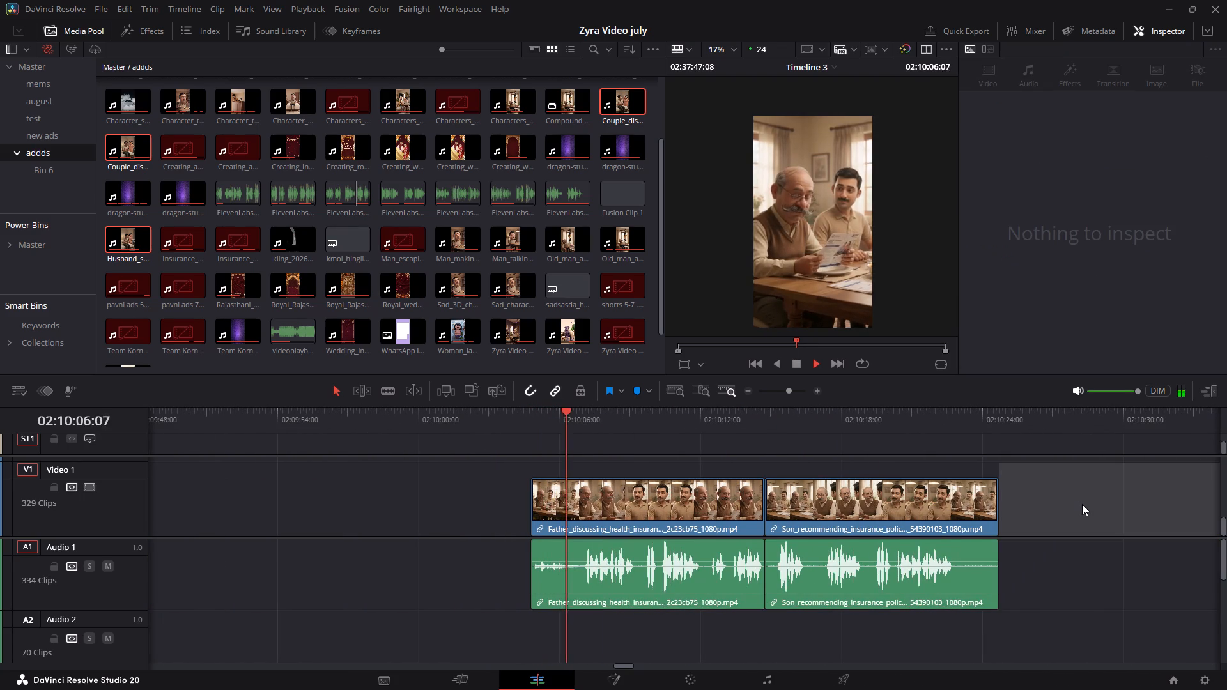
key("space")
scroll(518, 537, "up", 3, "alt")
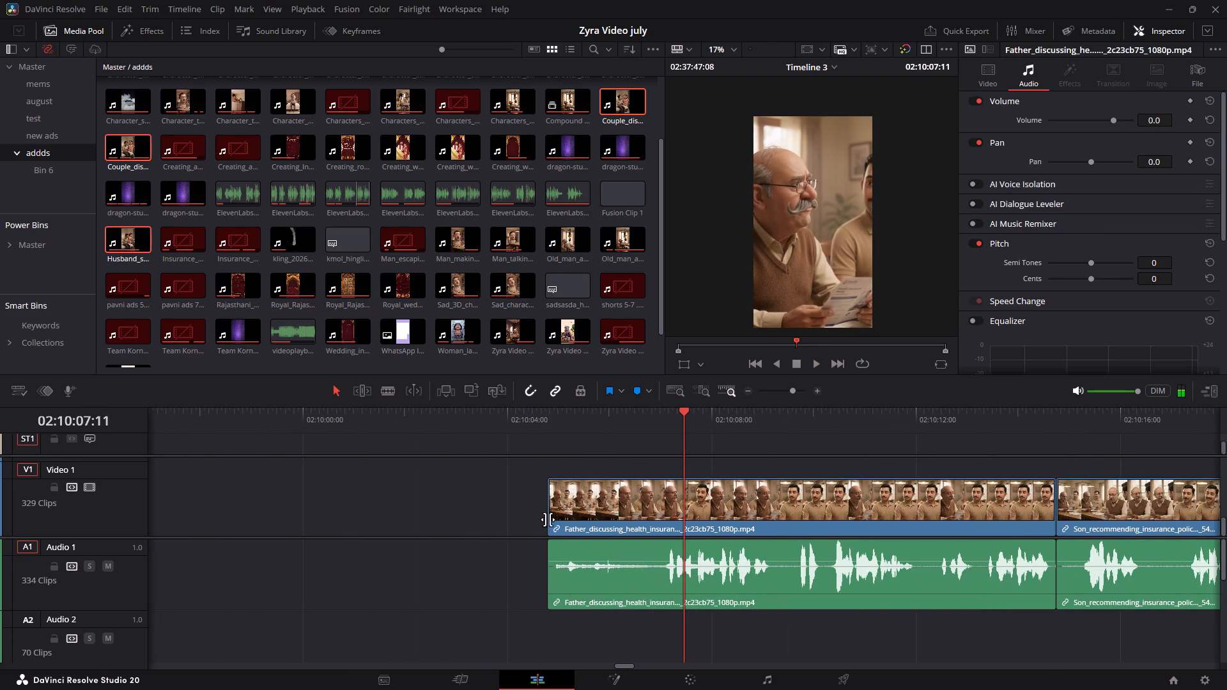
left_click_drag(548, 516, 632, 525)
Play through the Father and Son clips and trim the end of the Son_recommending_insurance clip to 02:10:22:19.
left_click(633, 430)
key("space")
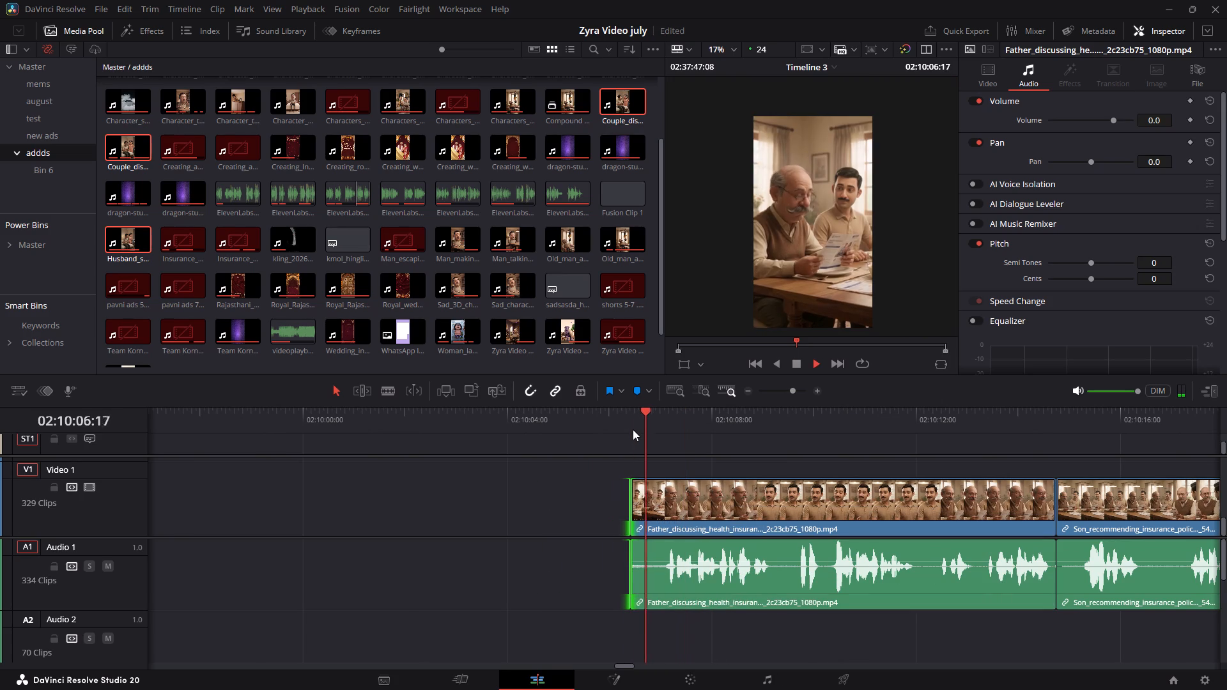
scroll(723, 466, "down", 3, "ctrl")
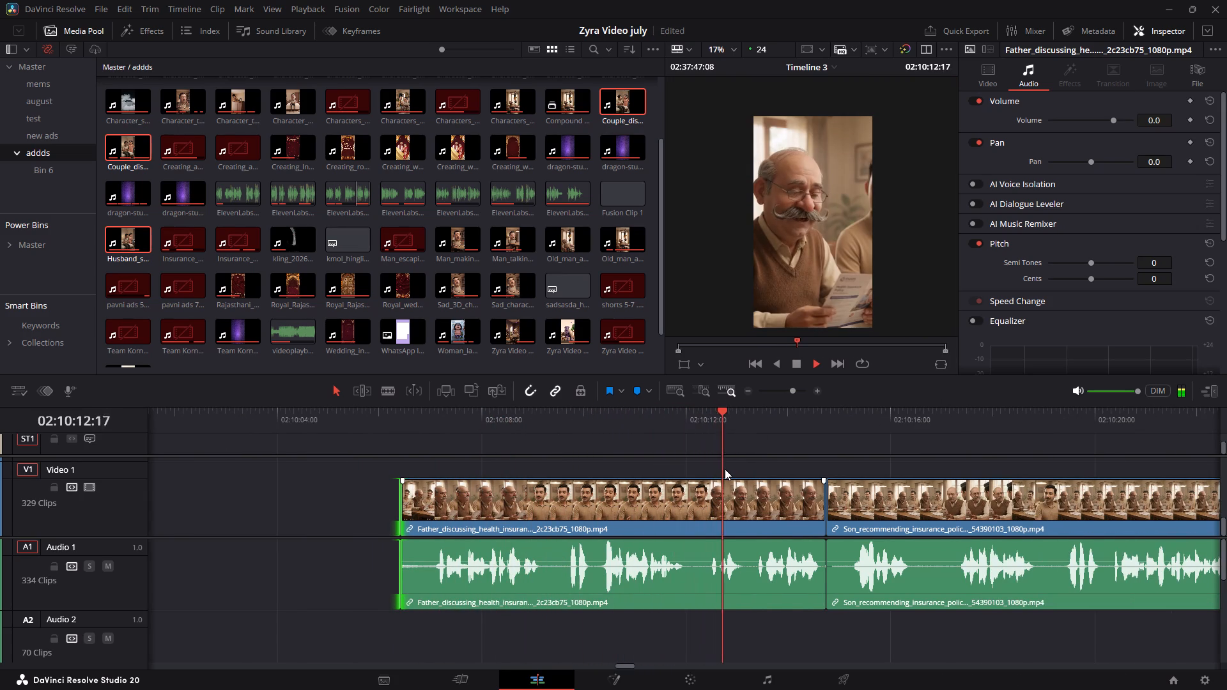
key("space")
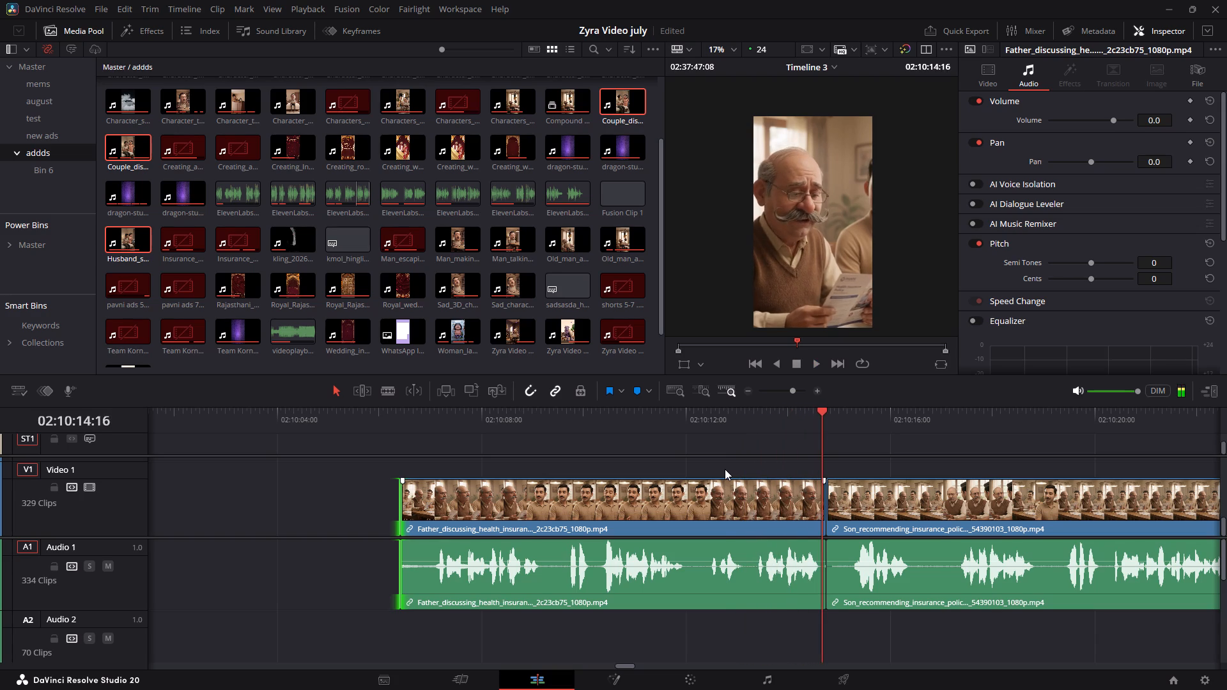
key("space")
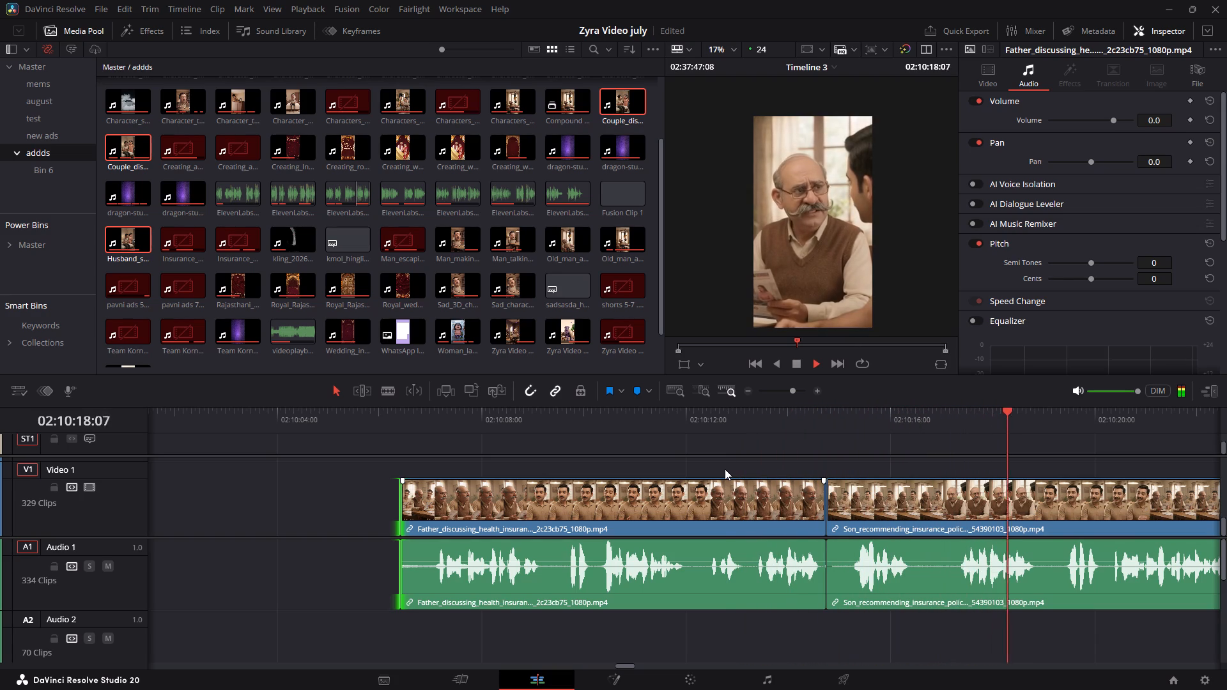
scroll(725, 469, "down", 5, "ctrl")
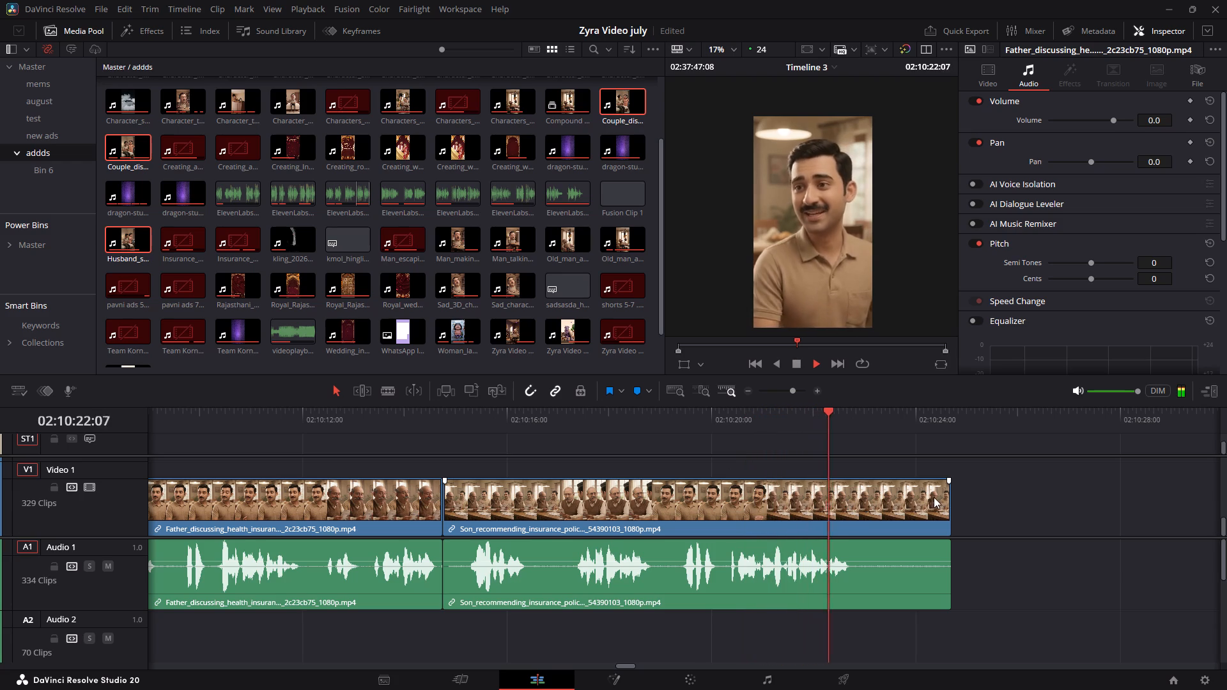
key("space")
left_click_drag(947, 500, 870, 508)
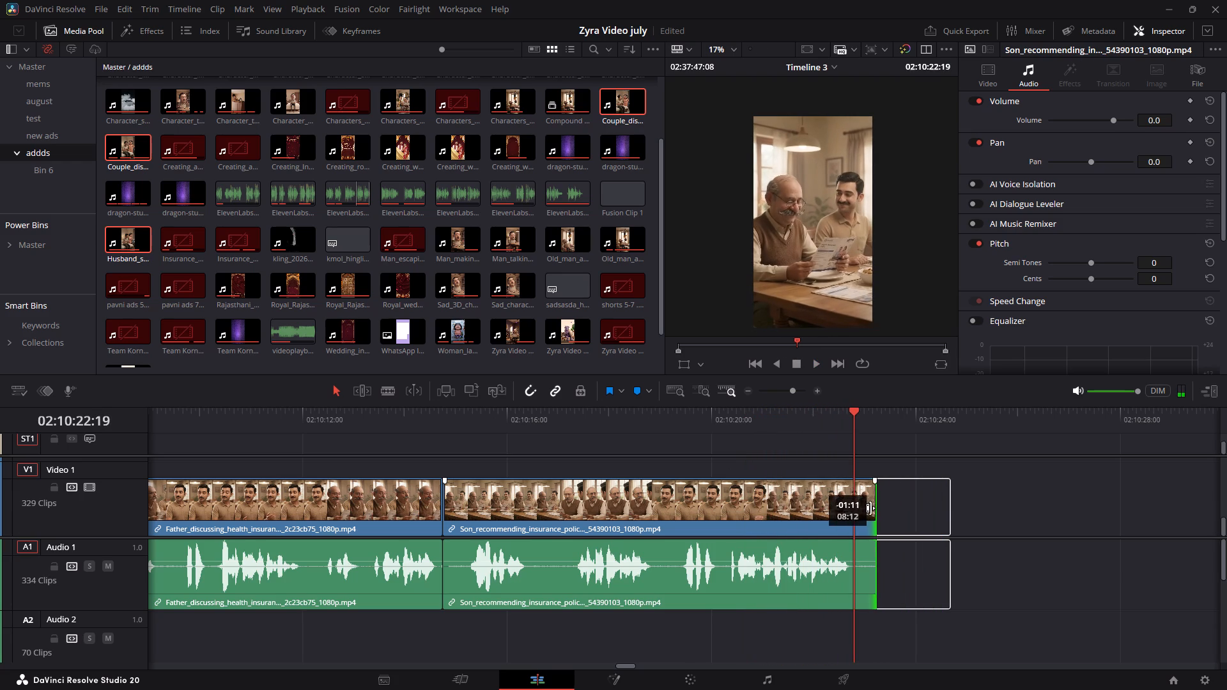
left_click_drag(870, 508, 855, 510)
Enable the disabled dragon-studio-whoosh video clip located earlier on Video 1, before 02:00:00.
scroll(876, 510, "down", 11, "alt")
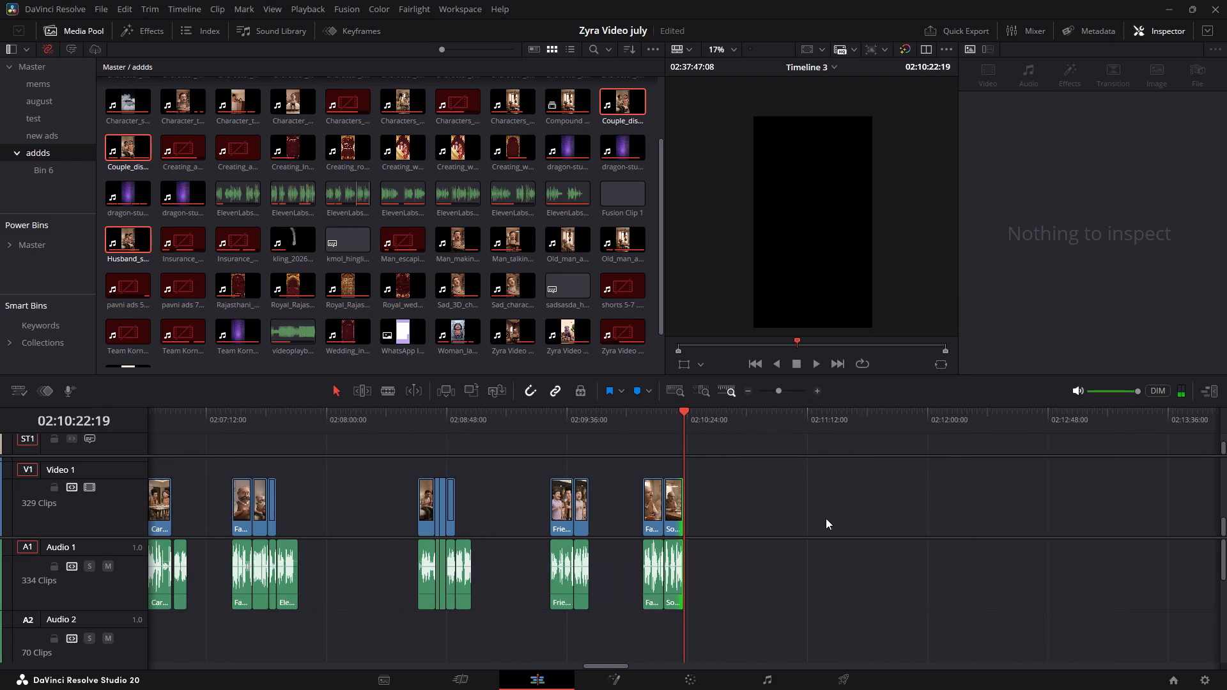
scroll(809, 523, "down", 1, "alt")
scroll(736, 520, "up", 3, "ctrl")
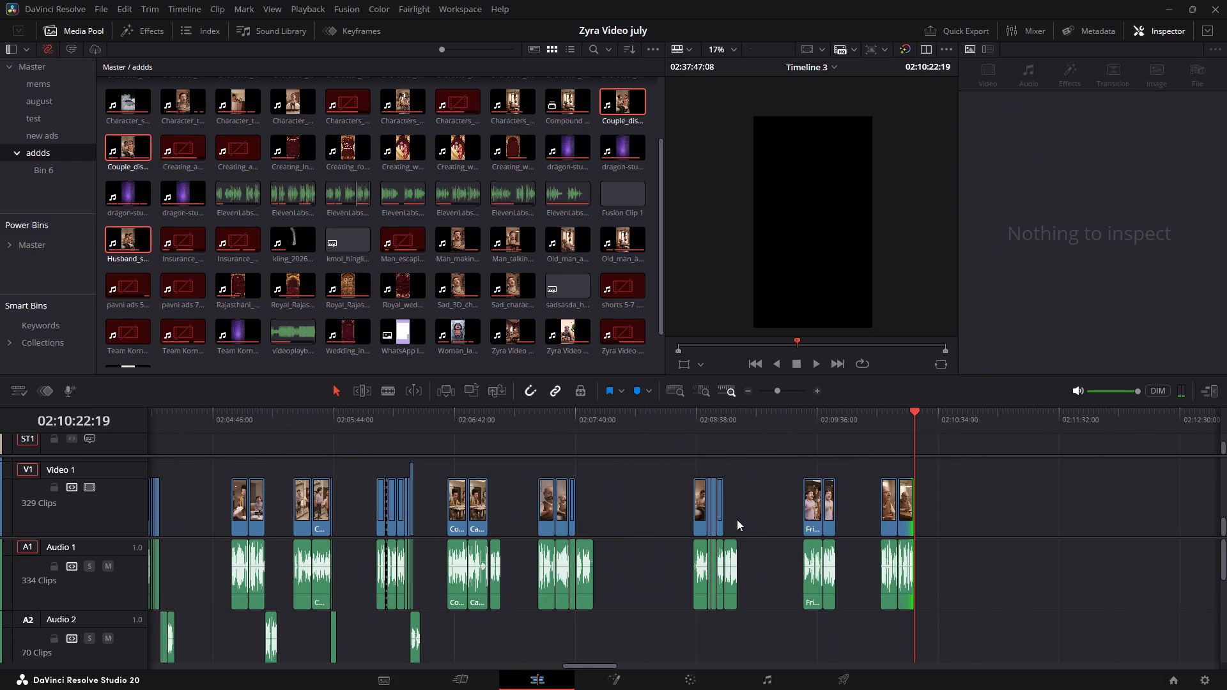
scroll(737, 517, "up", 2, "ctrl")
scroll(740, 517, "down", 2, "alt")
scroll(745, 516, "up", 2, "ctrl")
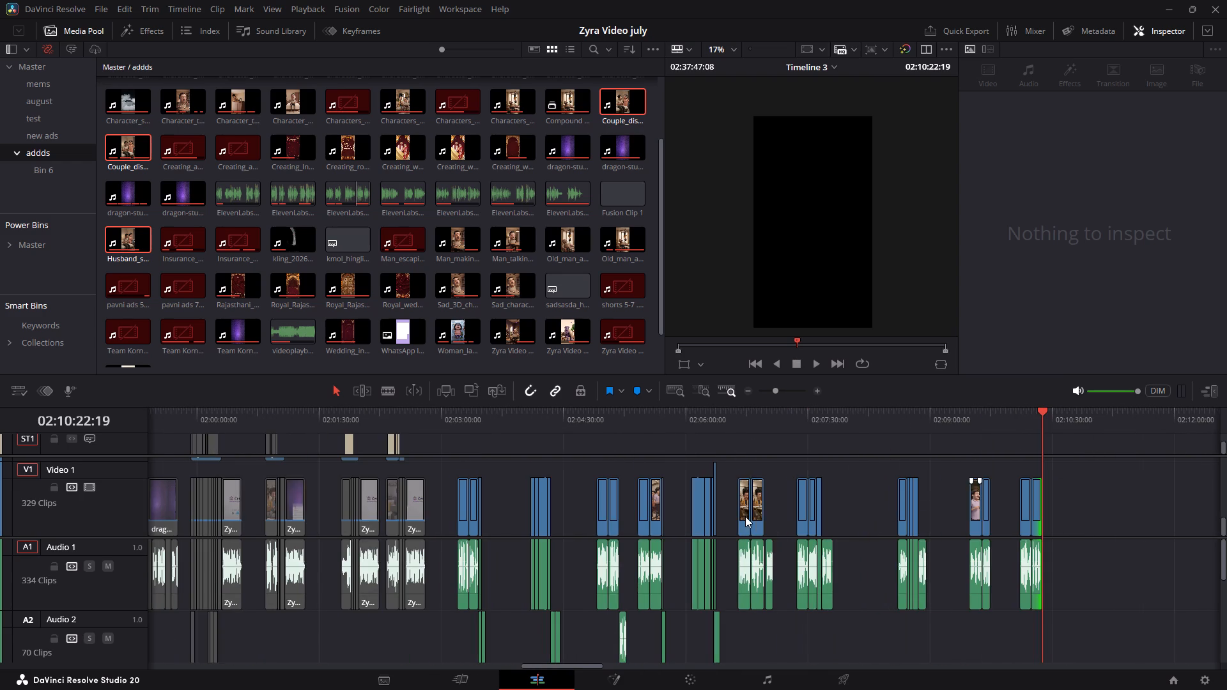
scroll(745, 516, "up", 1, "ctrl")
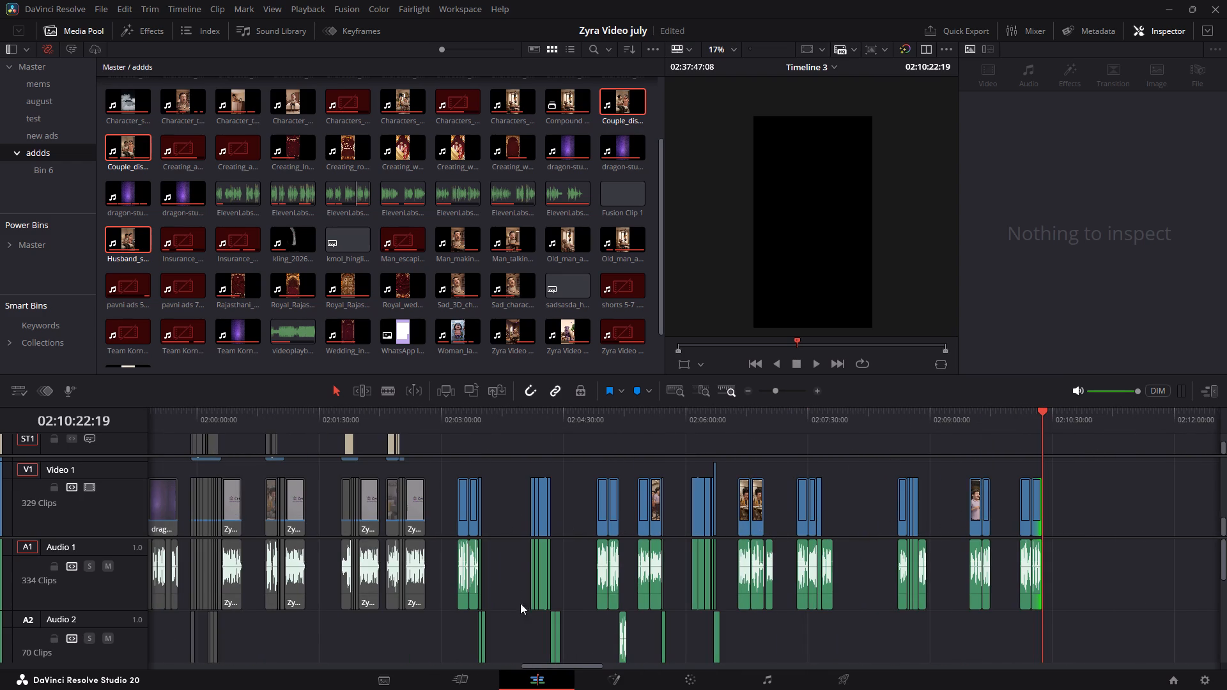
scroll(367, 514, "up", 2, "shift")
scroll(367, 514, "up", 2, "ctrl")
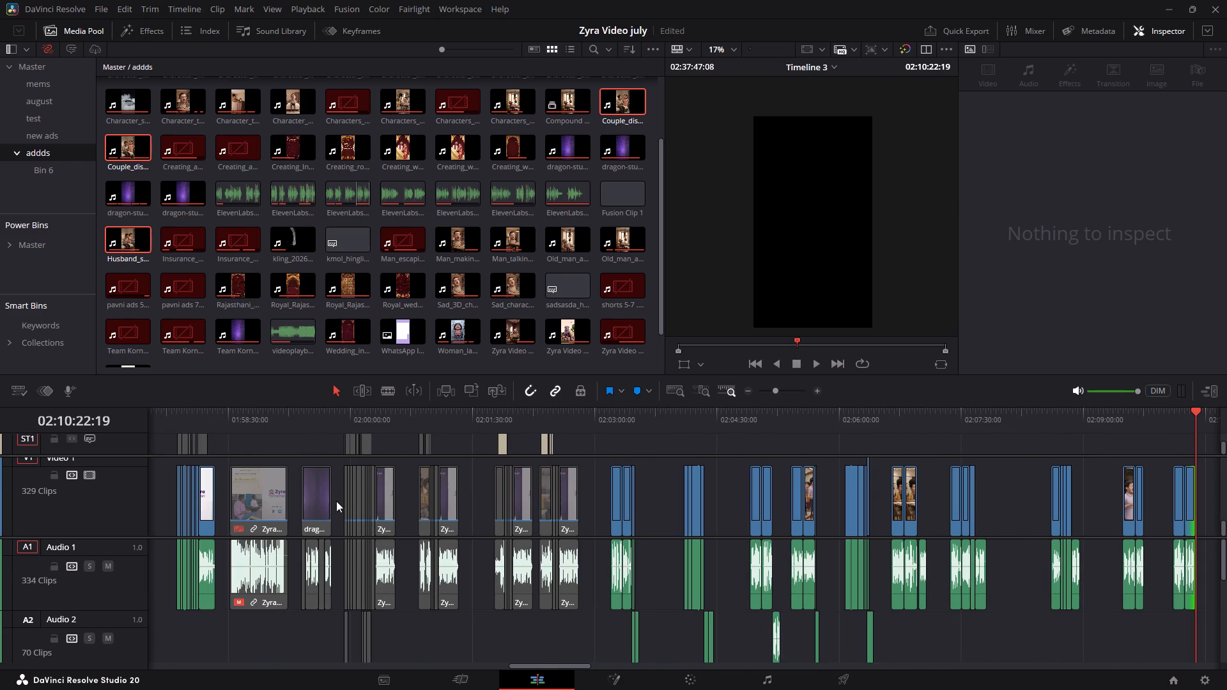
left_click(309, 501)
key("d")
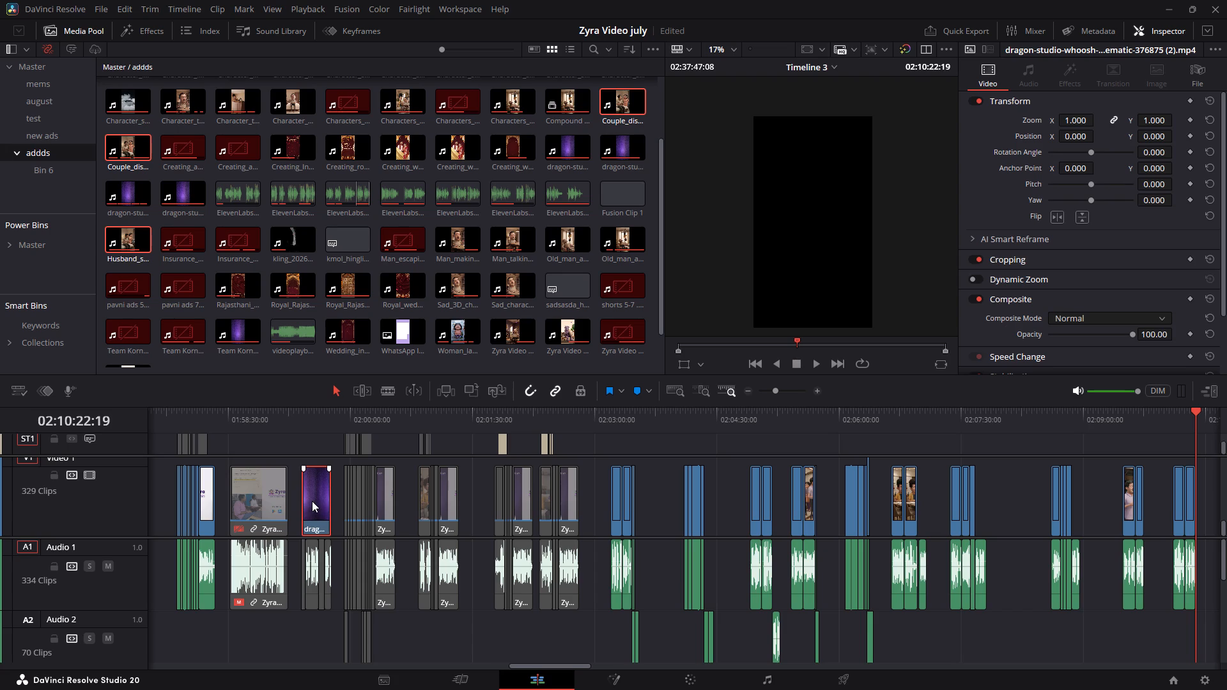
Move the dragon-studio-whoosh video clip to about 02:10:46 on Video 1, after the Son_recommending_insurance clip.
left_click_drag(310, 503, 689, 537)
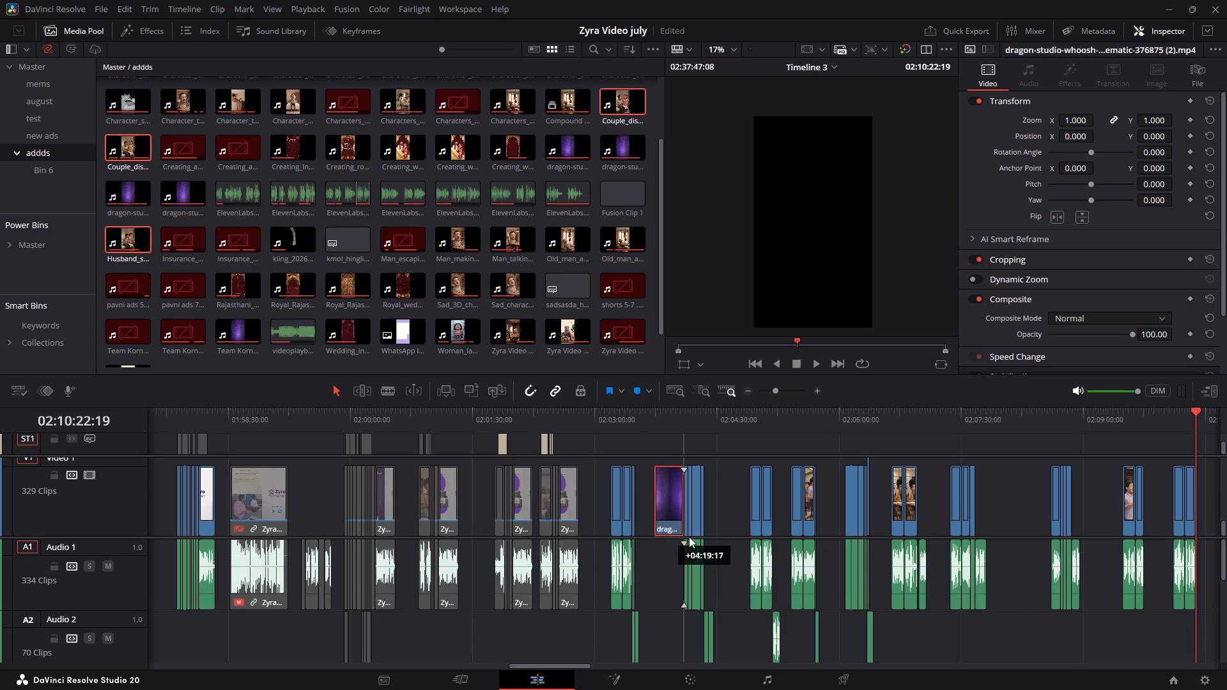
left_click_drag(689, 537, 698, 567)
scroll(677, 615, "down", 1)
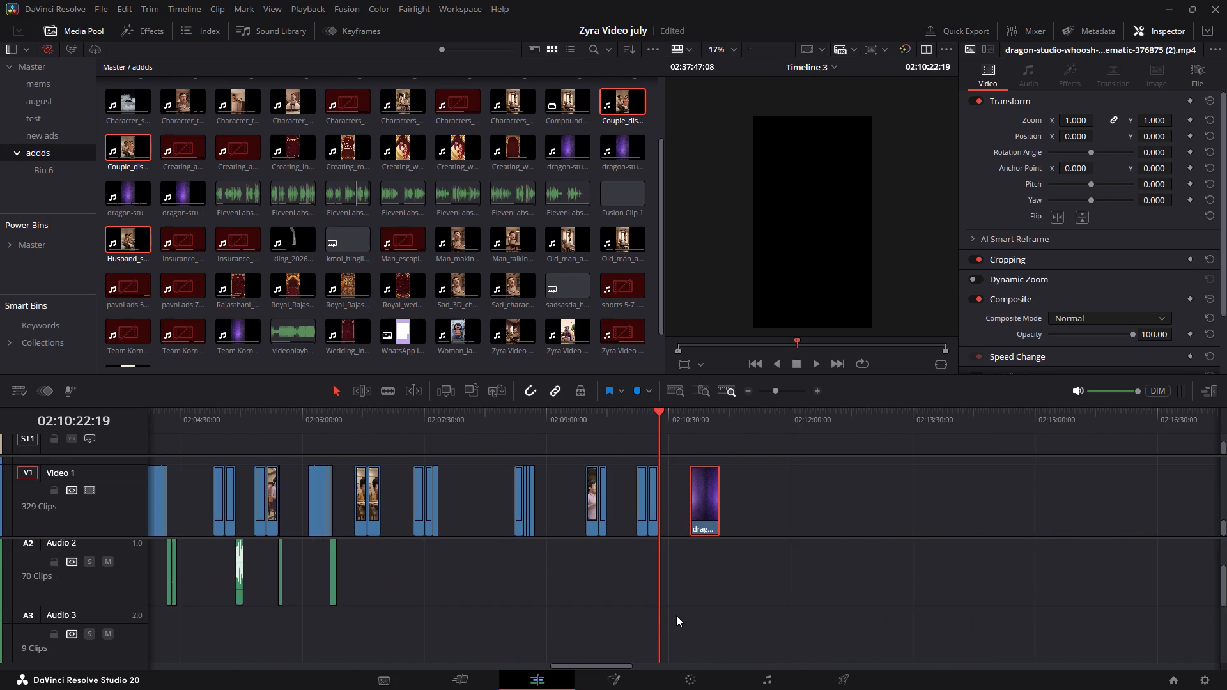
Move the five voiceover clips on Audio 2 between about 02:04:20 and 02:06:25 to Audio 1, starting beneath the dragon-studio-whoosh clip.
scroll(626, 608, "up", 1)
left_click_drag(450, 645, 168, 646)
left_click_drag(168, 646, 198, 645)
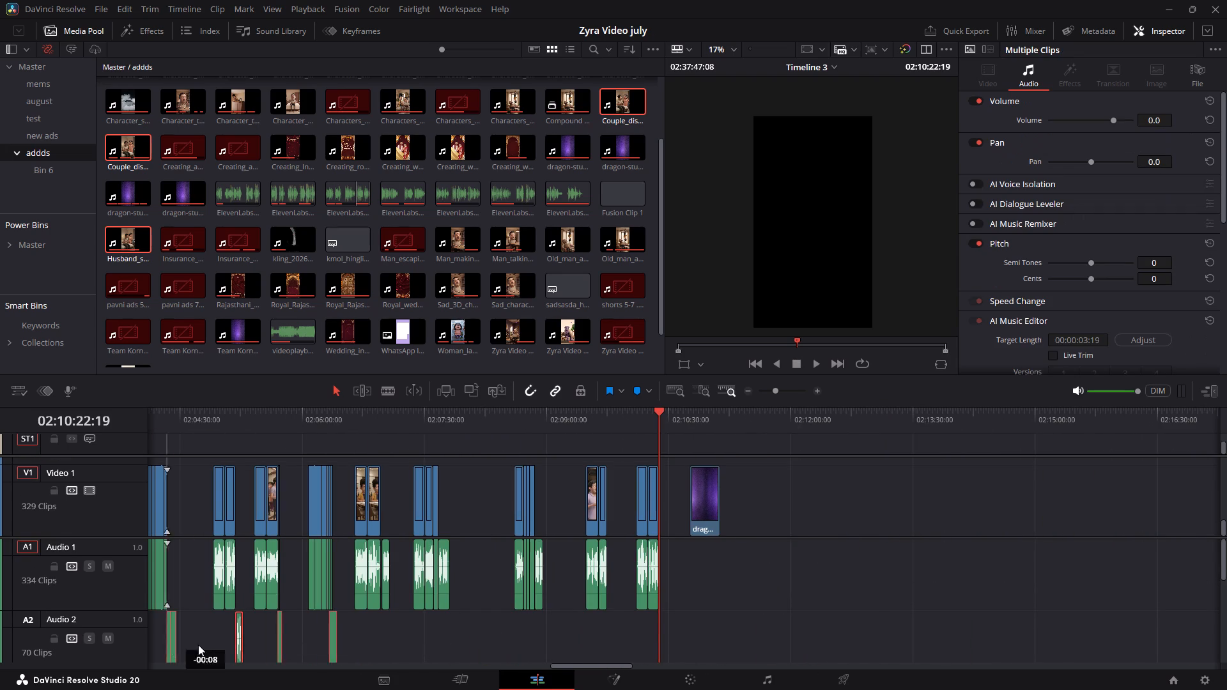
left_click_drag(198, 645, 693, 606)
scroll(738, 583, "up", 2, "alt")
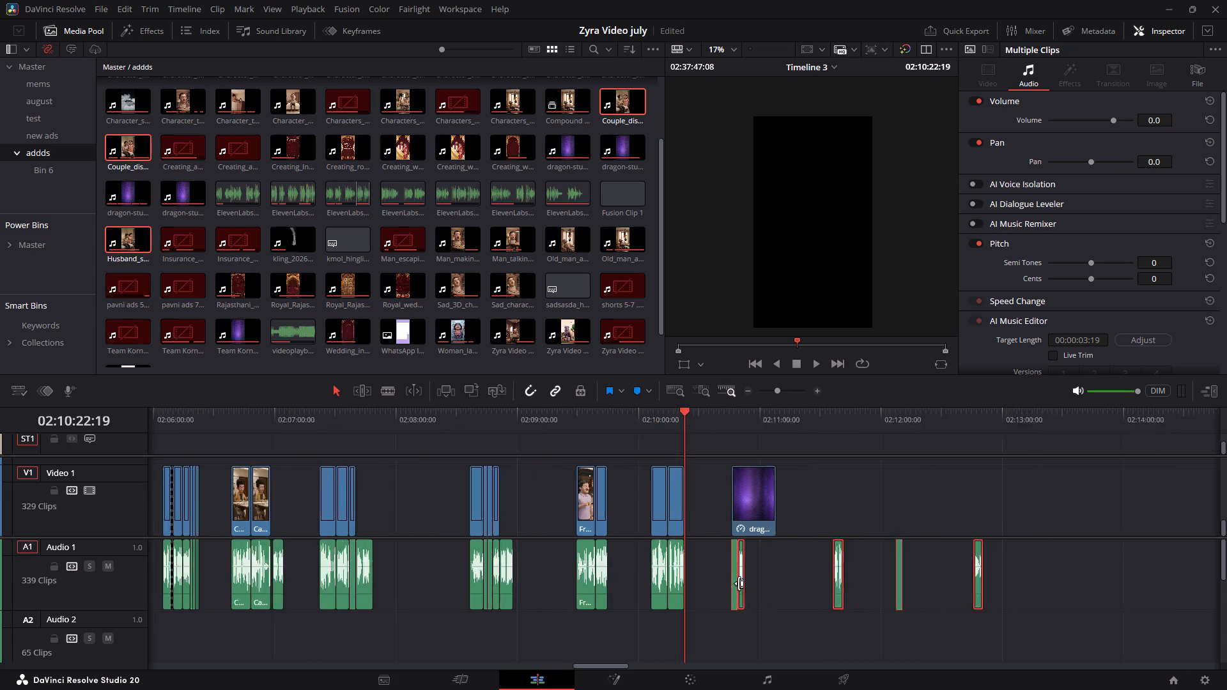
Close the gaps between the moved voiceover clips on Audio 1 so they play back to back.
scroll(739, 583, "up", 4, "alt")
scroll(838, 587, "down", 1, "ctrl")
left_click(828, 583)
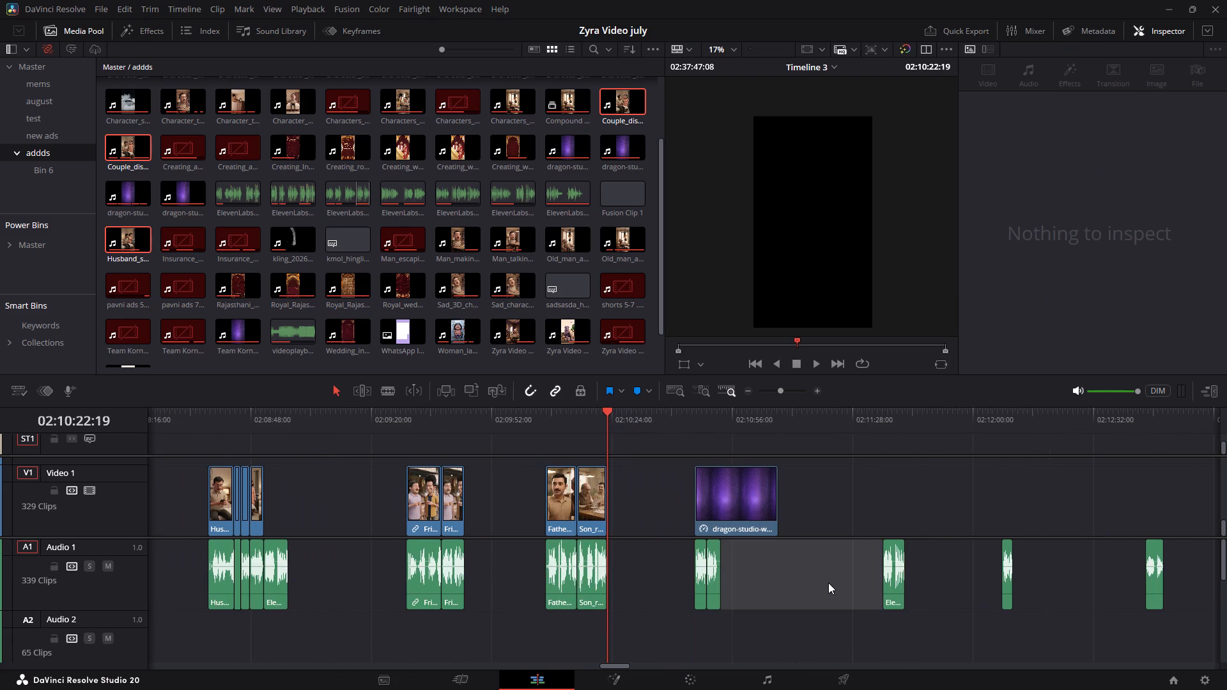
key("BackSpace")
left_click(816, 561)
key("BackSpace")
left_click(815, 561)
key("BackSpace")
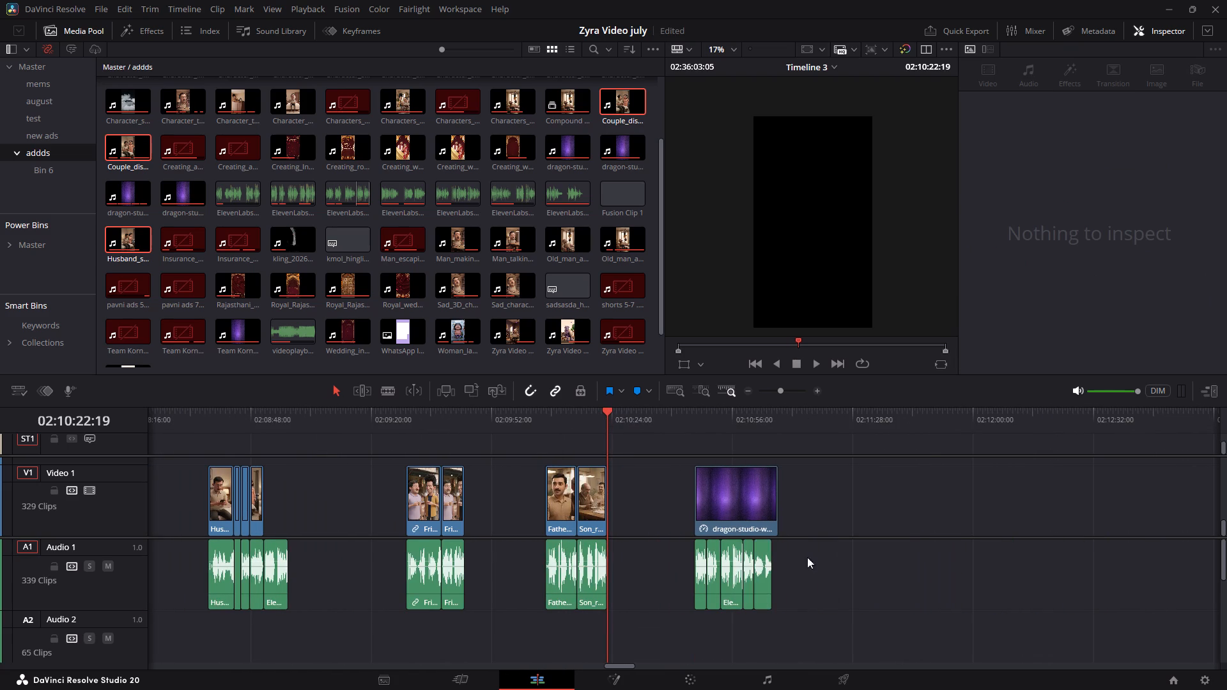
Trim the end of the dragon-studio-whoosh clip to the last voiceover's end at about 02:11:06 and preview the sequence from 02:10:46.
left_click(692, 437)
left_click(696, 415)
scroll(753, 588, "up", 9, "alt")
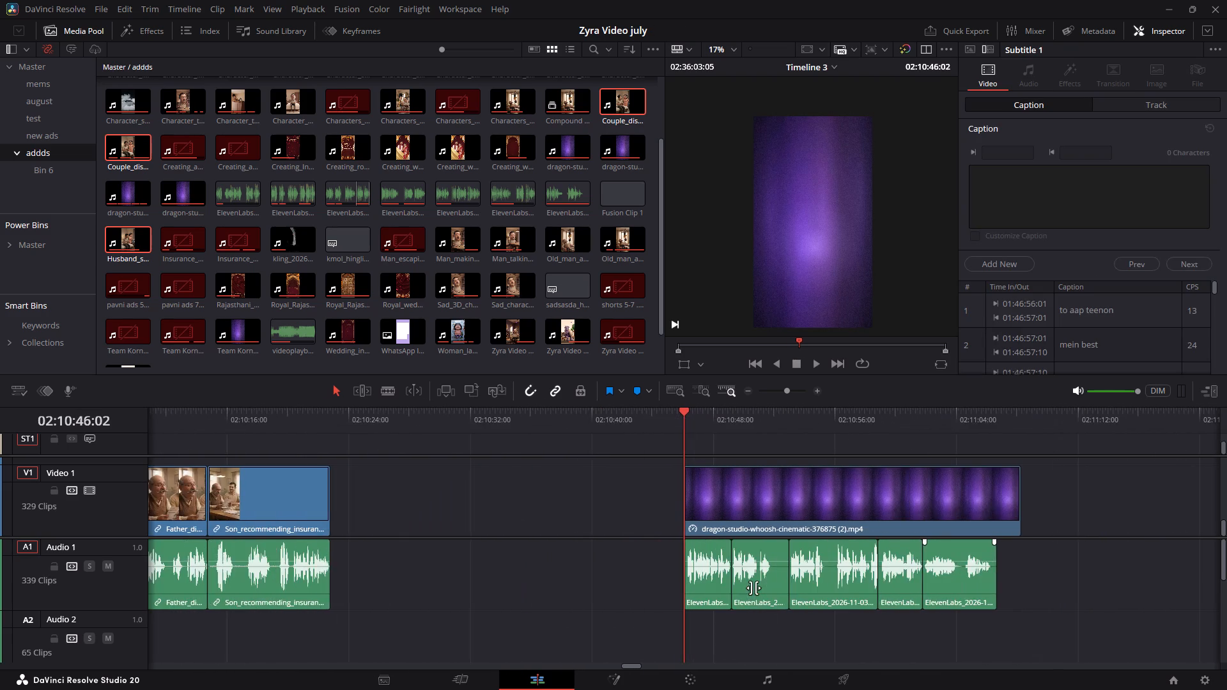
scroll(753, 588, "down", 3, "ctrl")
left_click_drag(989, 506, 946, 517)
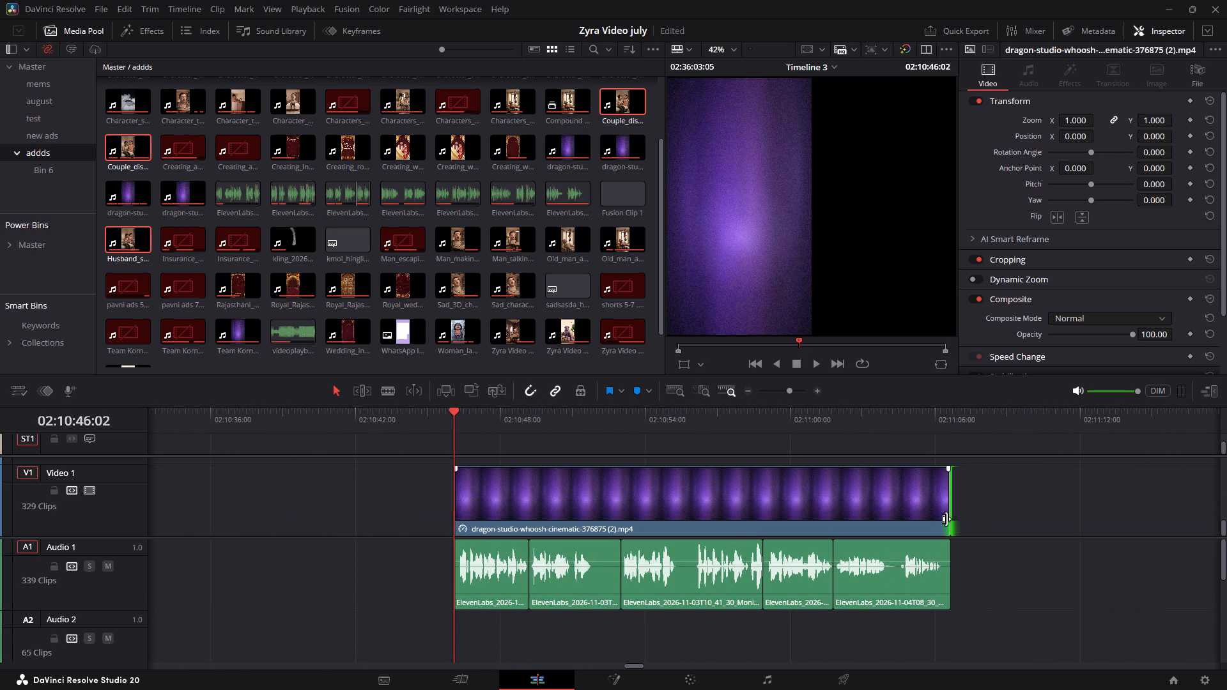
key("space")
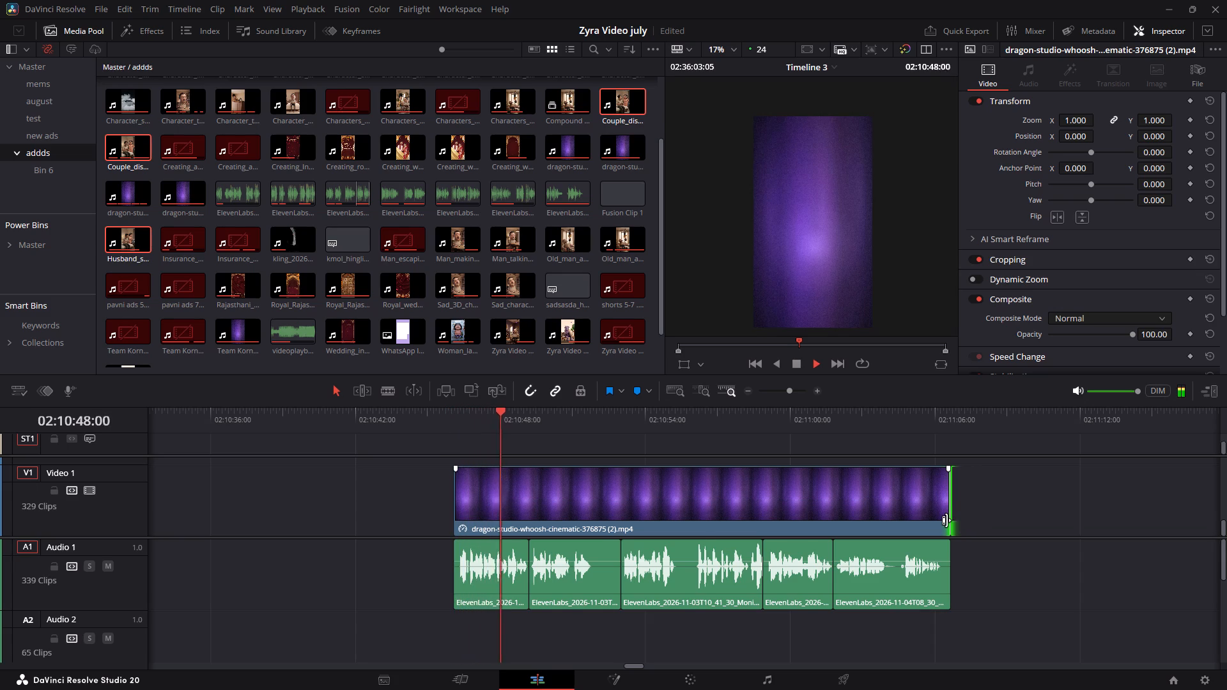
key("space")
Locate the earlier Cartoon_characters scene followed by voiceover on Audio 2 and play it from about 02:03:27.
scroll(827, 561, "down", 5, "alt")
scroll(622, 622, "down", 2)
scroll(617, 602, "up", 18)
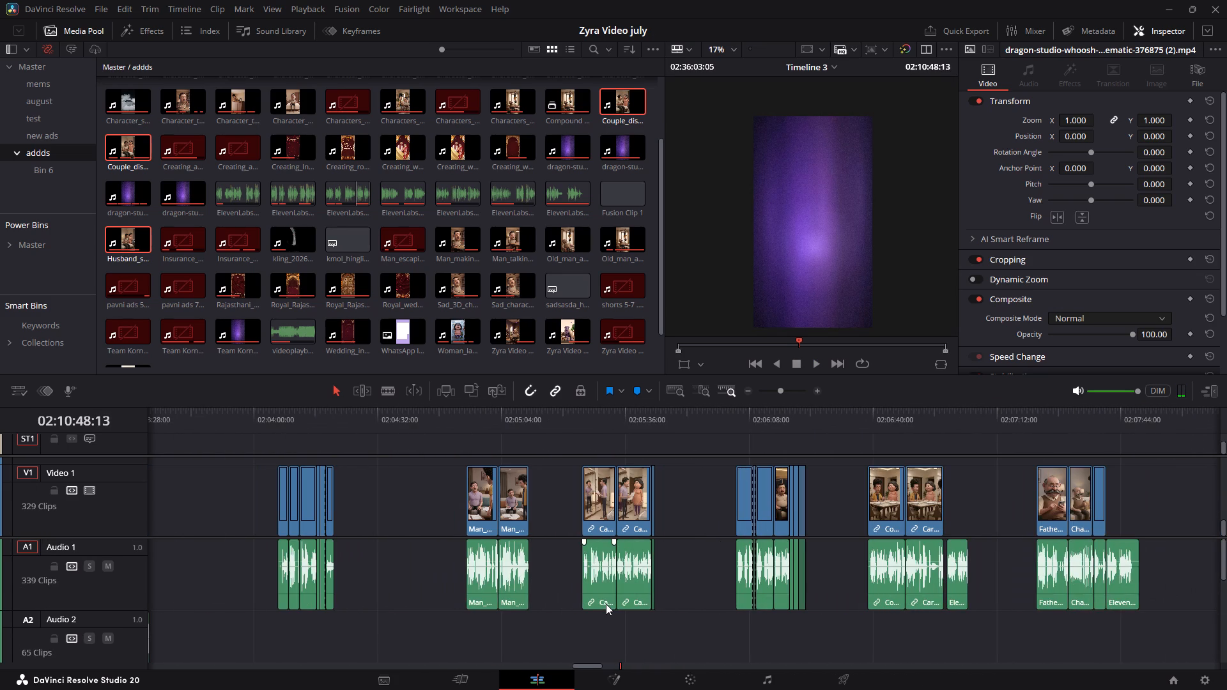
scroll(576, 613, "up", 3, "ctrl")
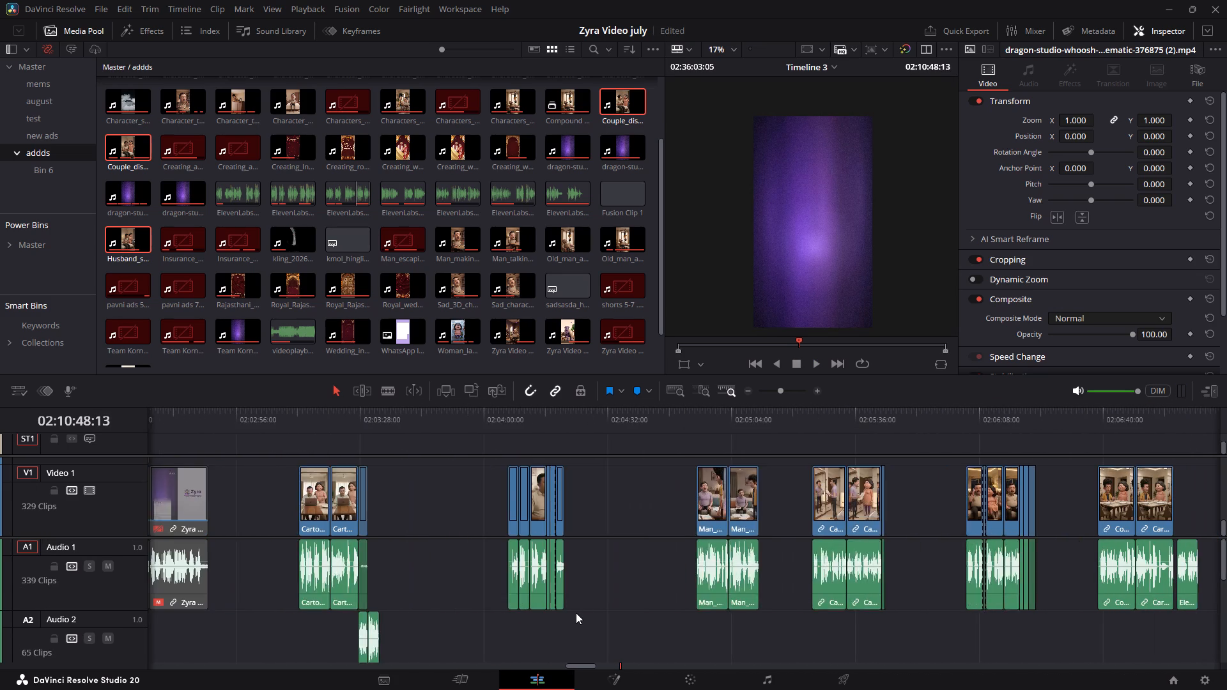
scroll(576, 613, "up", 2, "ctrl")
left_click(513, 425)
key("space")
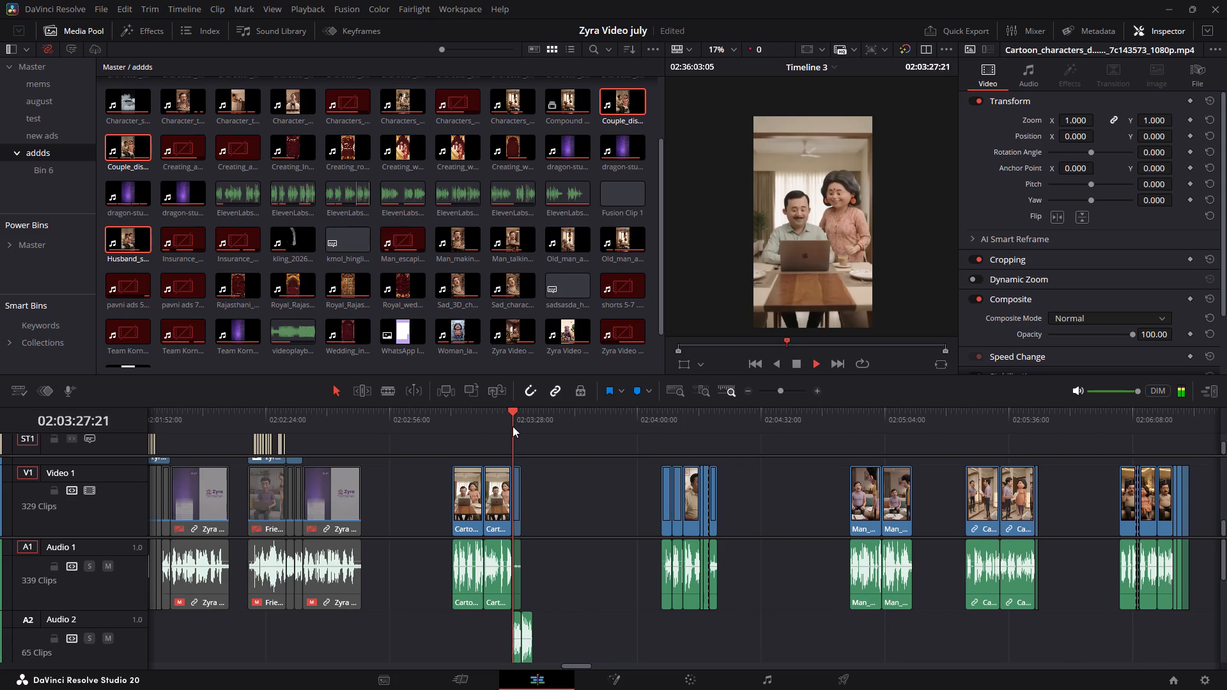
key("space")
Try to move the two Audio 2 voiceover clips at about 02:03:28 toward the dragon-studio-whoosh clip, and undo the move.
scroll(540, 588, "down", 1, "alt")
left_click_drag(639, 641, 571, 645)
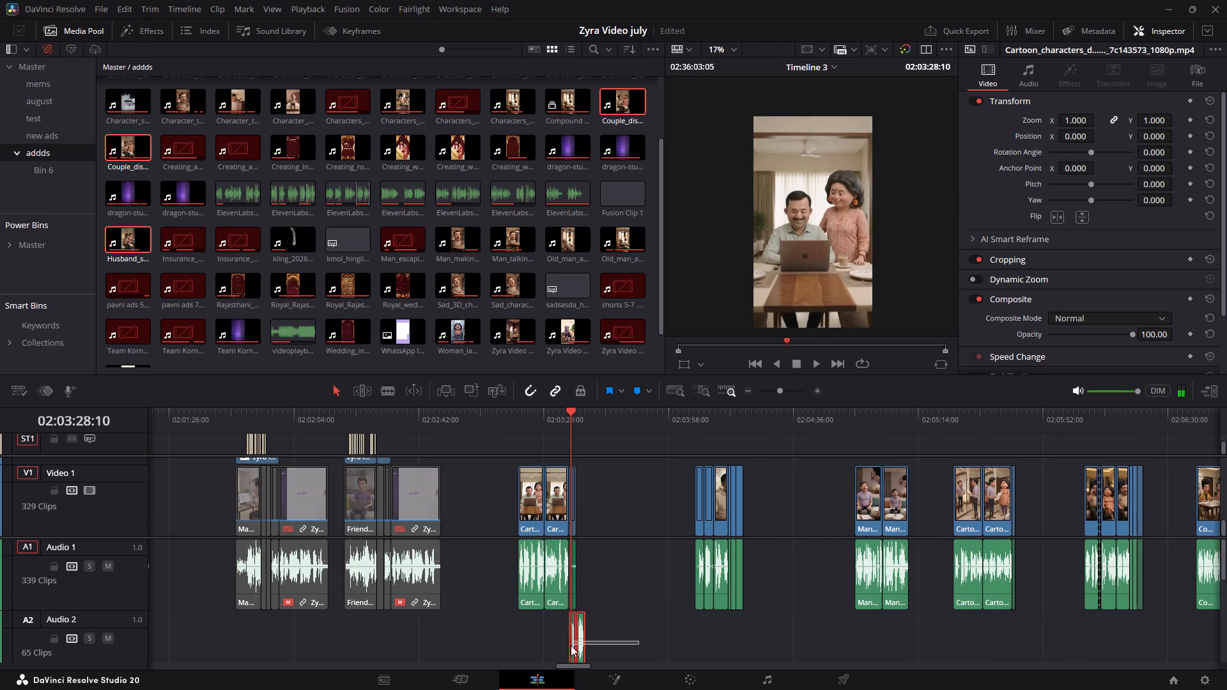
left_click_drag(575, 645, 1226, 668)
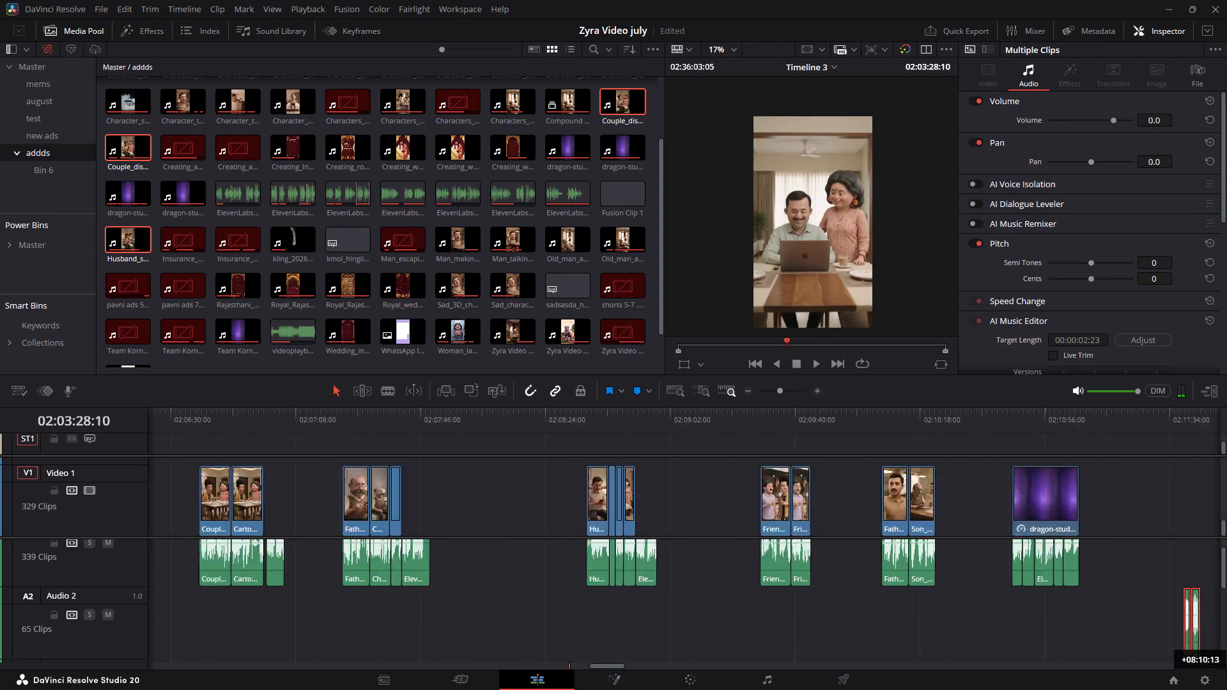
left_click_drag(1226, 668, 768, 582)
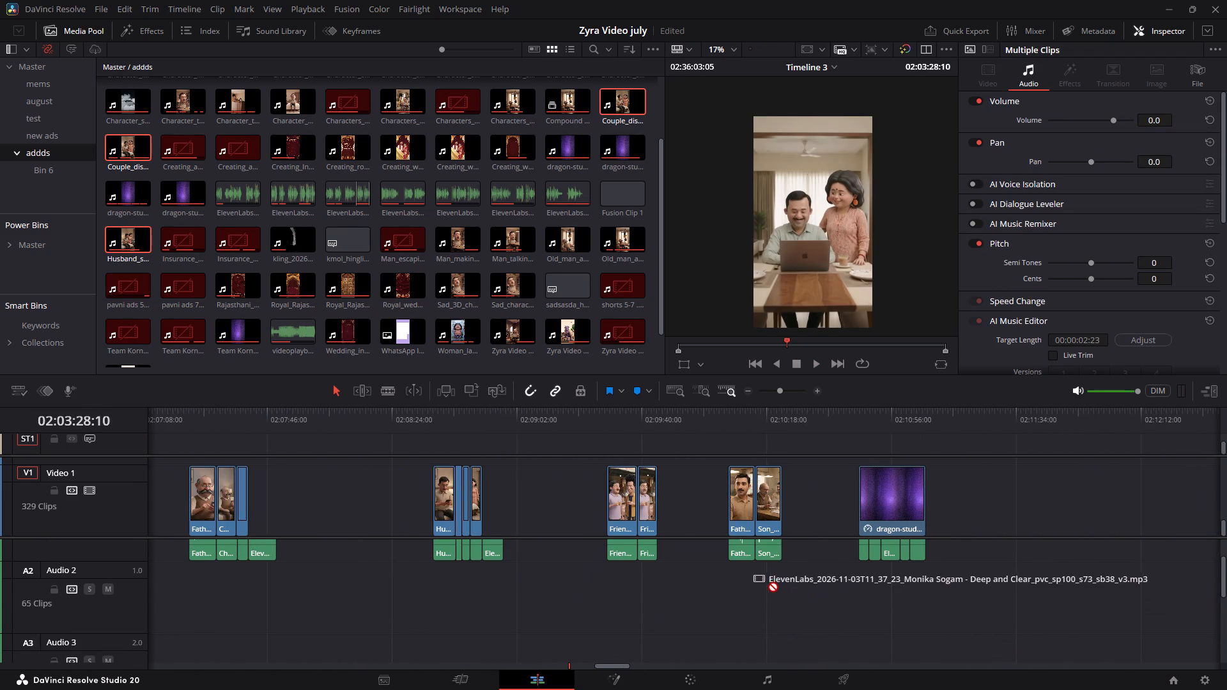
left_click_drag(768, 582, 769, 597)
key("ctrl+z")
Move the two Audio 2 voiceover clips from about 02:03:28 to Audio 1, directly before the voiceovers beneath the dragon-studio-whoosh clip.
scroll(686, 603, "down", 4, "alt")
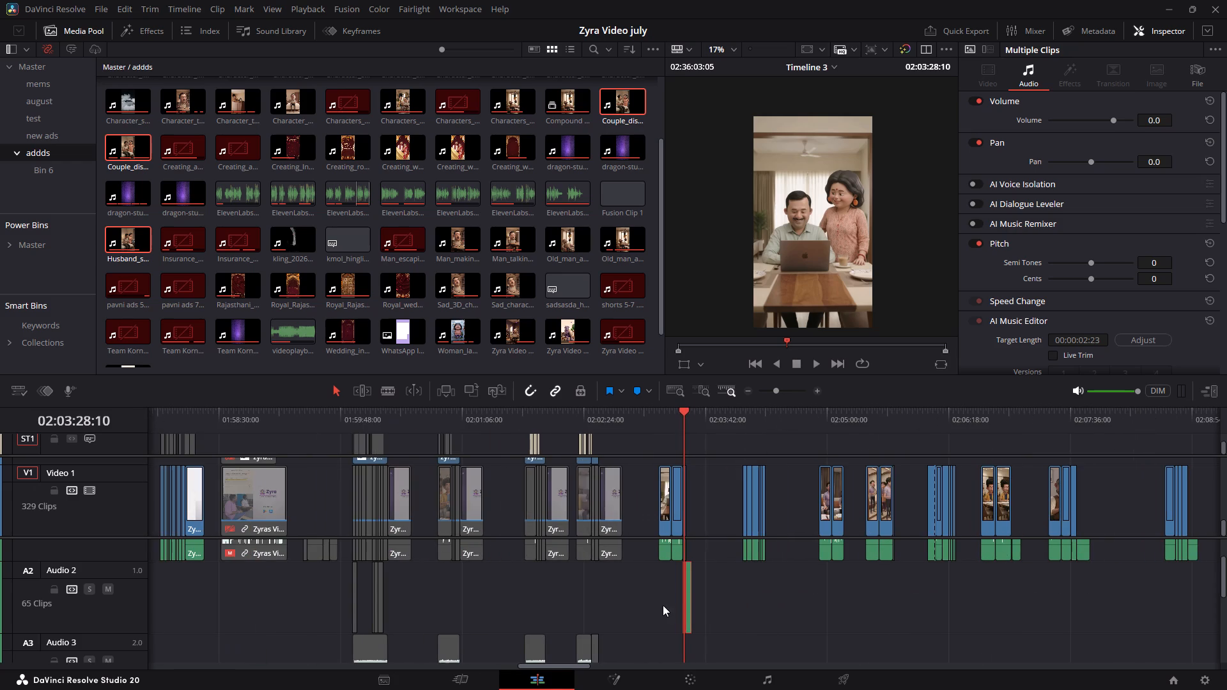
left_click_drag(686, 601, 1049, 595)
scroll(815, 601, "down", 4, "ctrl")
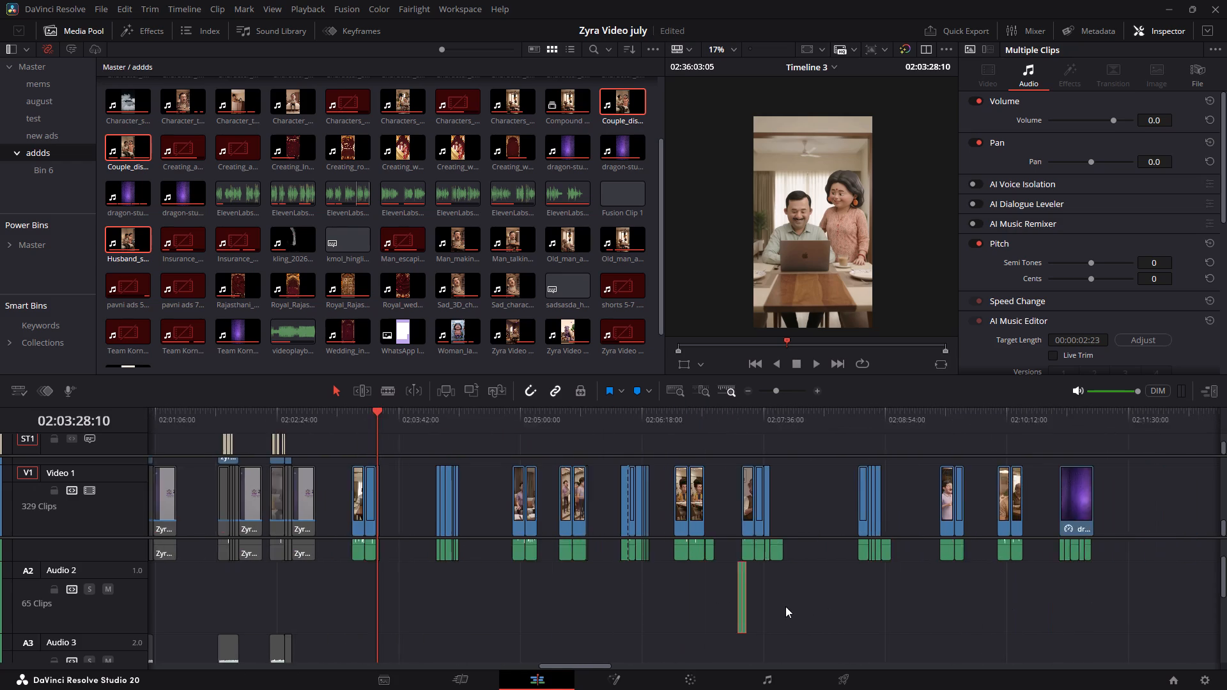
scroll(785, 606, "down", 3, "ctrl")
left_click_drag(515, 594, 857, 567)
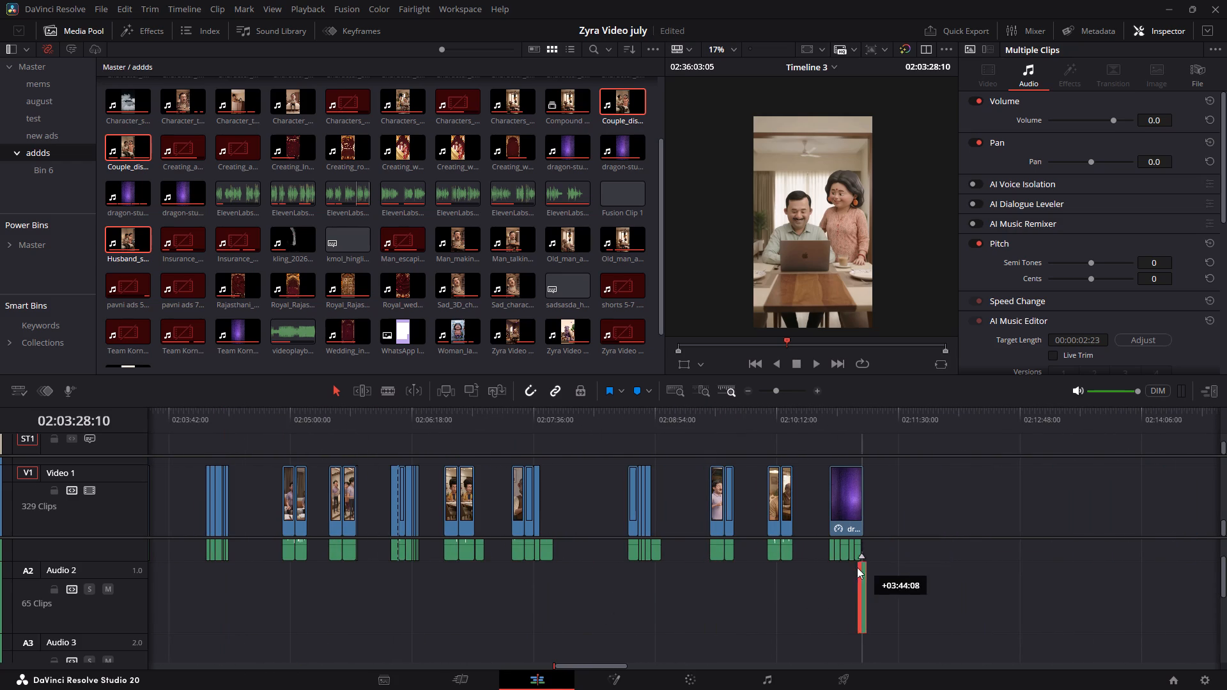
left_click_drag(857, 567, 831, 580)
scroll(832, 580, "up", 3, "alt")
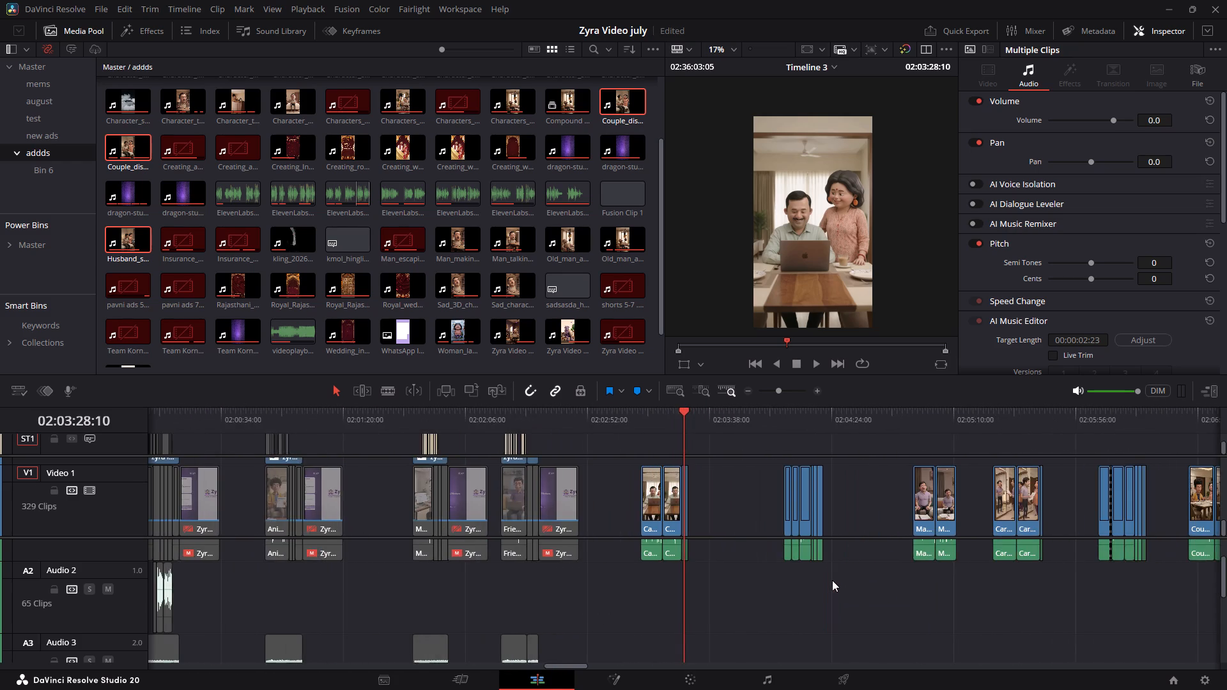
scroll(833, 583, "down", 15, "ctrl")
left_click(683, 433)
scroll(703, 507, "up", 13, "alt")
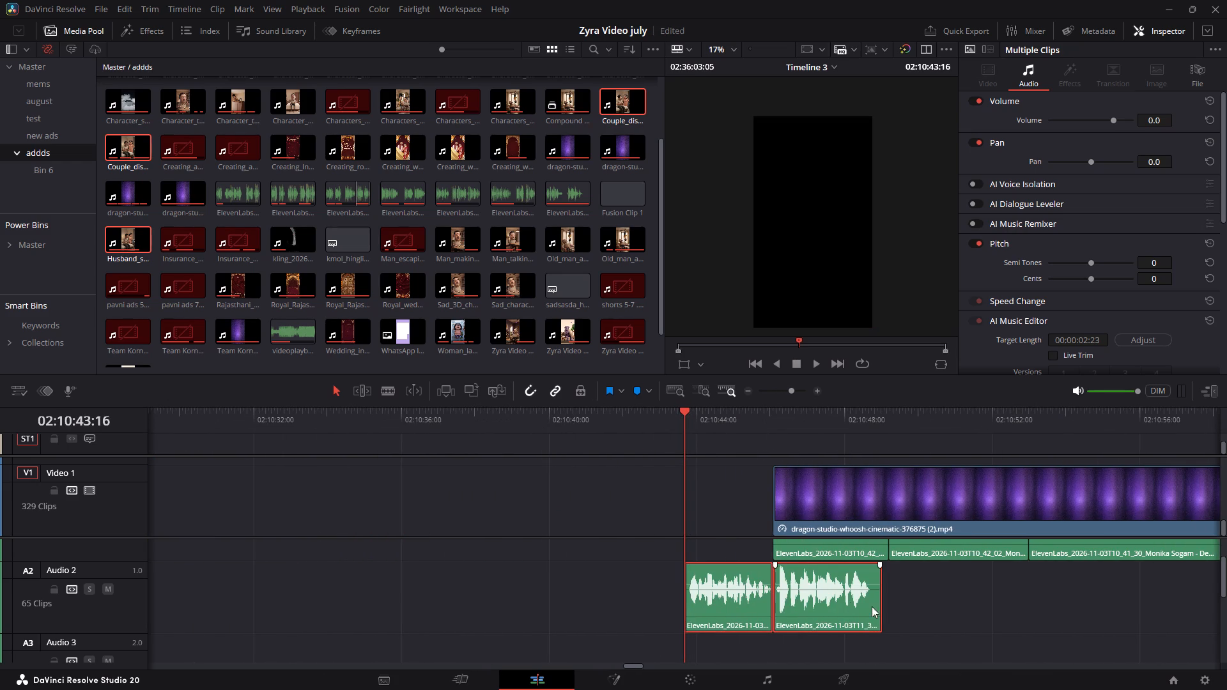
left_click_drag(810, 598, 692, 553)
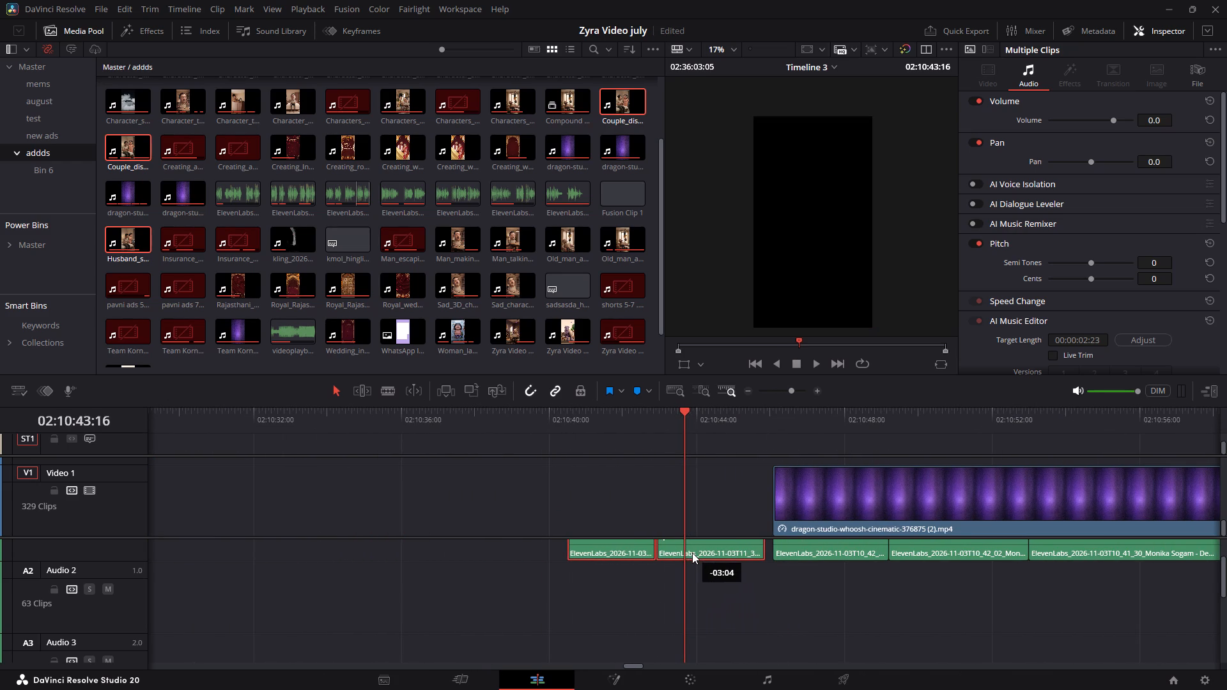
left_click_drag(692, 553, 698, 555)
Shift the dragon-studio-whoosh clip to start with the first voiceover at about 02:10:40 and extend its end to about 02:11:06.
left_click_drag(821, 500, 623, 501)
scroll(776, 619, "up", 2)
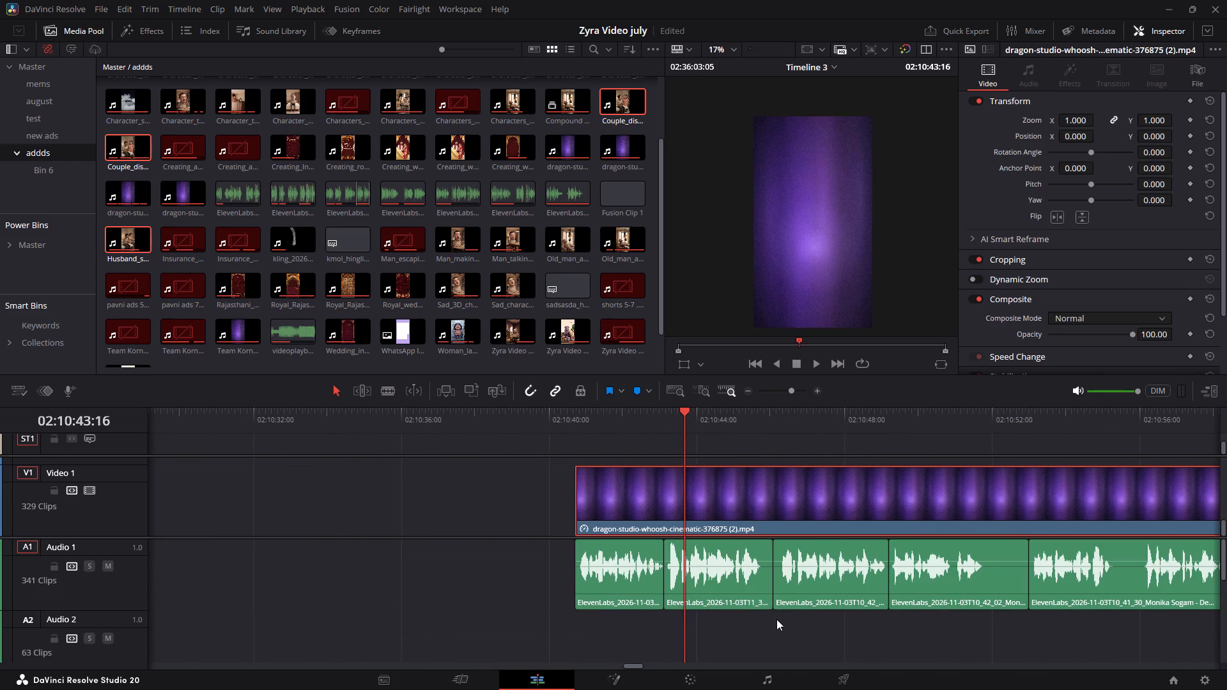
scroll(776, 619, "up", 2)
scroll(778, 617, "down", 8, "ctrl")
scroll(786, 613, "up", 4)
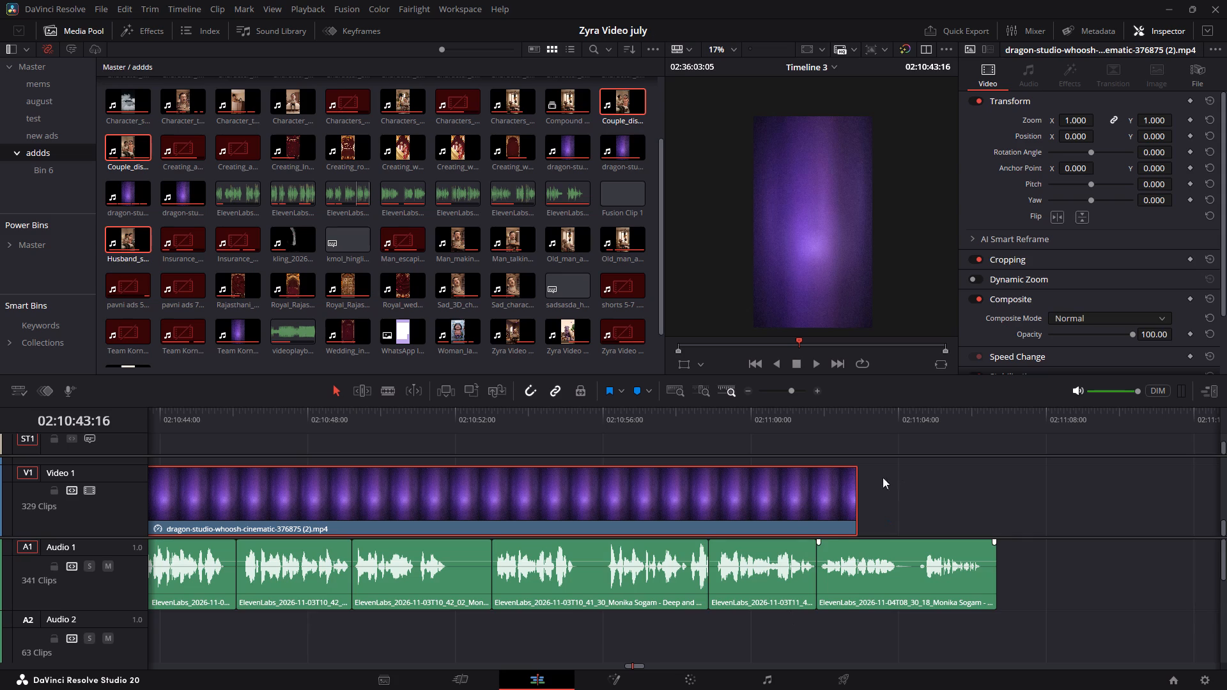
left_click_drag(855, 493, 995, 513)
Mark the dragon-studio-whoosh section as the render range, with in point 02:10:40:17 and out point 02:11:06:16.
scroll(764, 484, "down", 4, "alt")
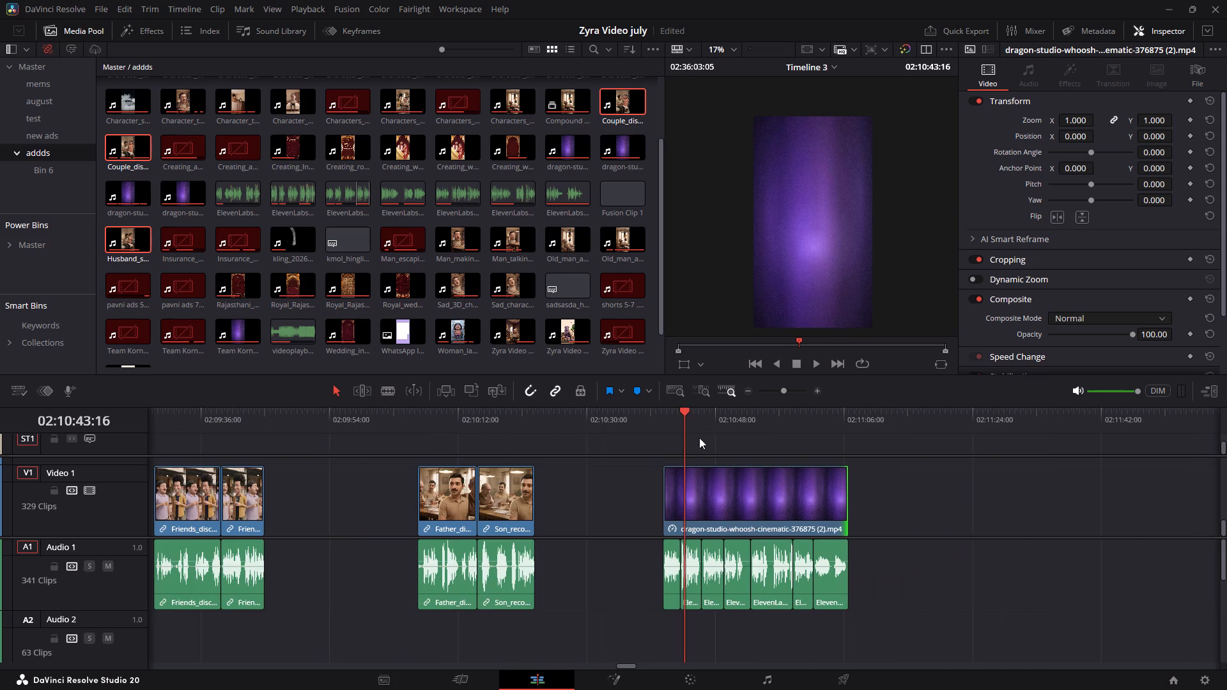
left_click_drag(676, 424, 663, 431)
key("i")
left_click_drag(663, 432, 867, 453)
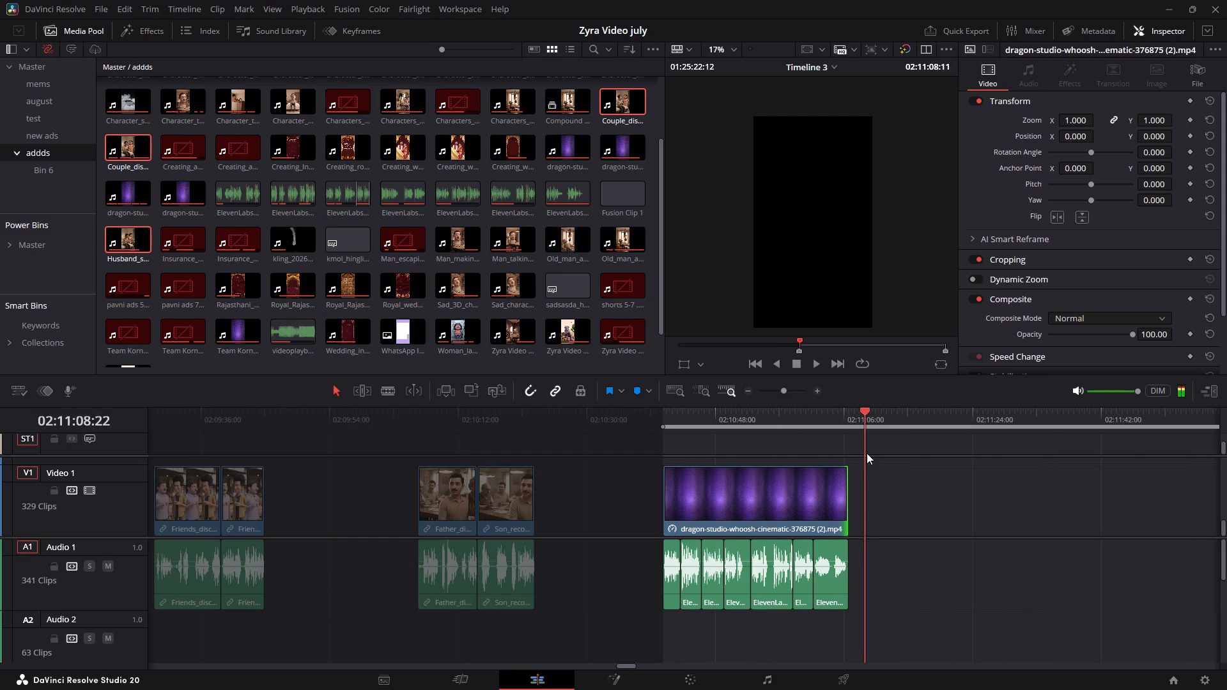
left_click_drag(867, 453, 851, 454)
key("o")
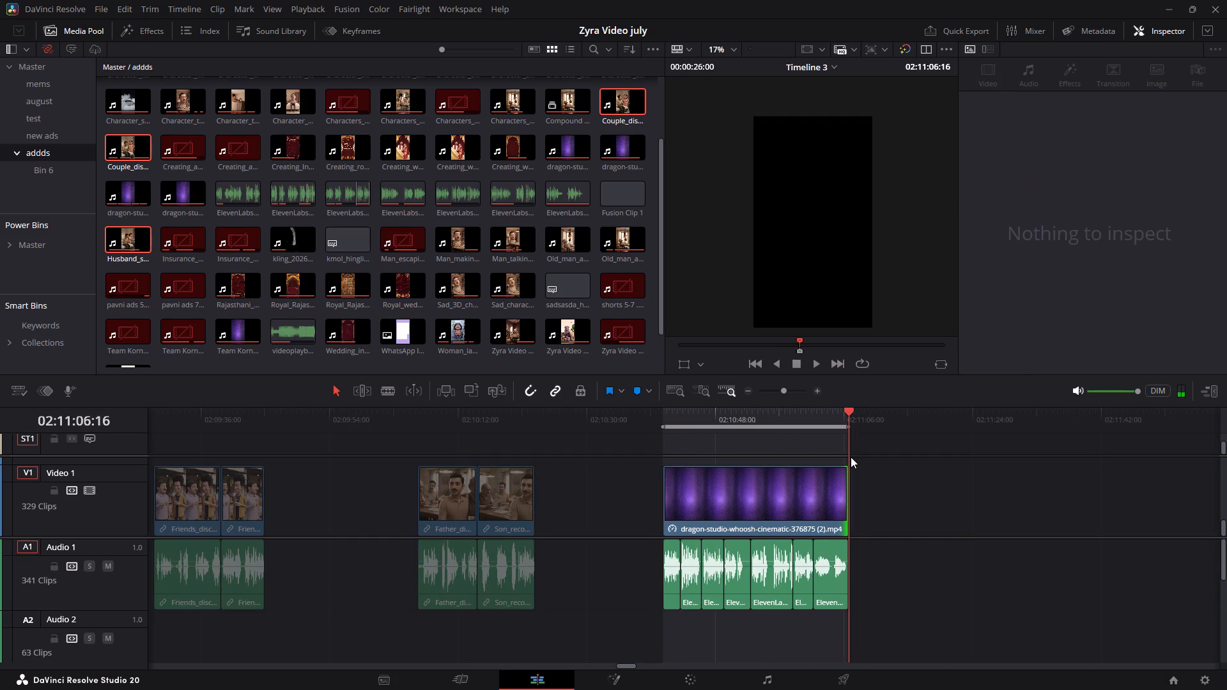
Play the marked voiceover sequence from its beginning to check the first clips.
scroll(776, 517, "up", 5, "alt")
scroll(709, 525, "up", 6, "ctrl")
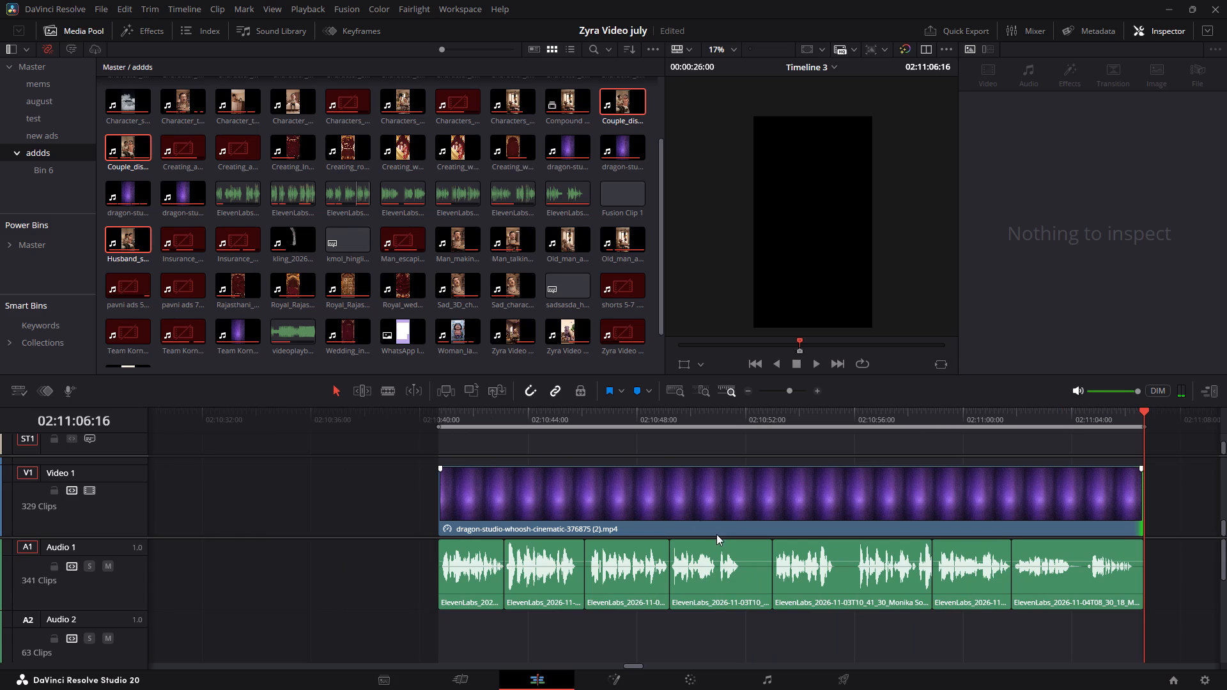
left_click(440, 415)
key("space")
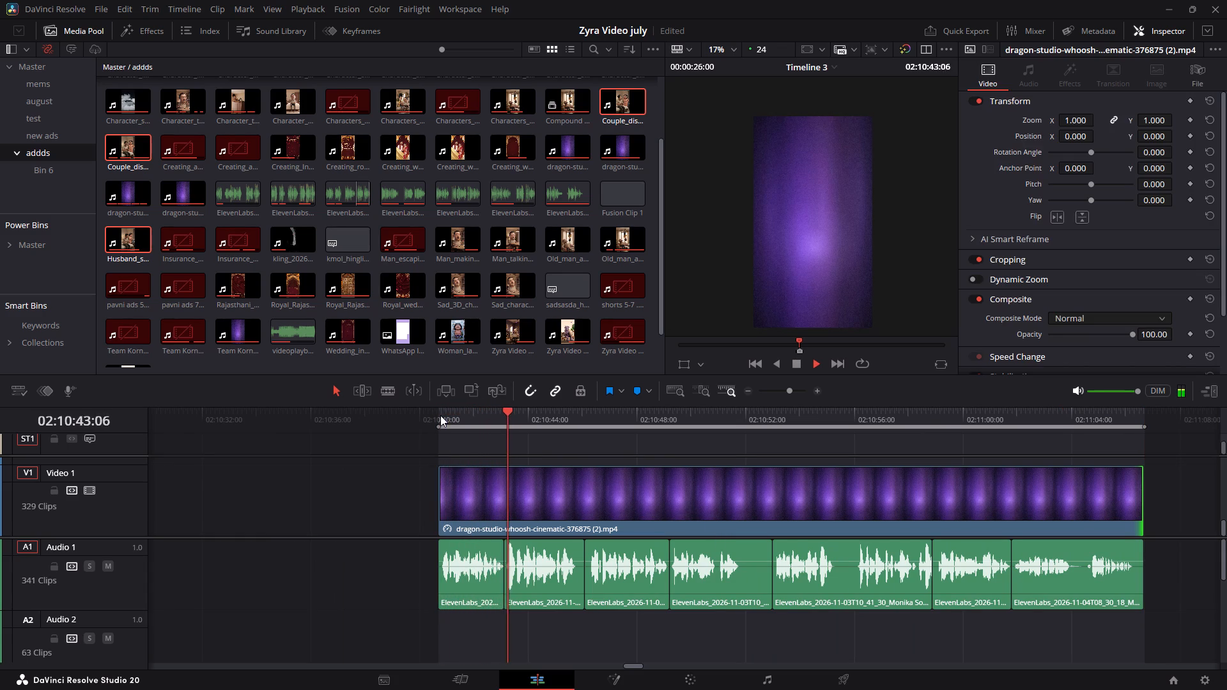
key("space")
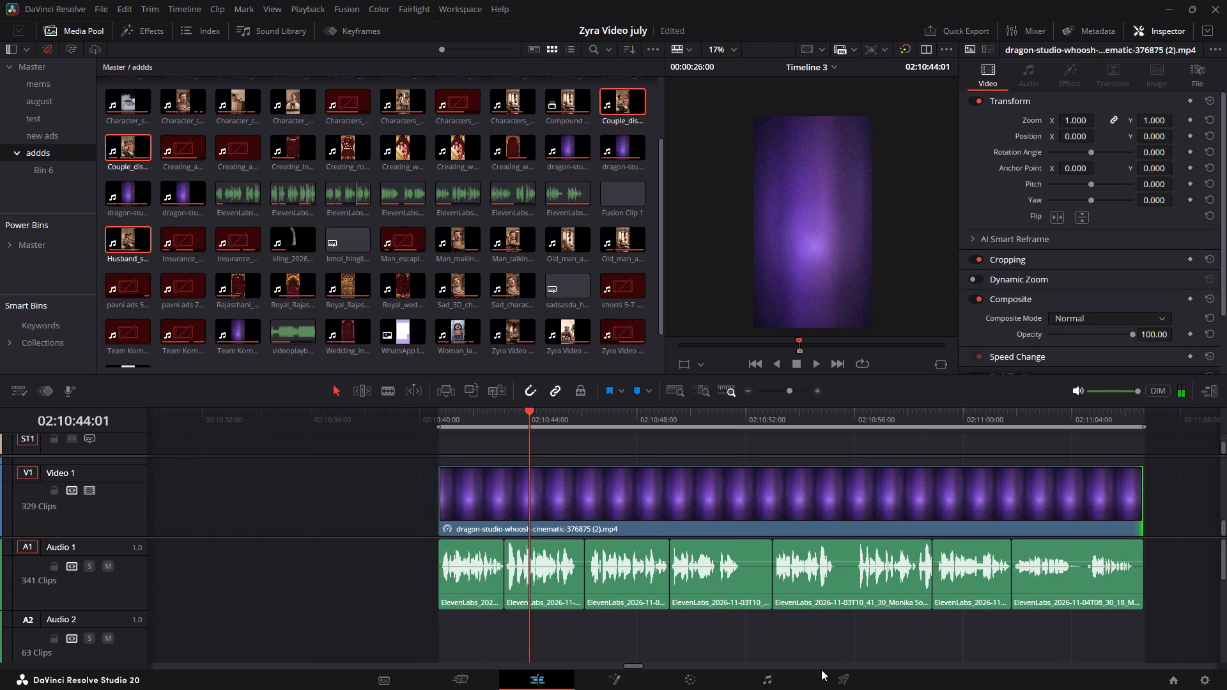
Name the export cap, add the marked range to the render queue and render it.
left_click(854, 673)
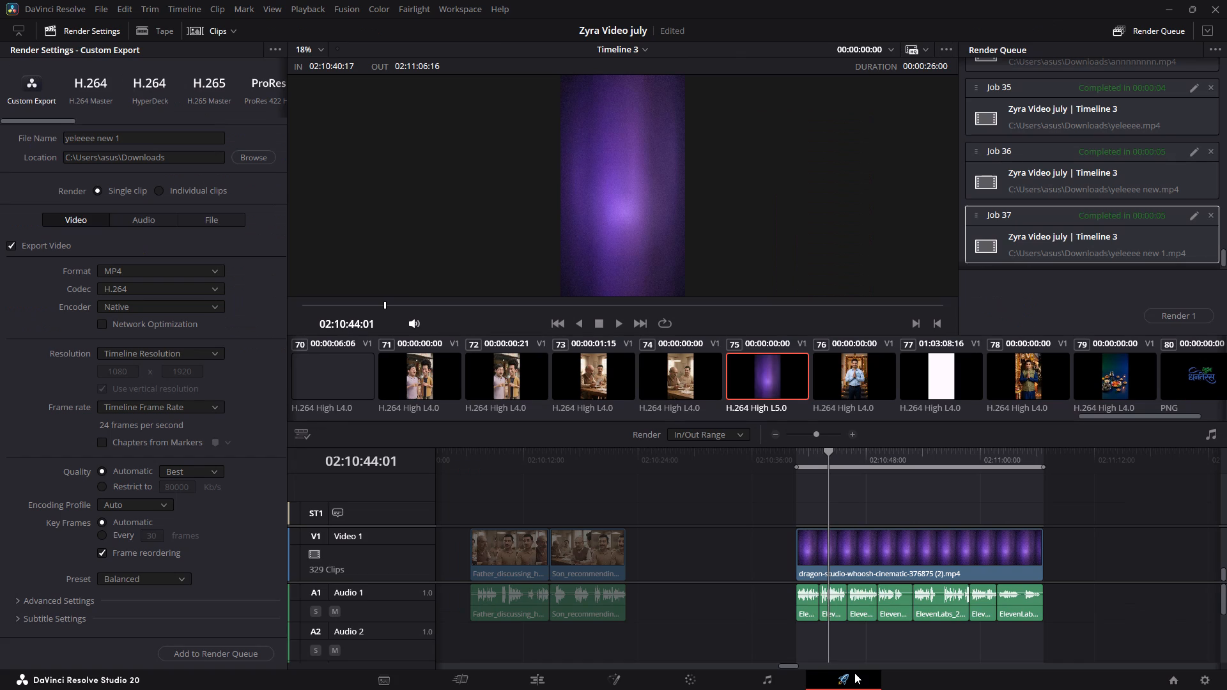
triple_click(159, 135)
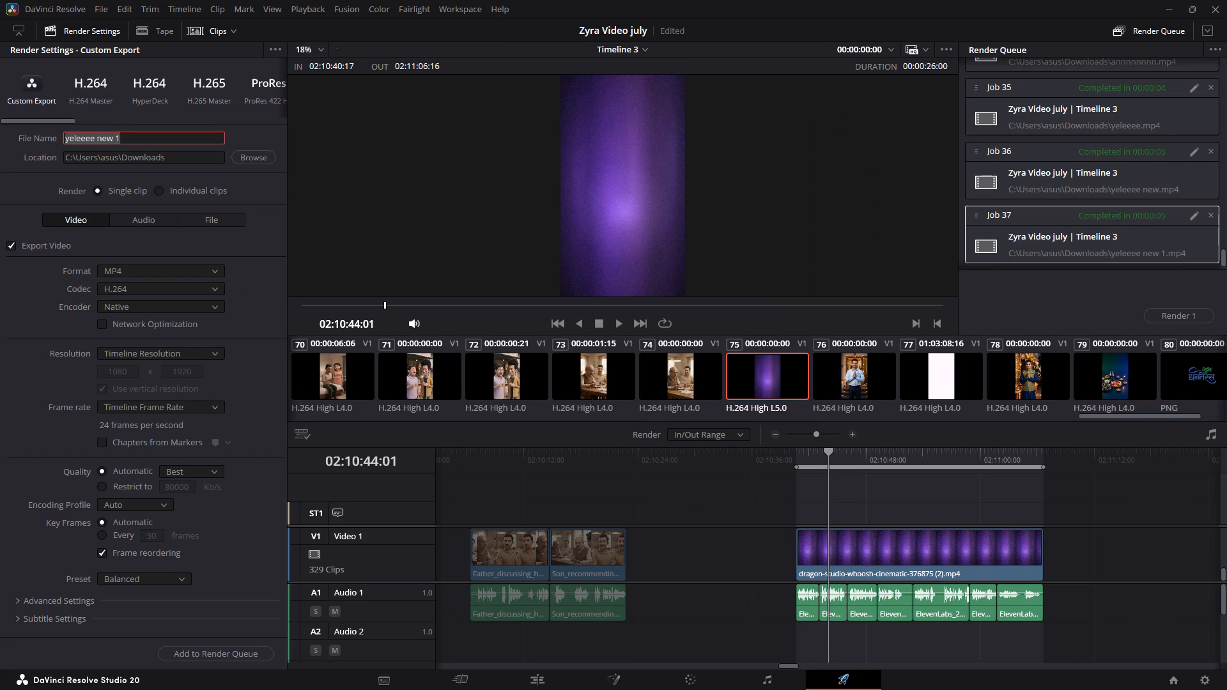
type("ca")
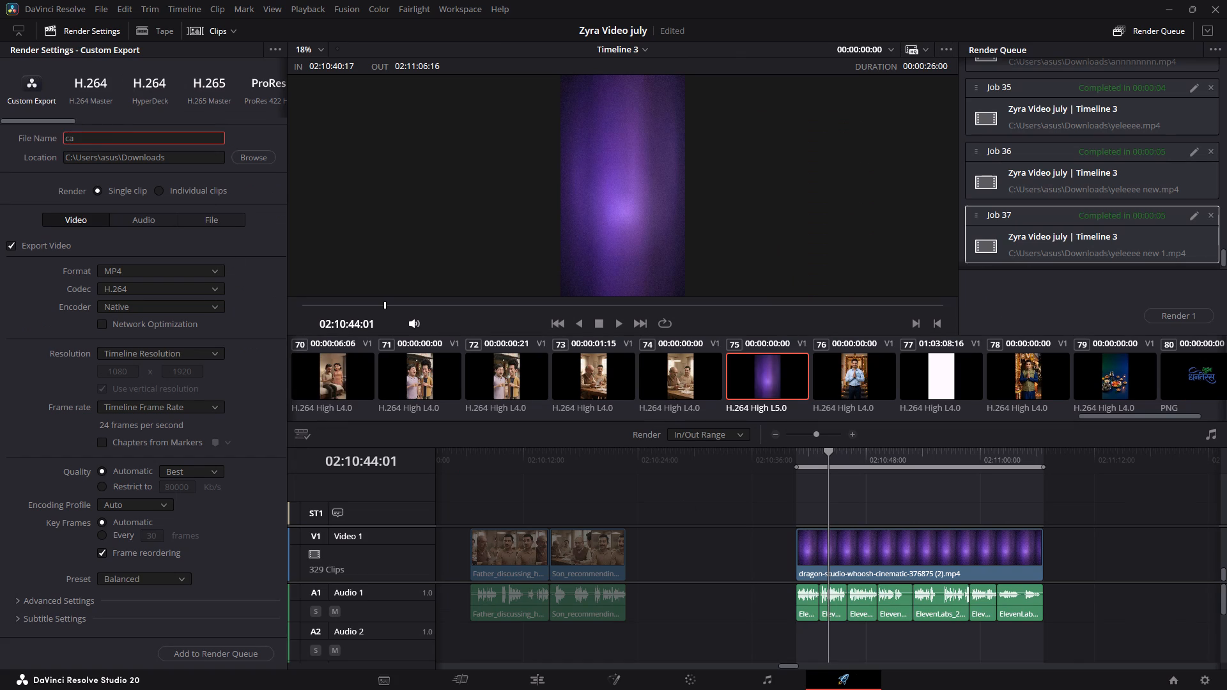
key("p")
left_click(252, 654)
left_click(1192, 315)
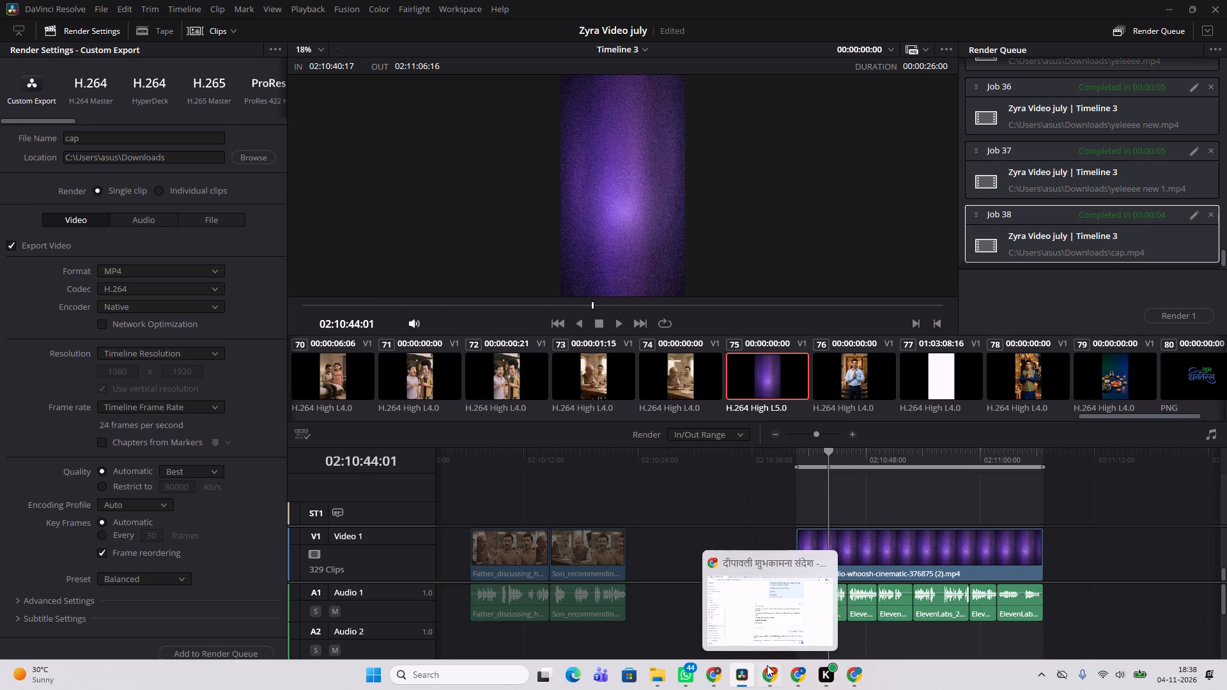
Switch to Chrome and open the INTERVIEW project in VEED in a new browser tab.
left_click(770, 671)
left_click(540, 0)
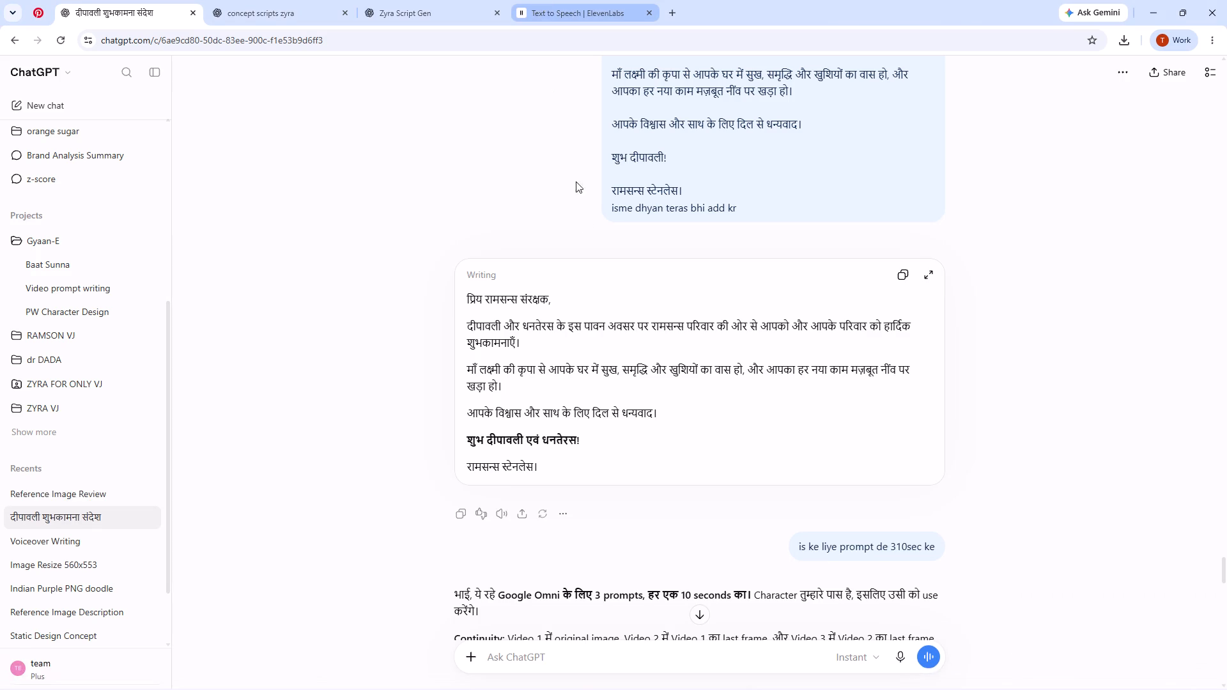
left_click(674, 22)
left_click(674, 17)
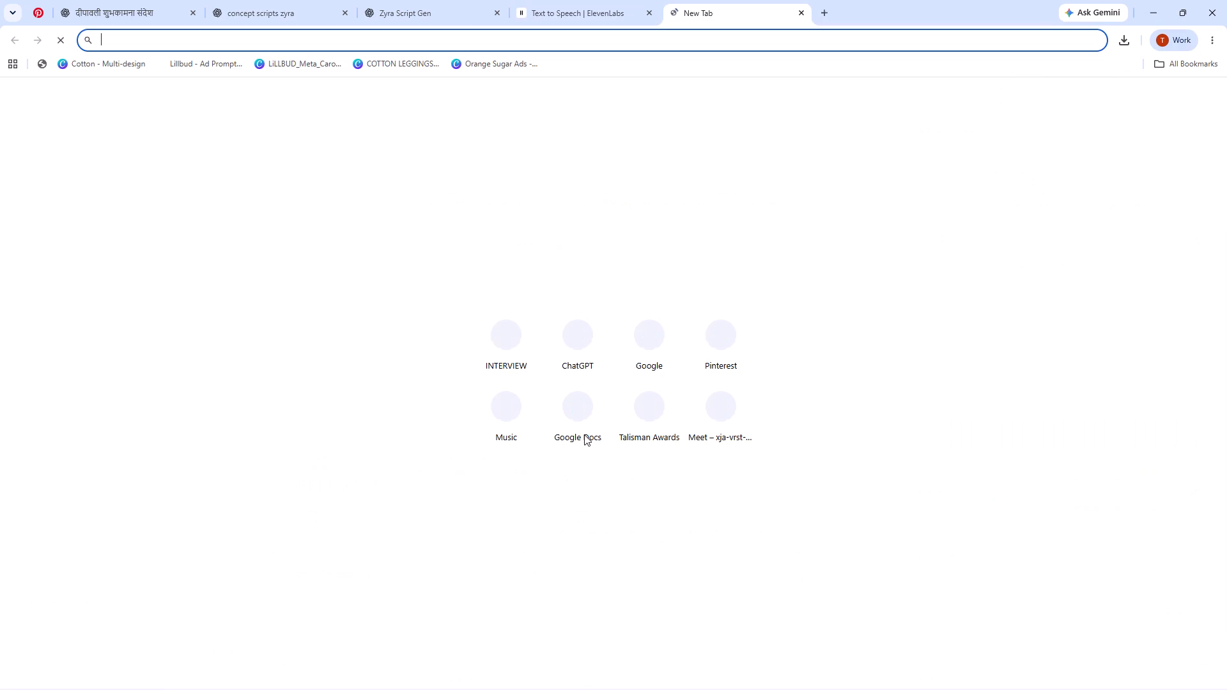
left_click(519, 351)
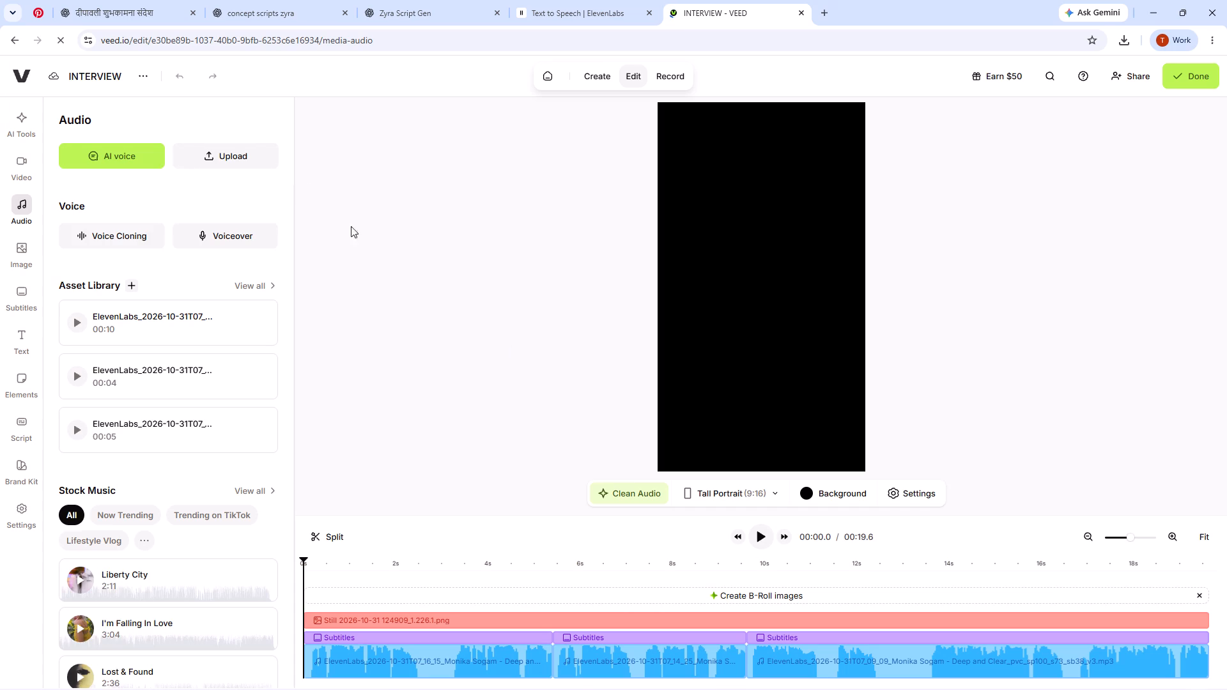
Leave the INTERVIEW project, start a new video editing project and upload the cap video from Downloads.
left_click(6, 69)
left_click(14, 71)
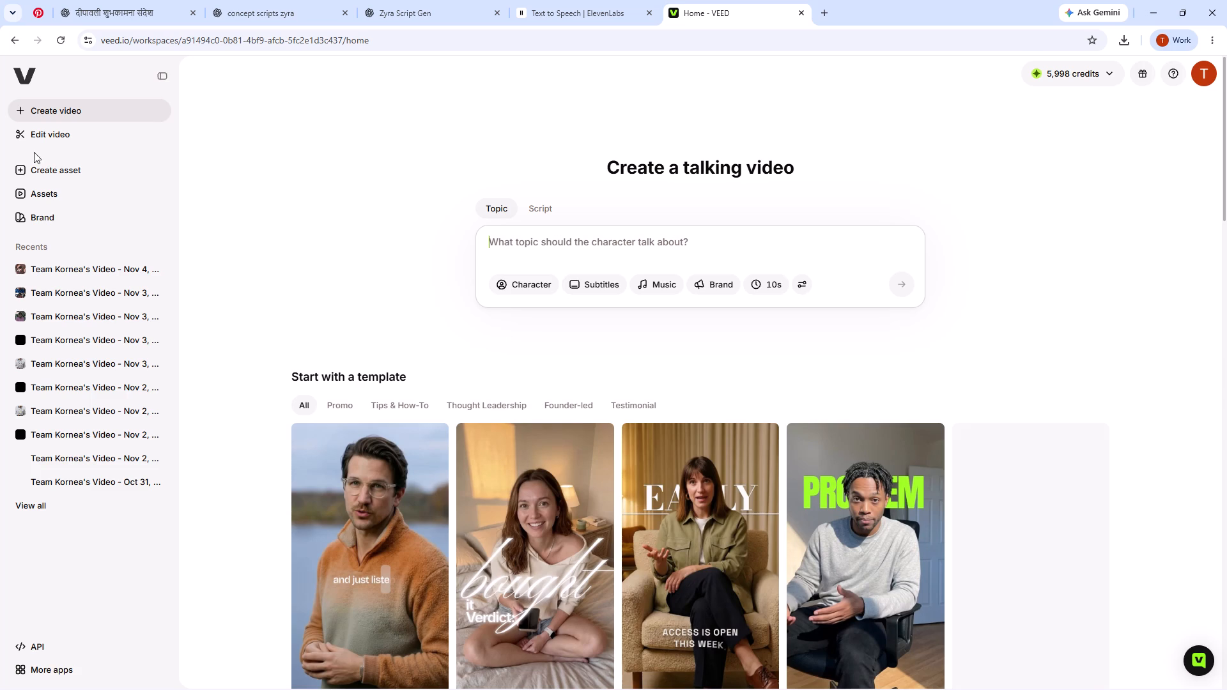
left_click(68, 131)
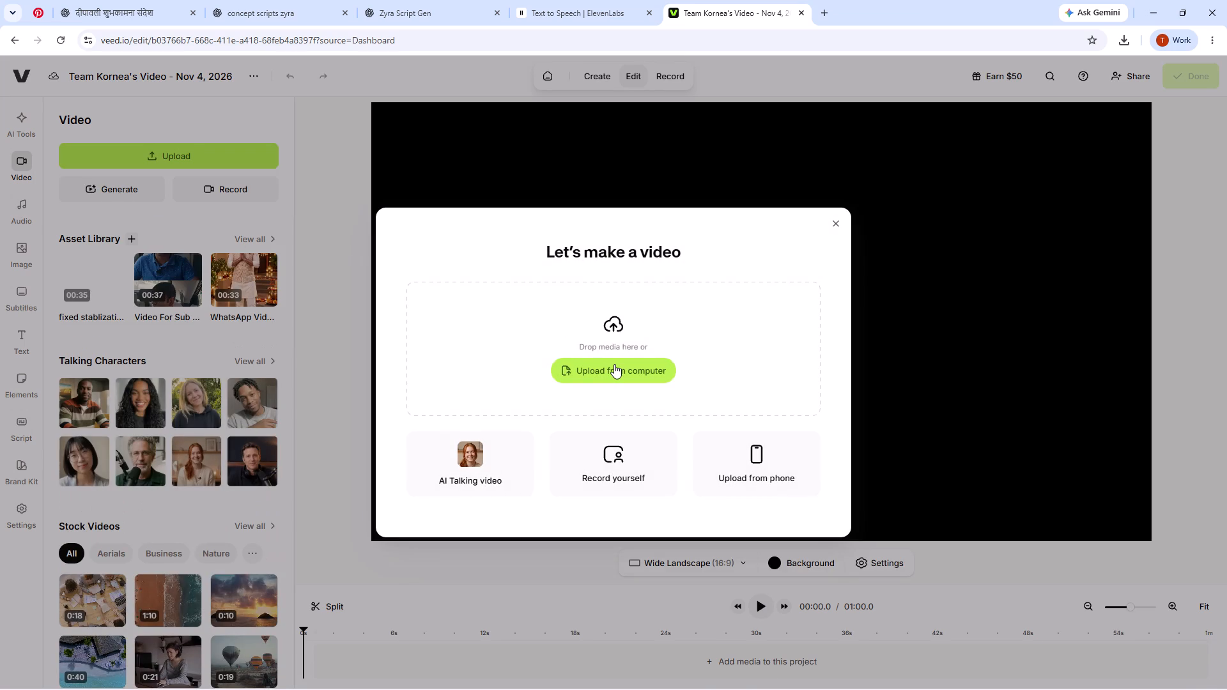
left_click(614, 364)
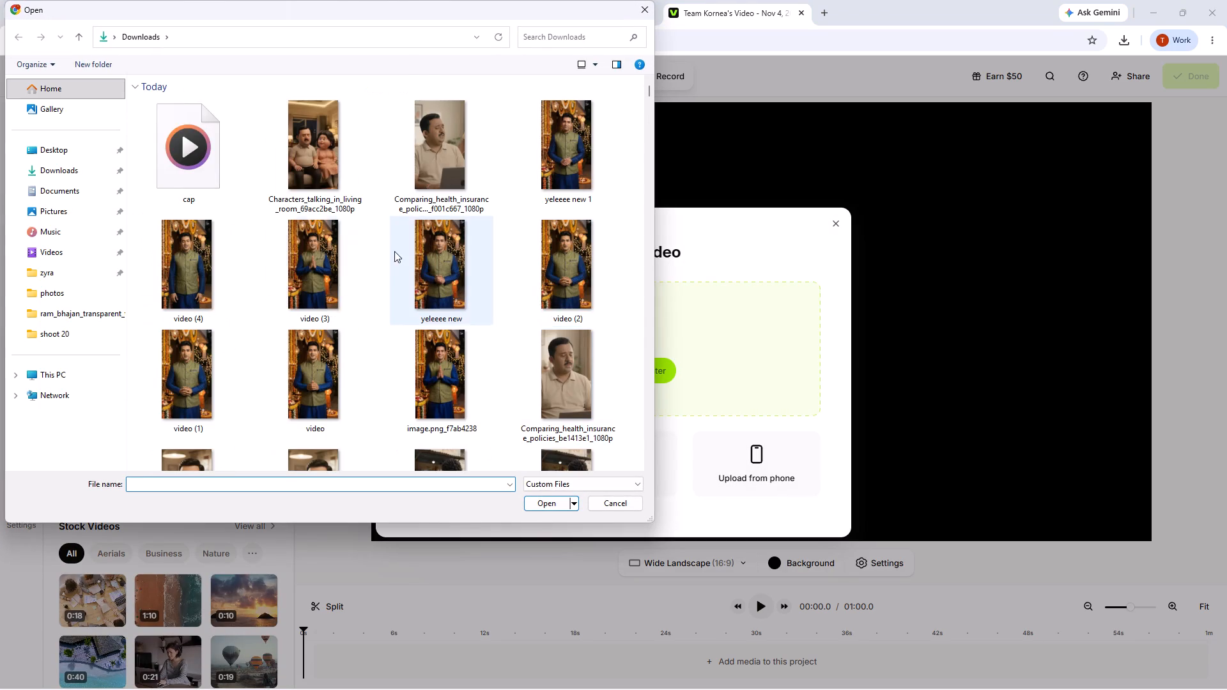
left_click(203, 145)
key("Return")
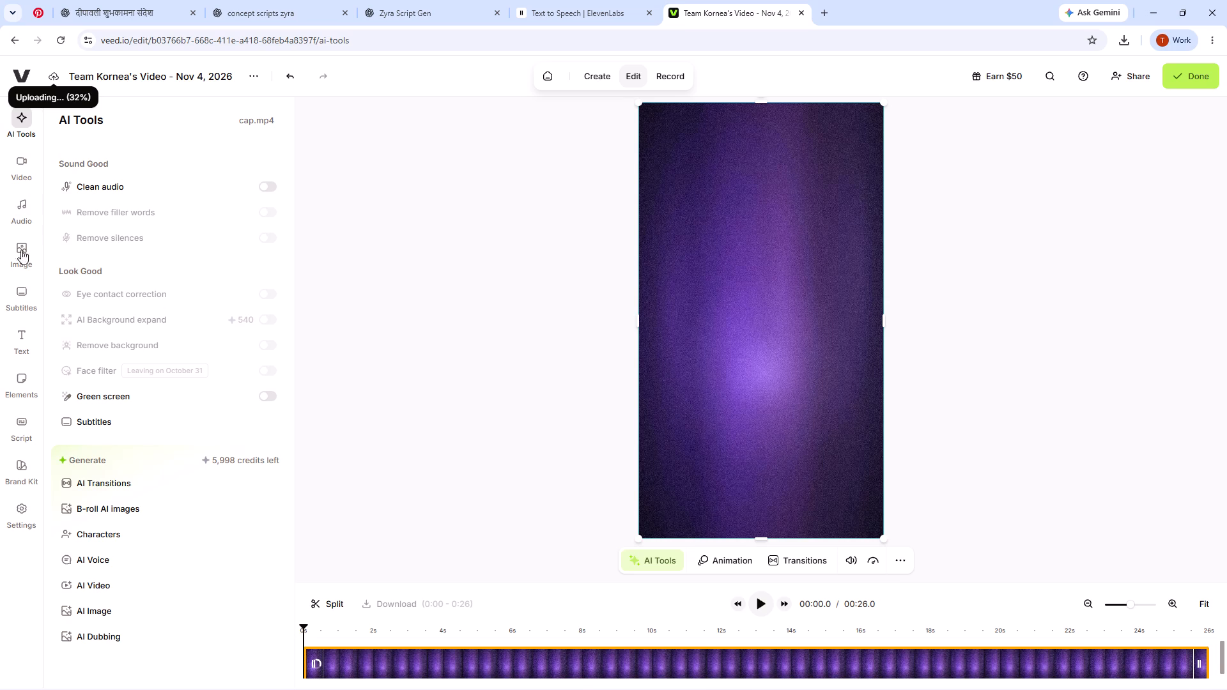
Generate automatic subtitles for the cap video in Hindi (Hinglish).
left_click(24, 297)
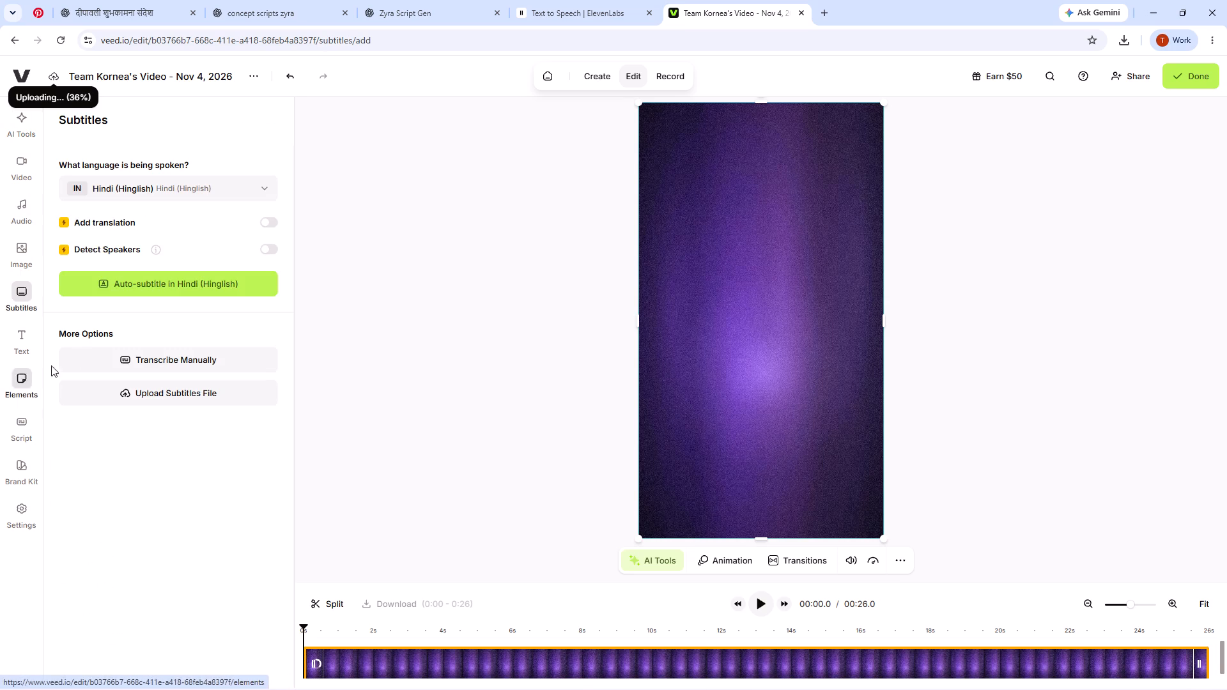
left_click(229, 291)
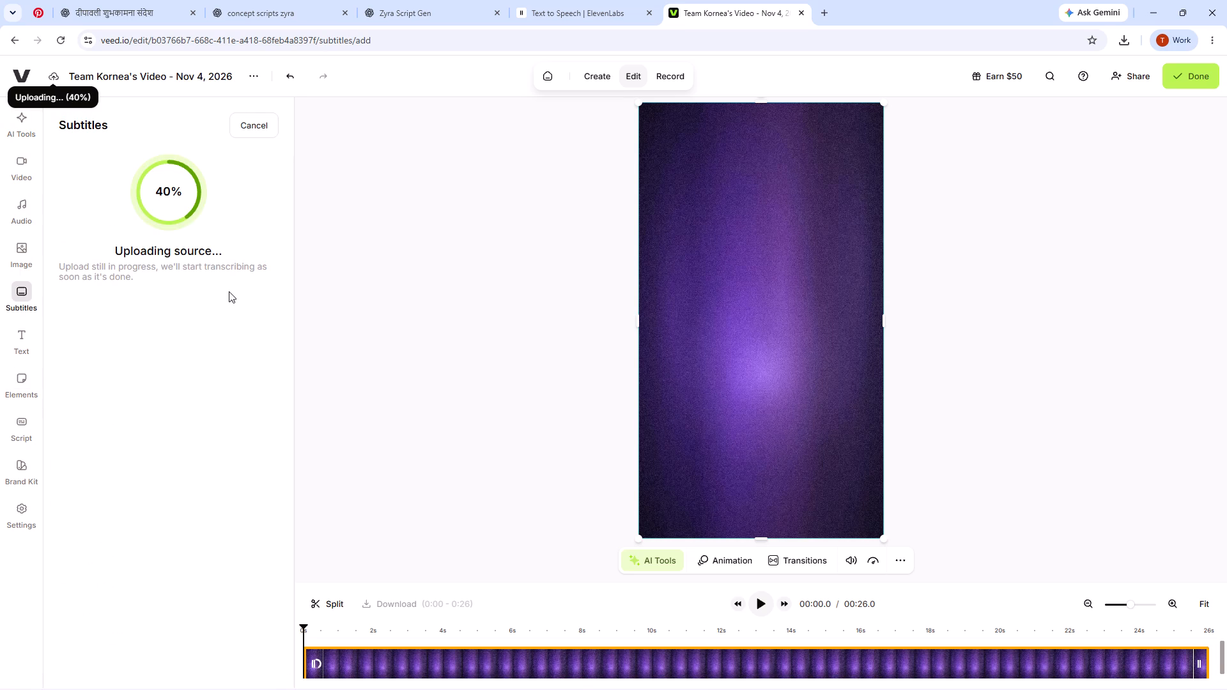
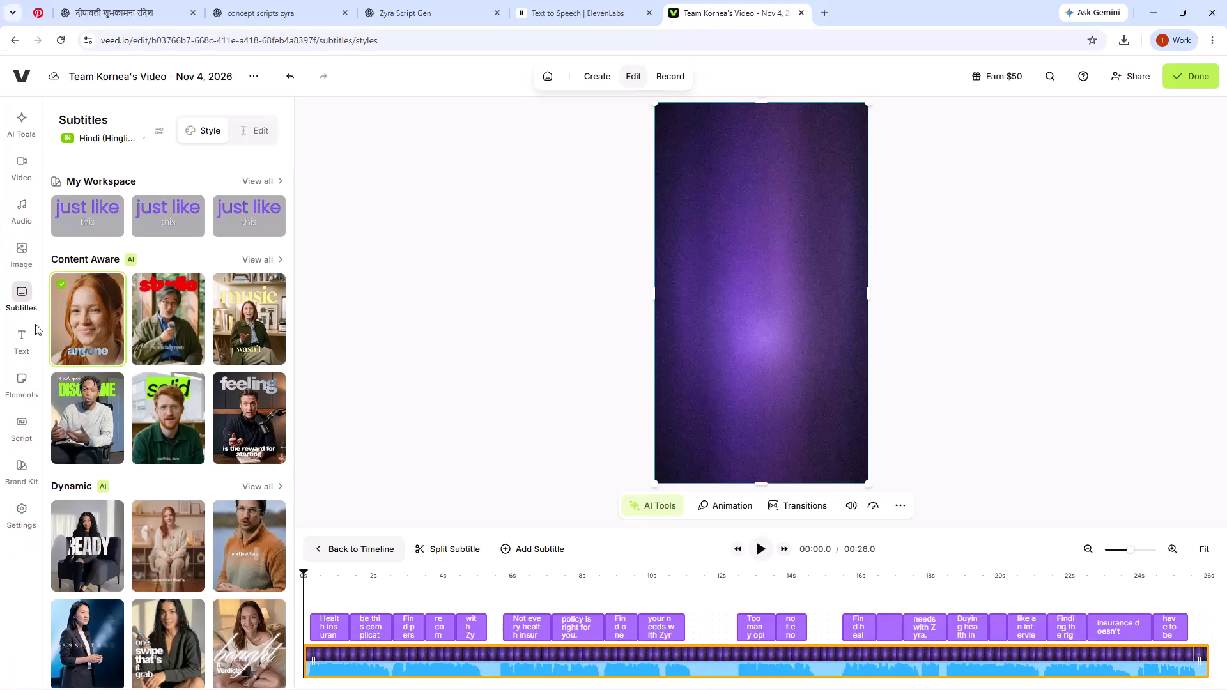
Edit the selected Content Aware subtitle preset to one line, with Poppins for the highlight and Baloo 2 for the main text.
left_click(100, 329)
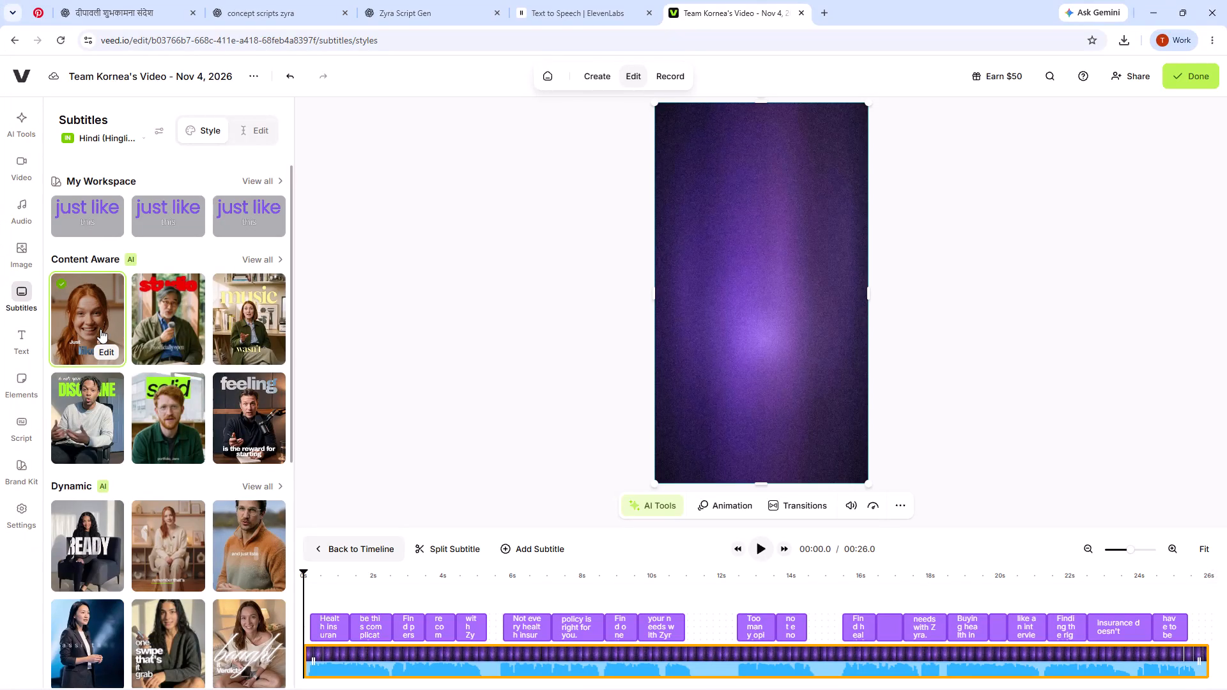
left_click(759, 546)
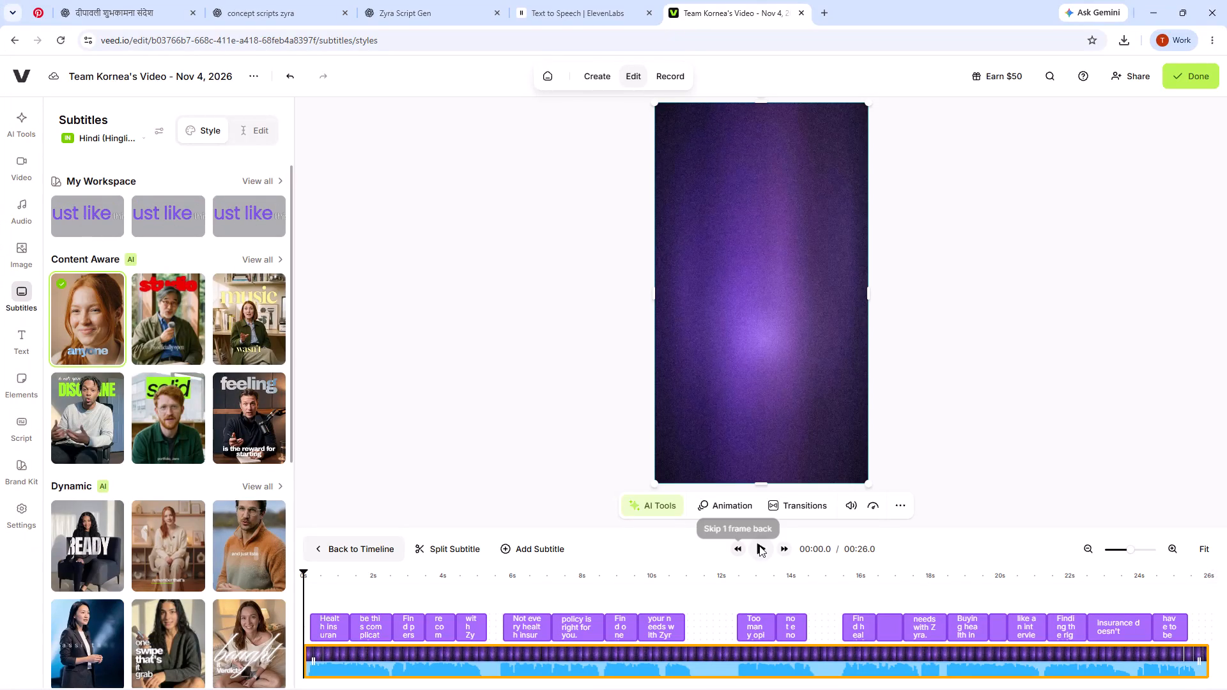
left_click(759, 553)
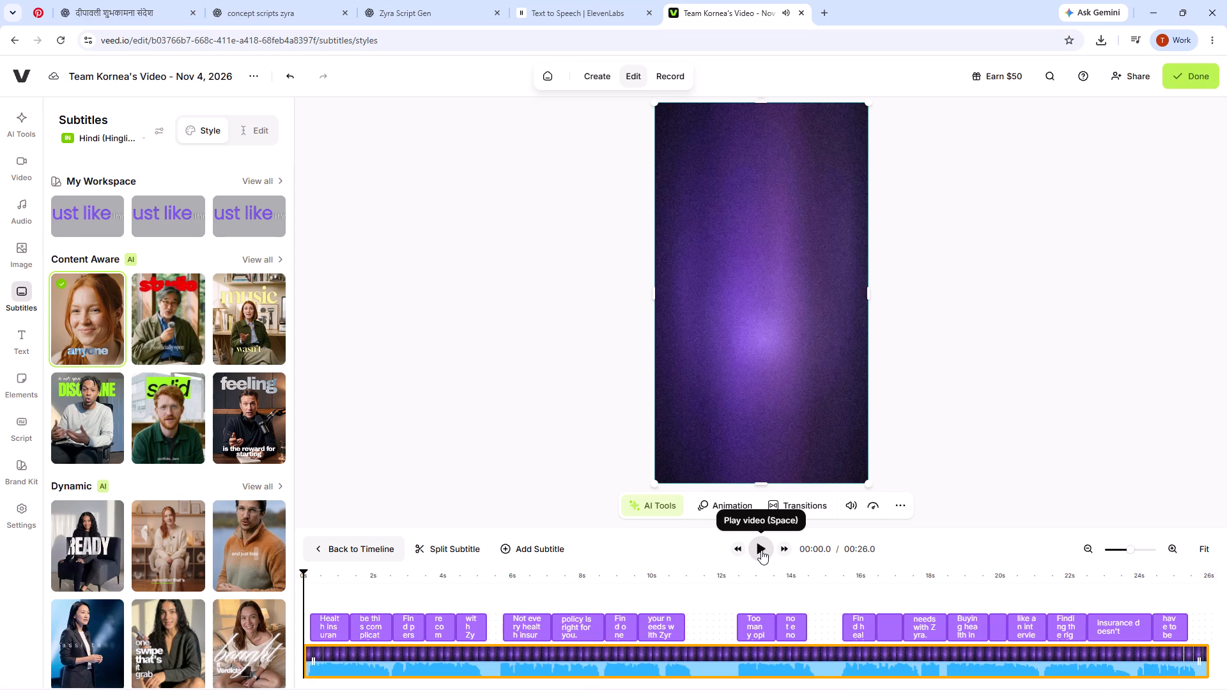
left_click(761, 550)
left_click(761, 550)
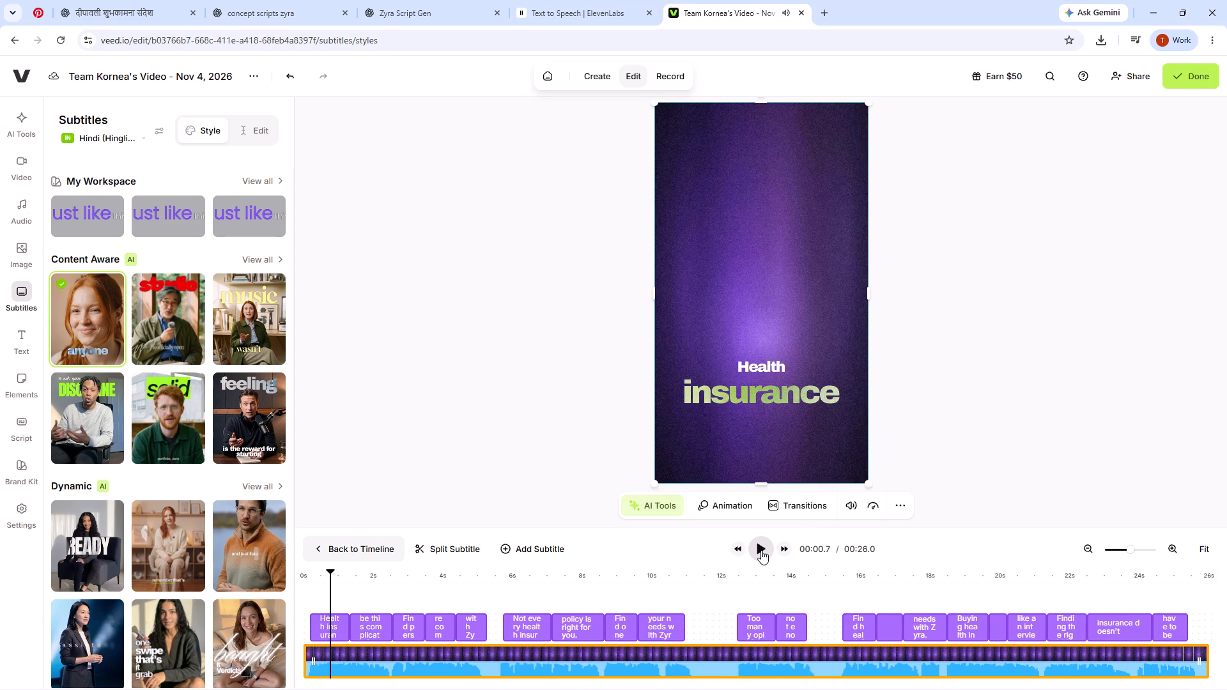
left_click(109, 349)
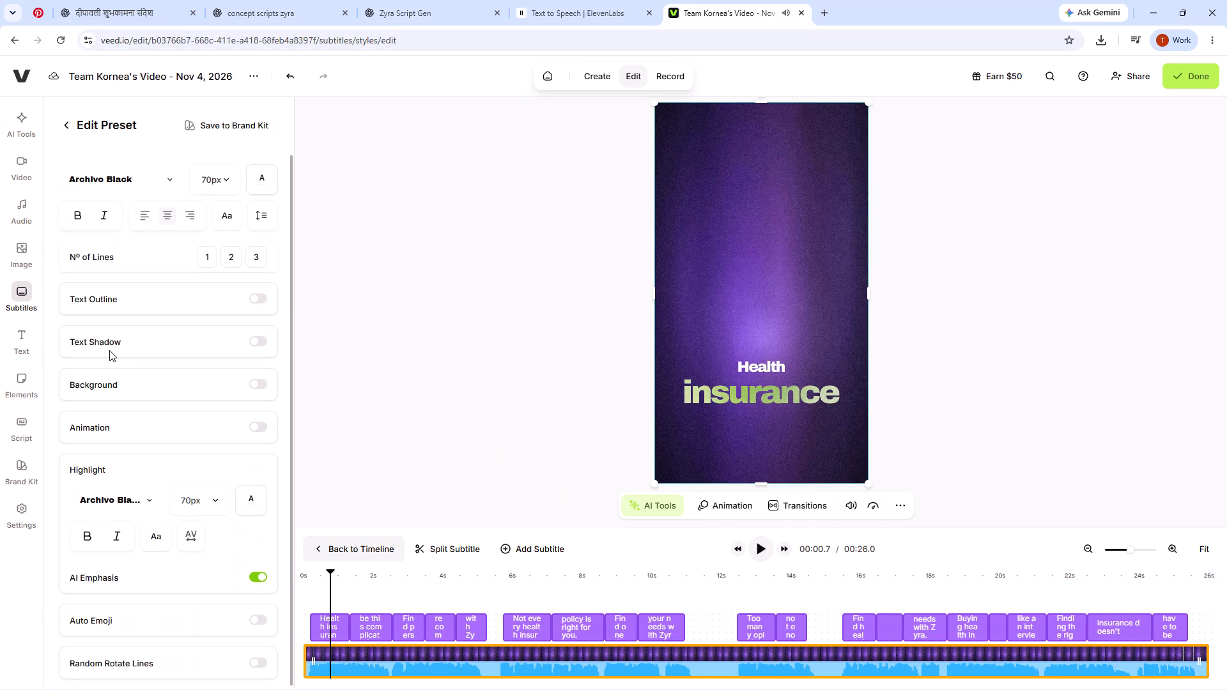
left_click(208, 252)
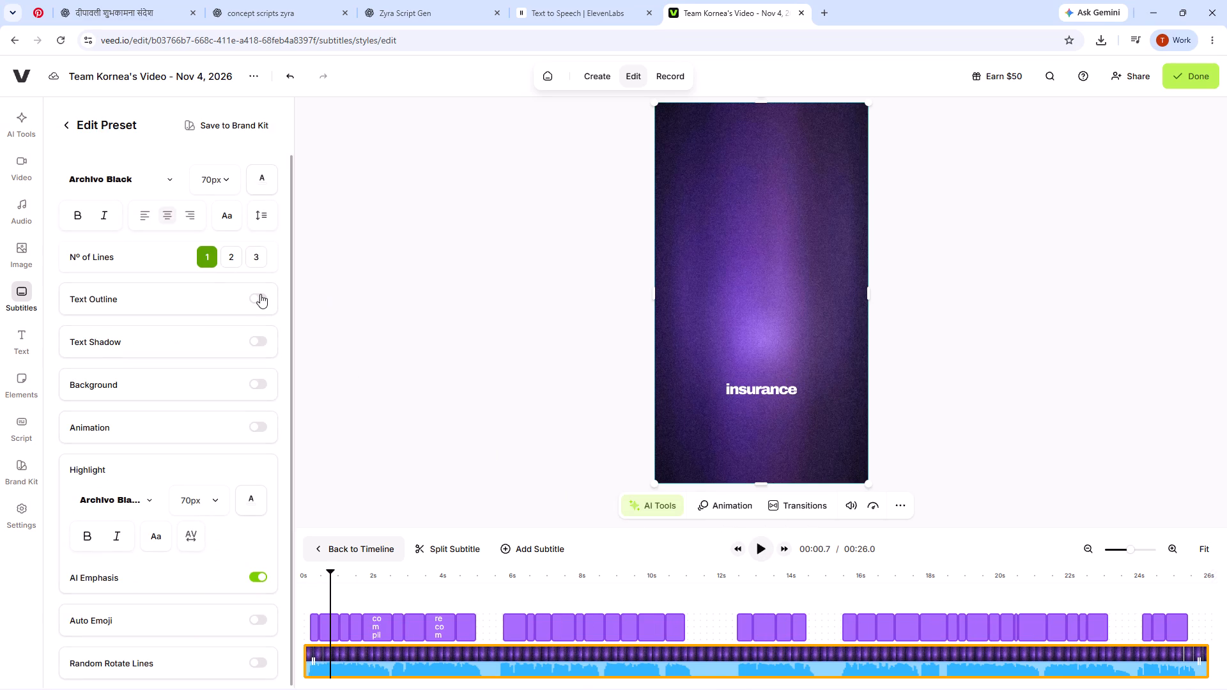
left_click(143, 494)
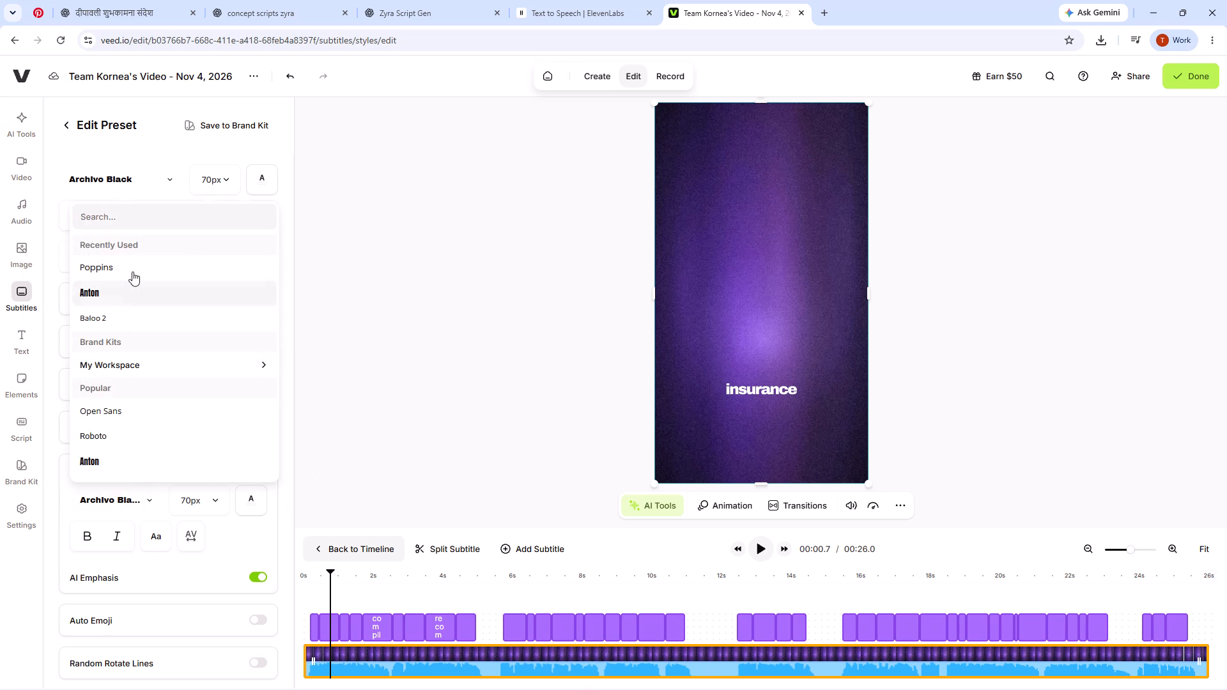
left_click(132, 271)
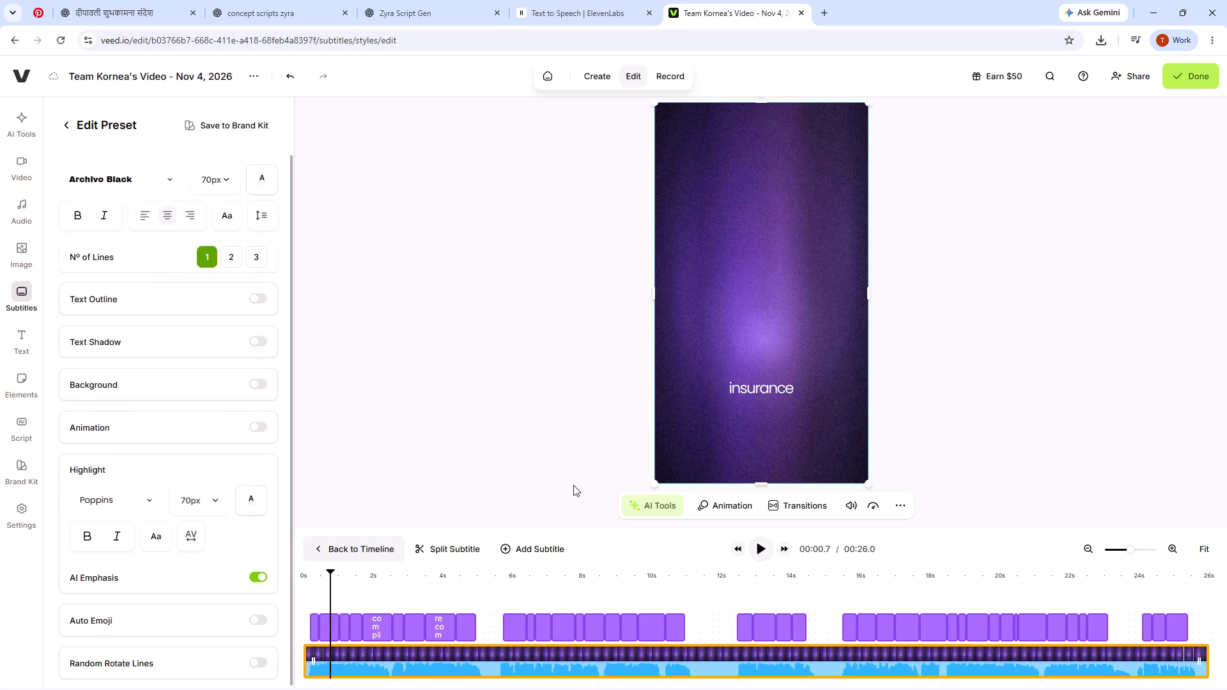
left_click(121, 174)
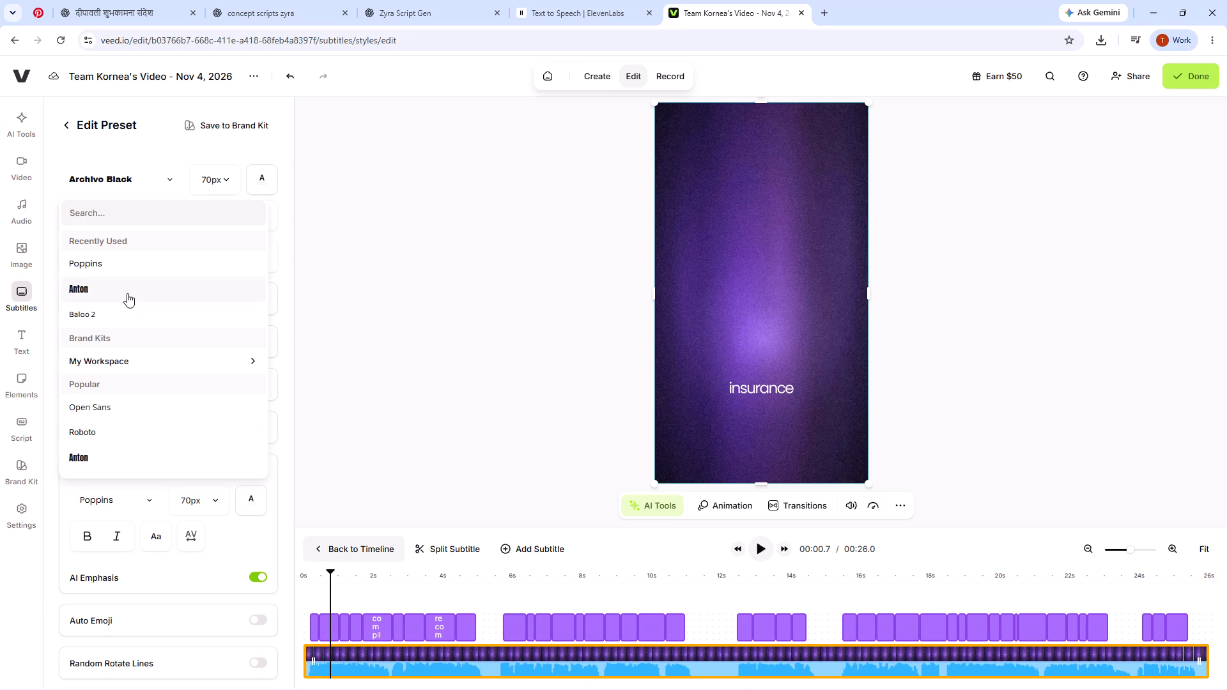
left_click(127, 309)
Play the video from the start to check how the restyled one-line subtitles look.
key("space")
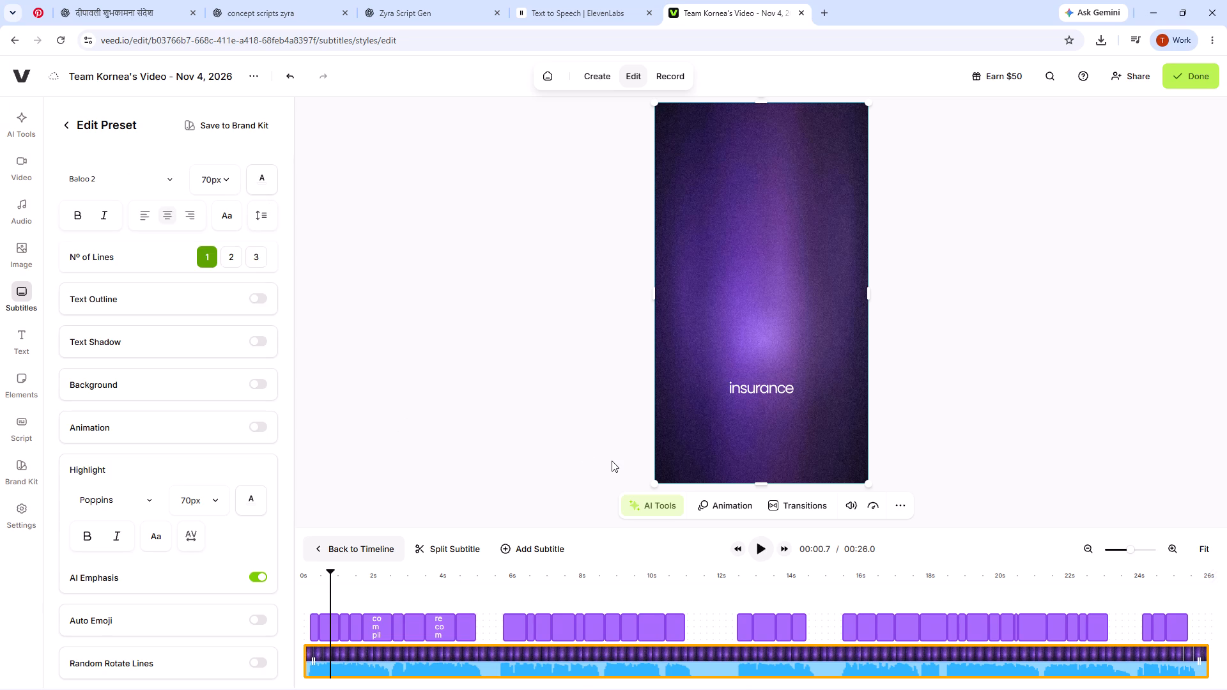
left_click(765, 554)
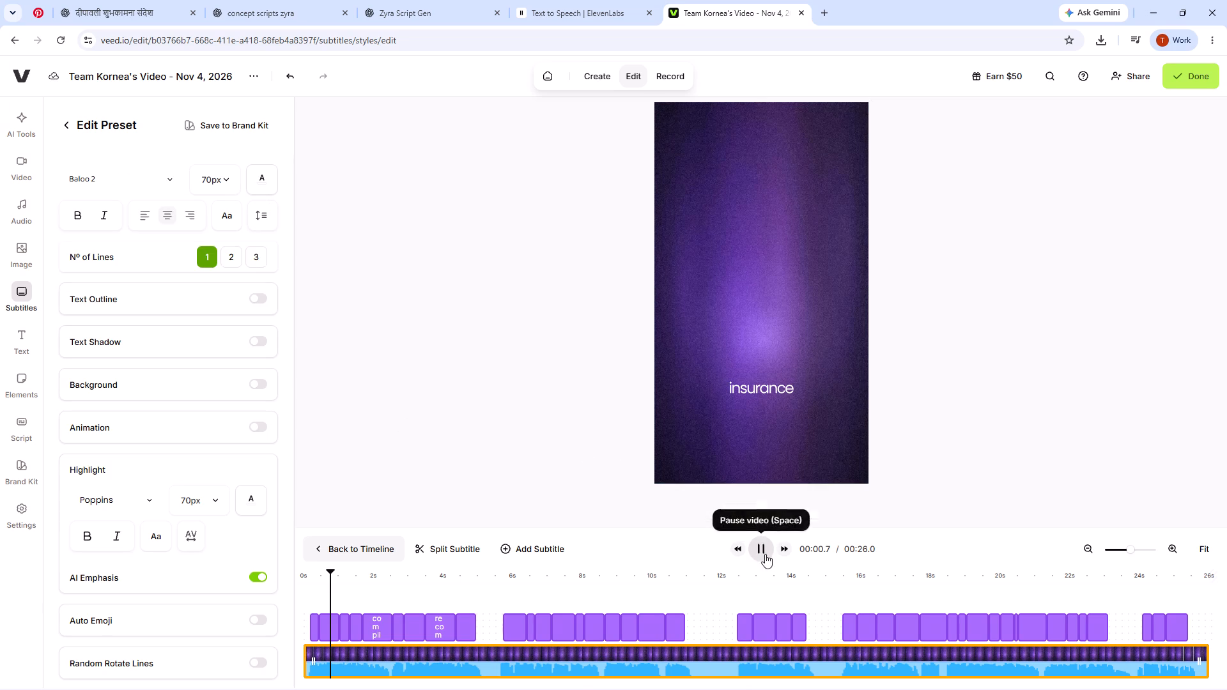
key("space")
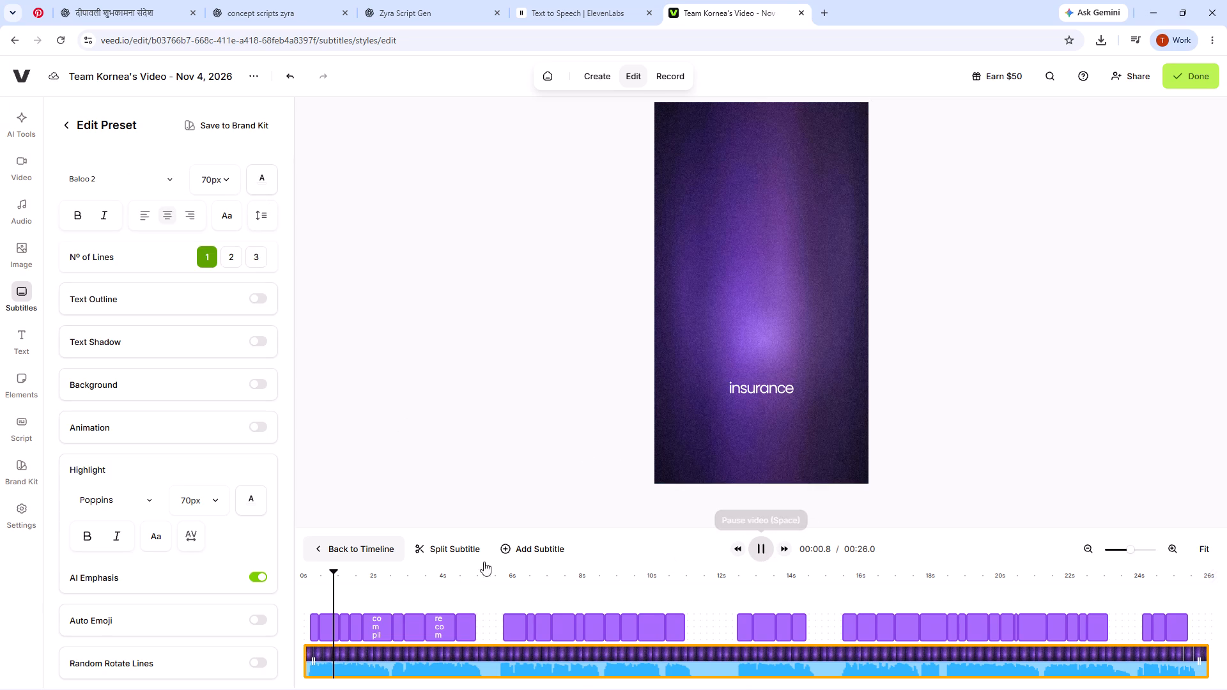
key("space")
left_click_drag(400, 574, 396, 575)
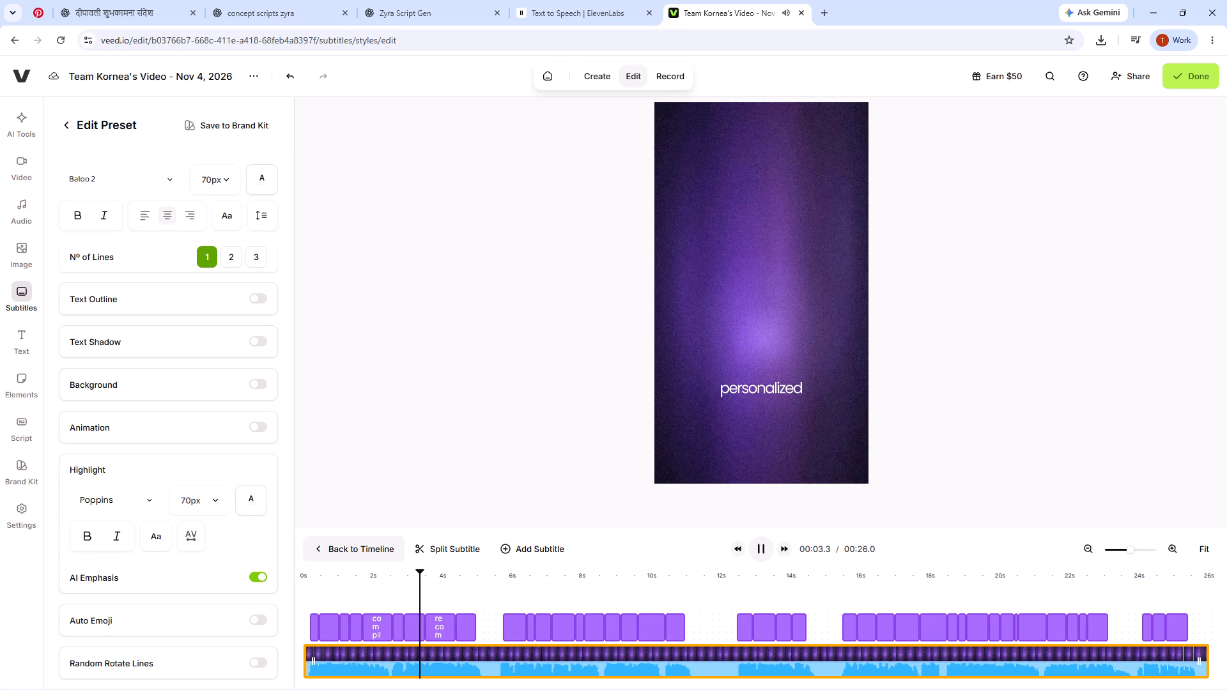
left_click_drag(396, 575, 295, 586)
key("space")
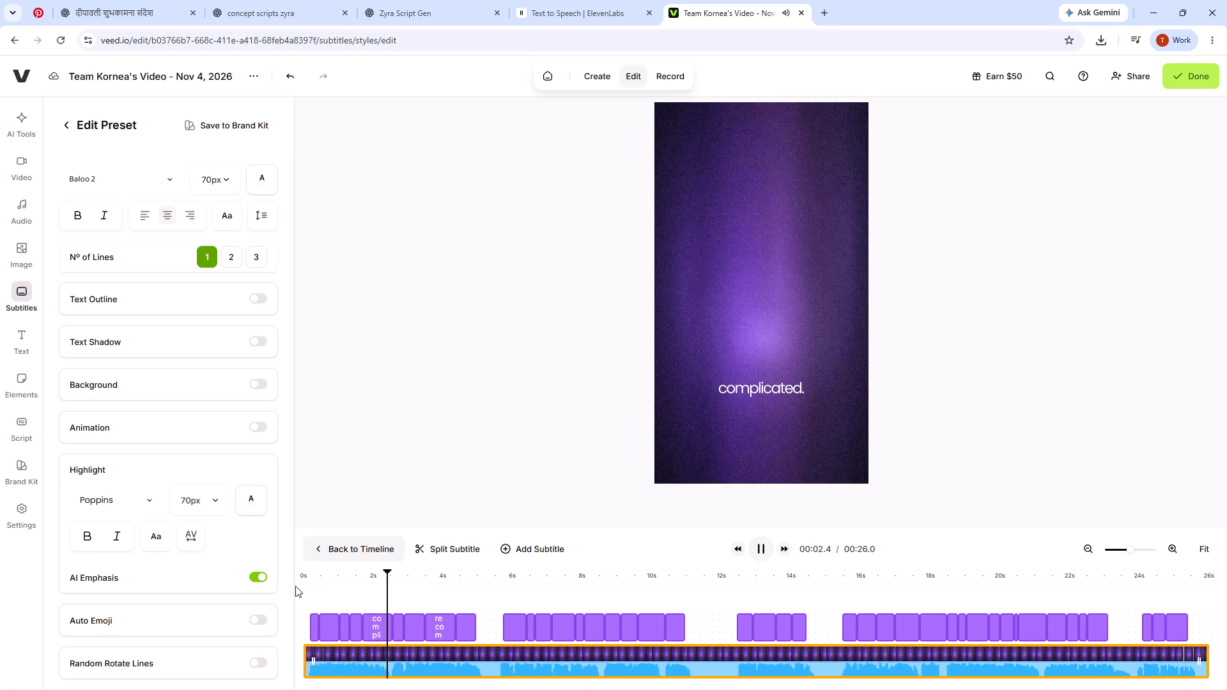
key("space")
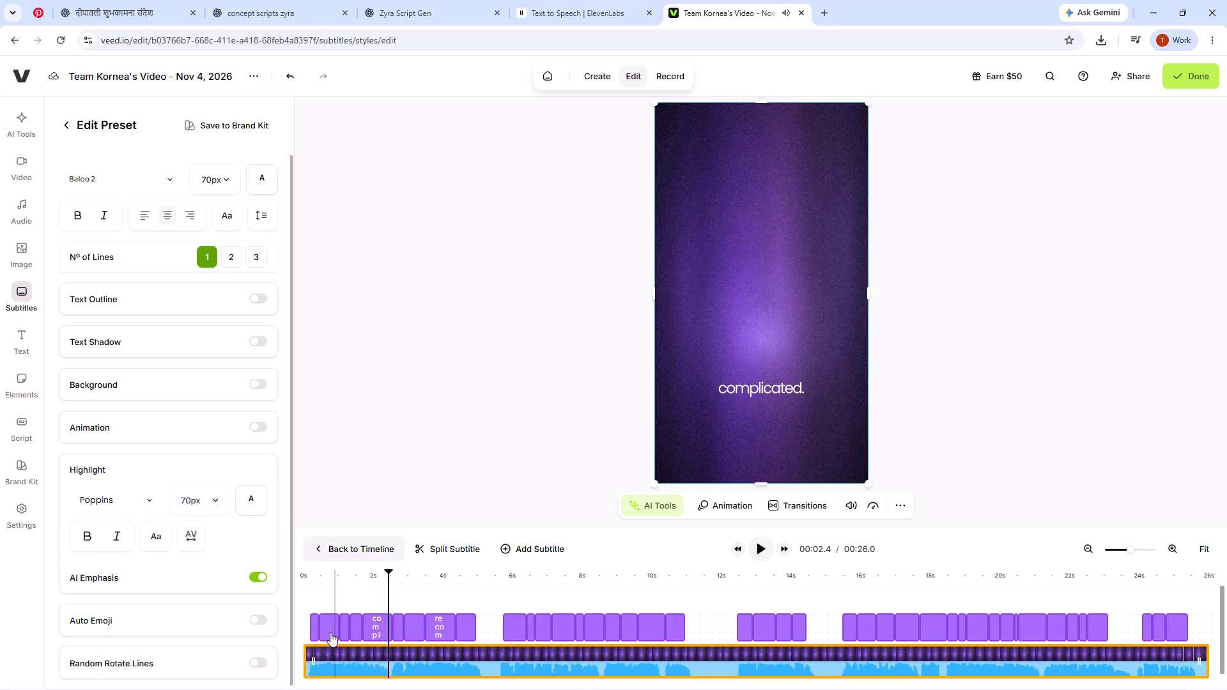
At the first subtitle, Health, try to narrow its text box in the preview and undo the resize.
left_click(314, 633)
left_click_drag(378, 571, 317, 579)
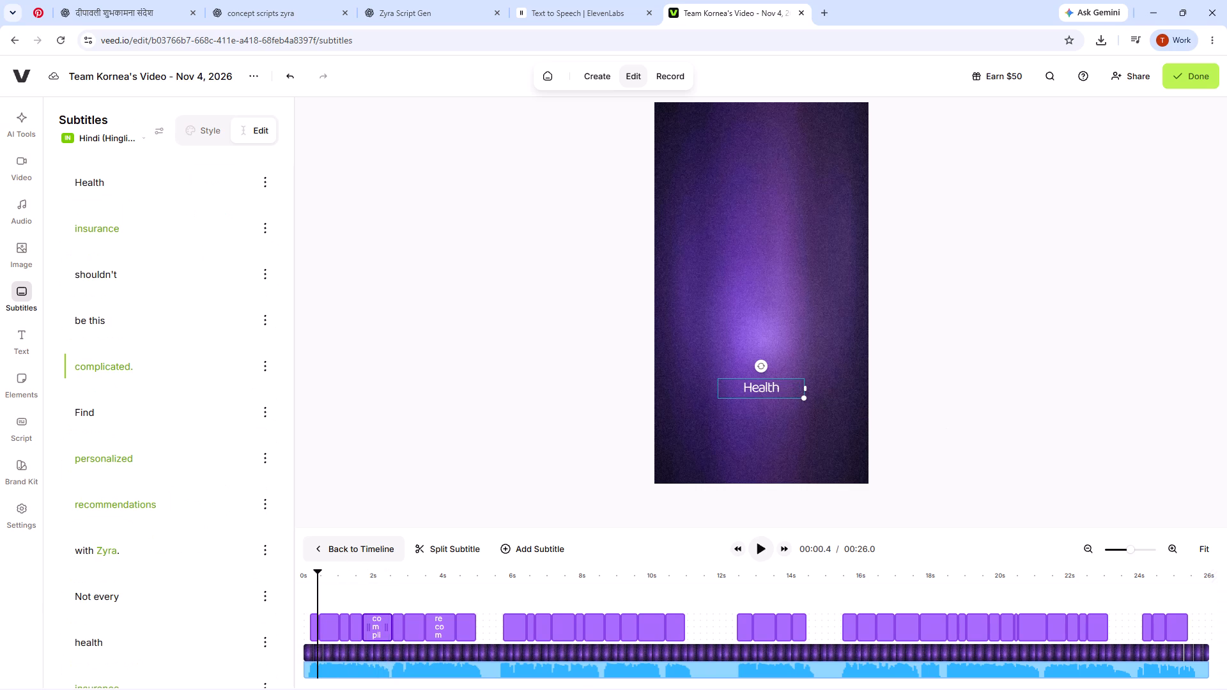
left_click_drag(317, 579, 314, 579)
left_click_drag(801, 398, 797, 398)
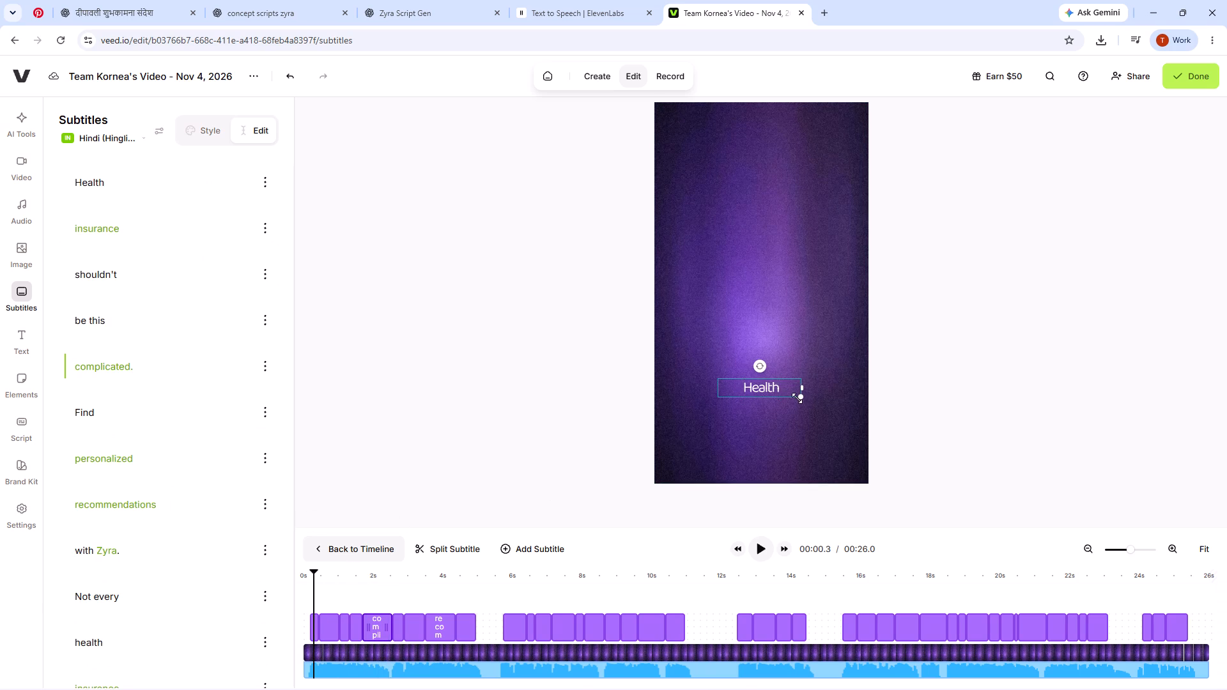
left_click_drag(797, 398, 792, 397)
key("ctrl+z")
Move the Health subtitle up to the middle of the frame, scale its text to 57, widen its box and centre it.
left_click_drag(773, 390, 770, 295)
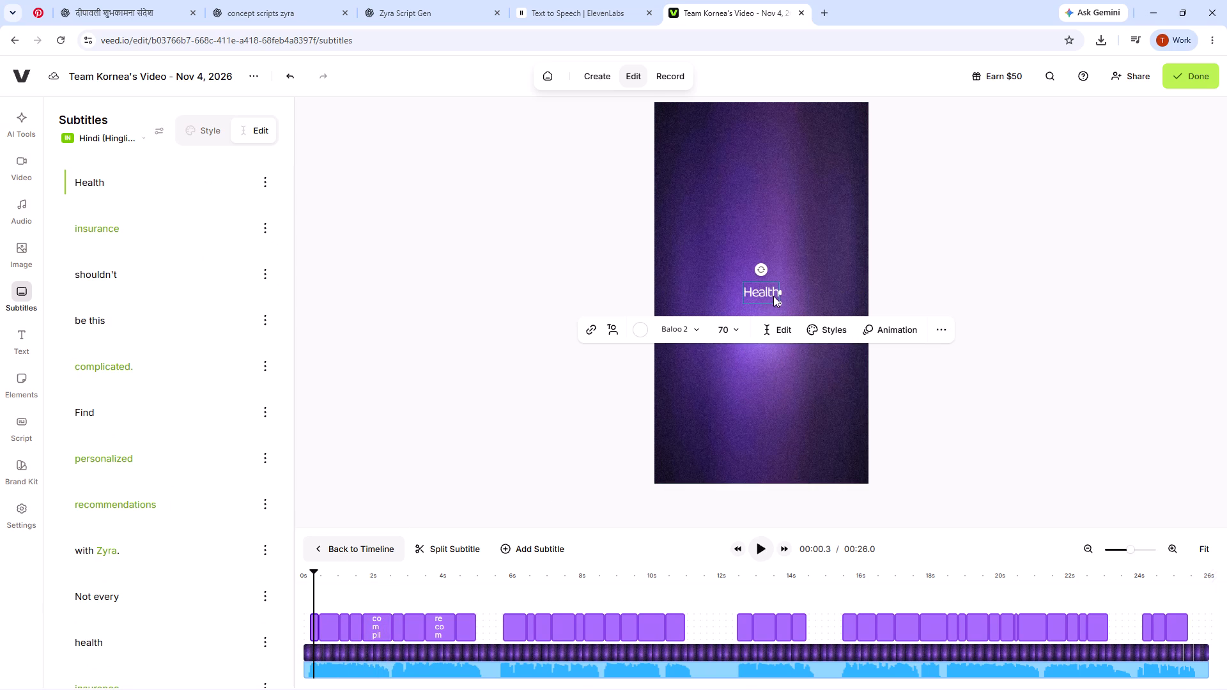
left_click_drag(810, 303, 802, 301)
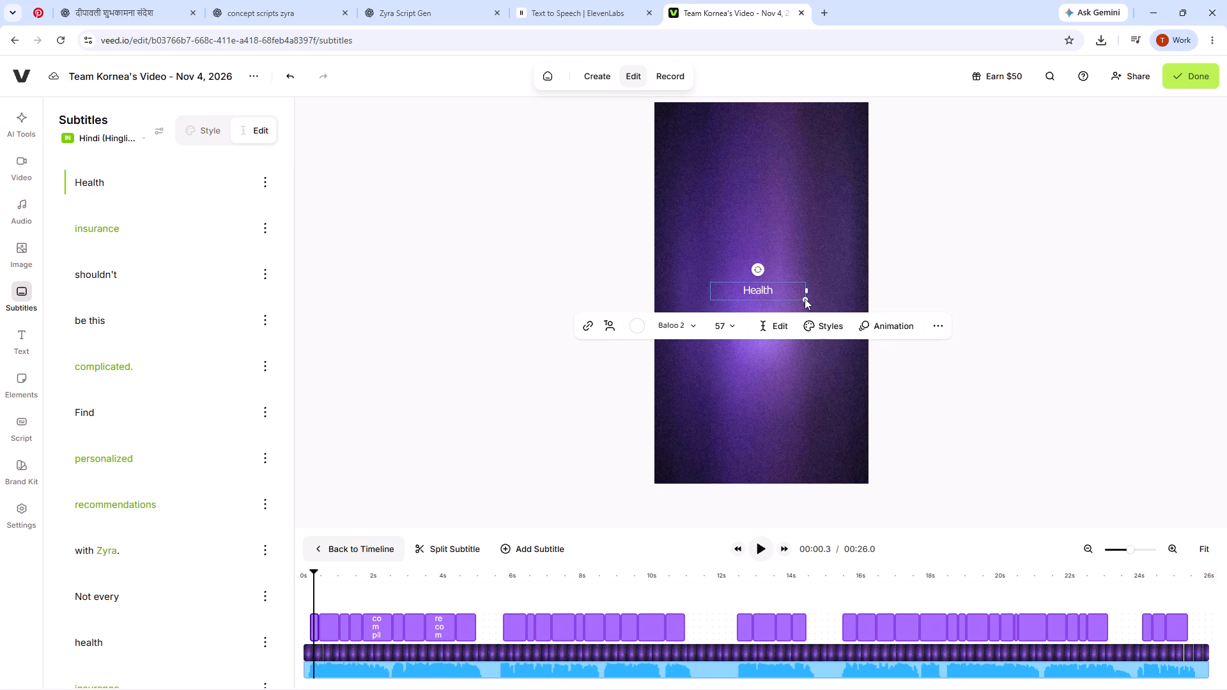
left_click(996, 278)
left_click(768, 289)
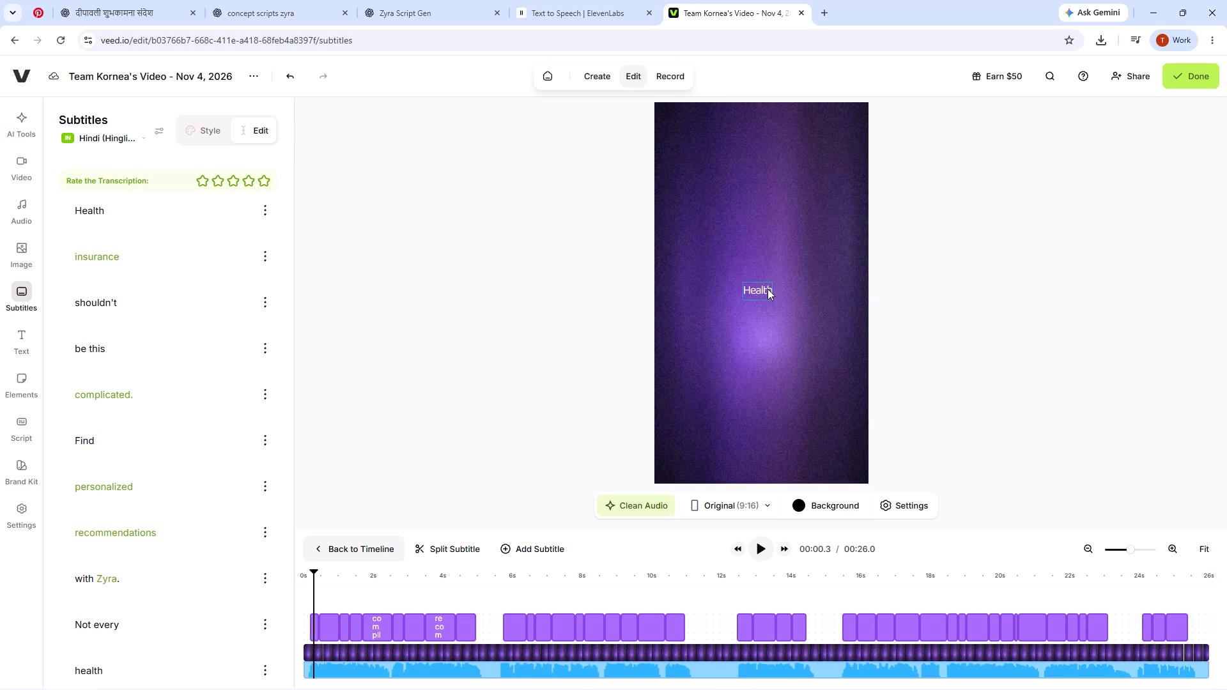
left_click_drag(773, 289, 858, 293)
left_click_drag(803, 292, 763, 292)
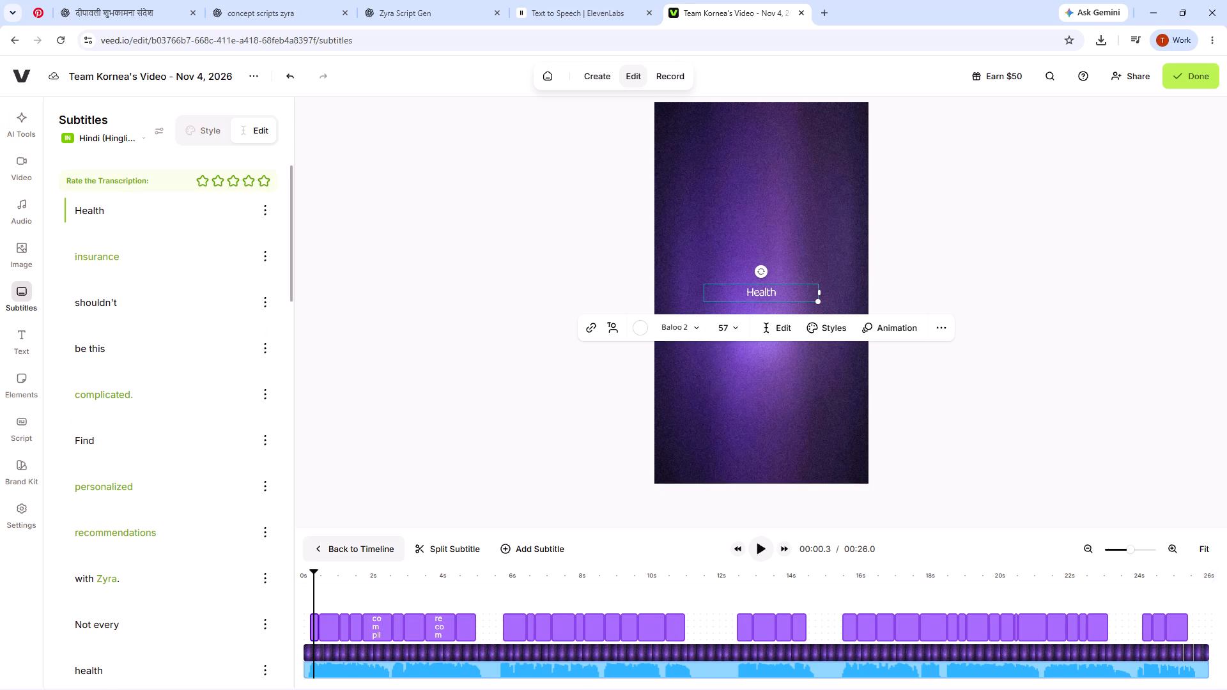
Merge opening subtitles into "Health insurance", "shouldn't be this" and "complicated. Find", and preview them from the start.
left_click(207, 238)
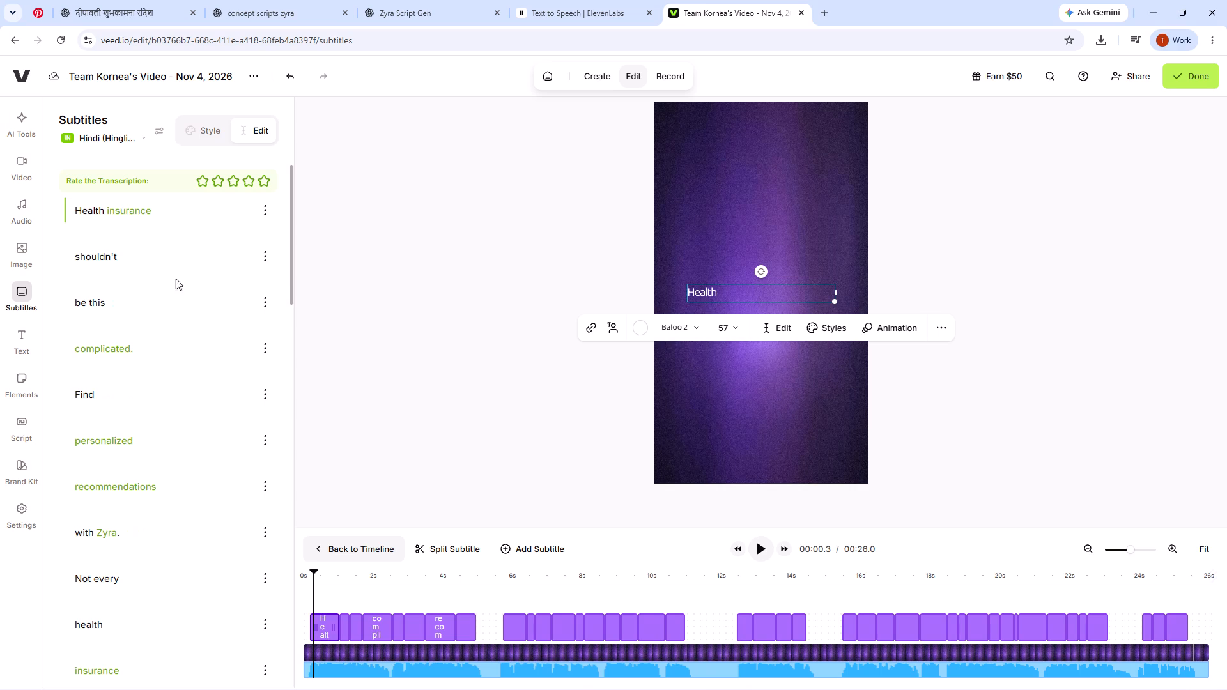
left_click(193, 280)
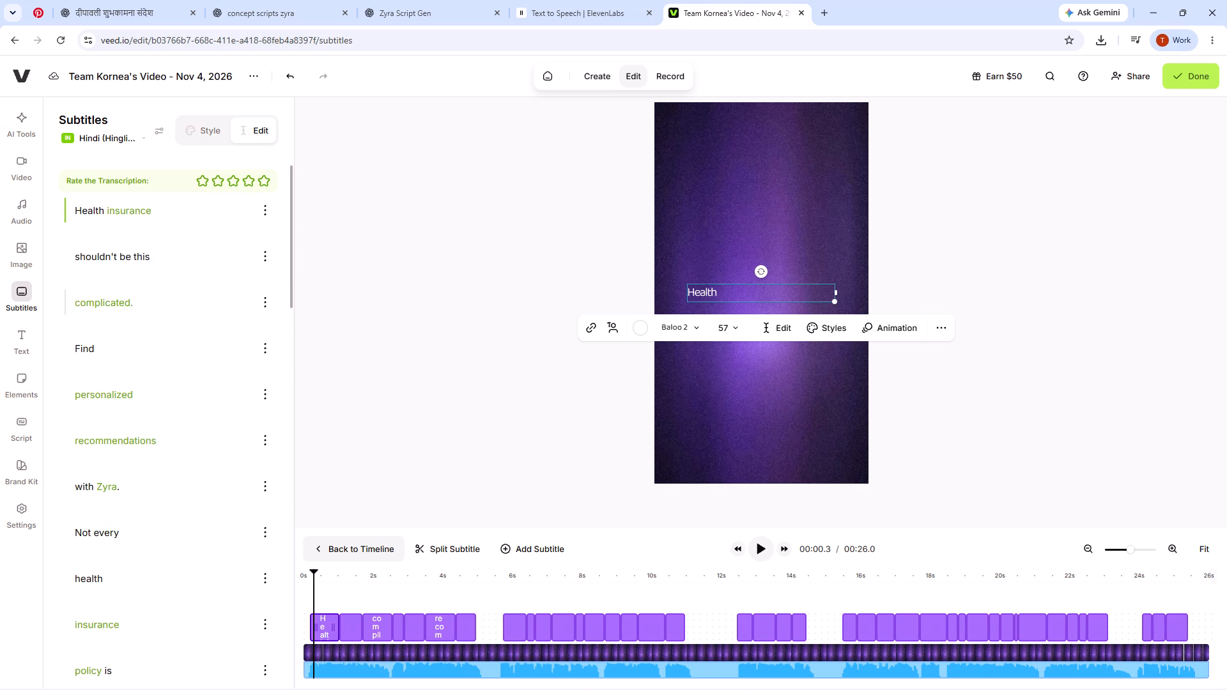
left_click(196, 326)
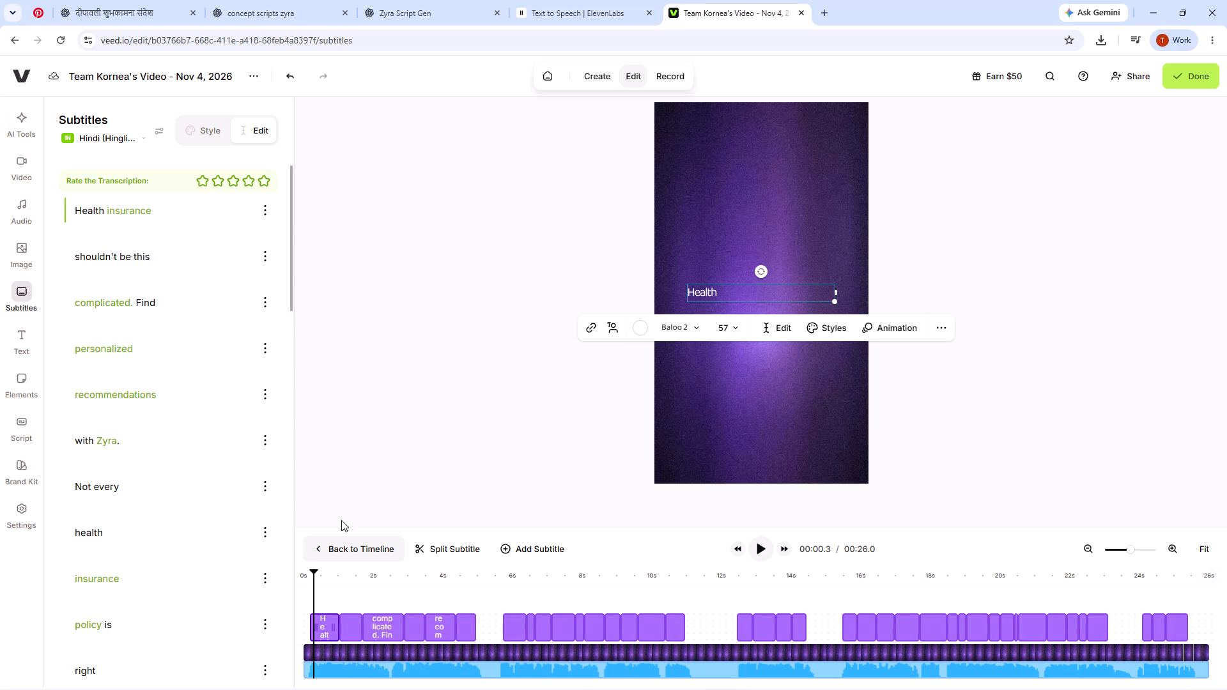
left_click_drag(311, 580, 275, 583)
key("space")
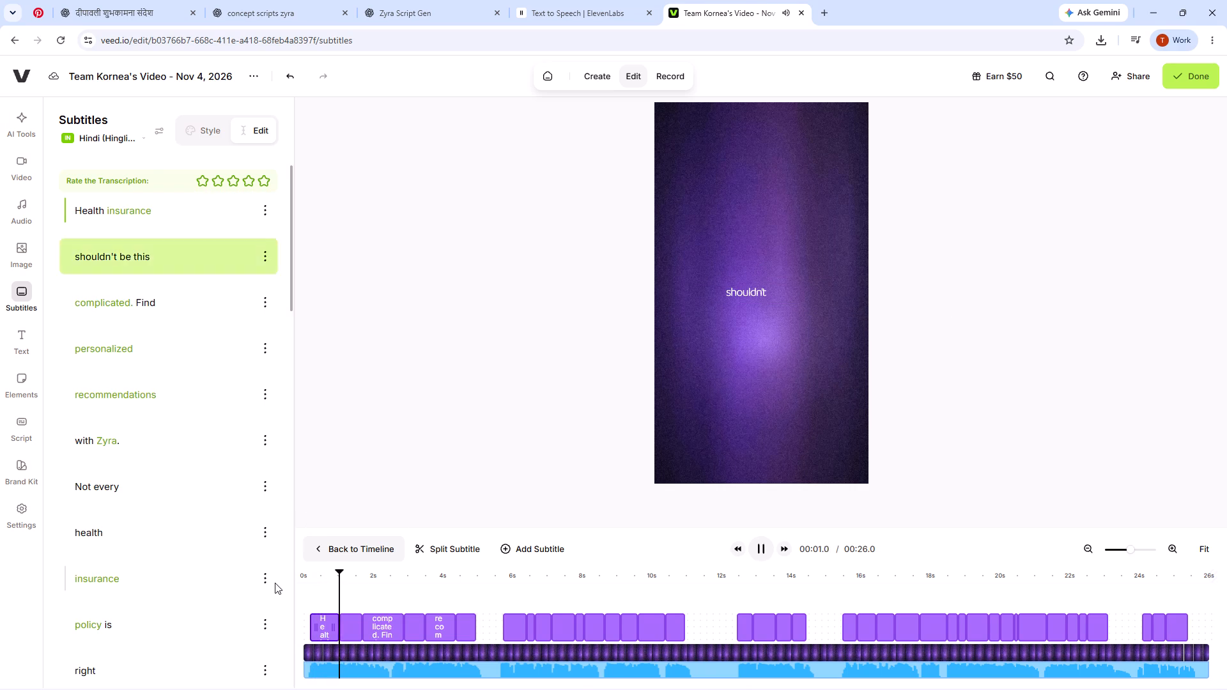
key("space")
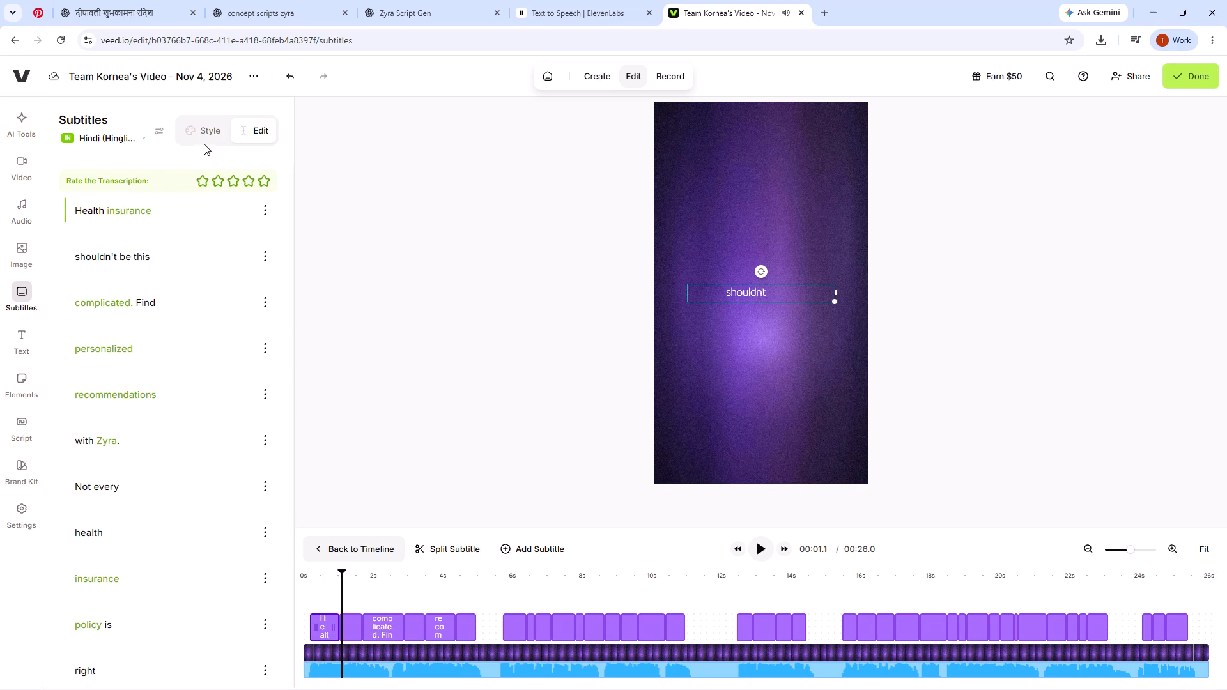
Make both the main text and the highlight text bold in the subtitle preset, and play the opening to check it.
left_click(211, 142)
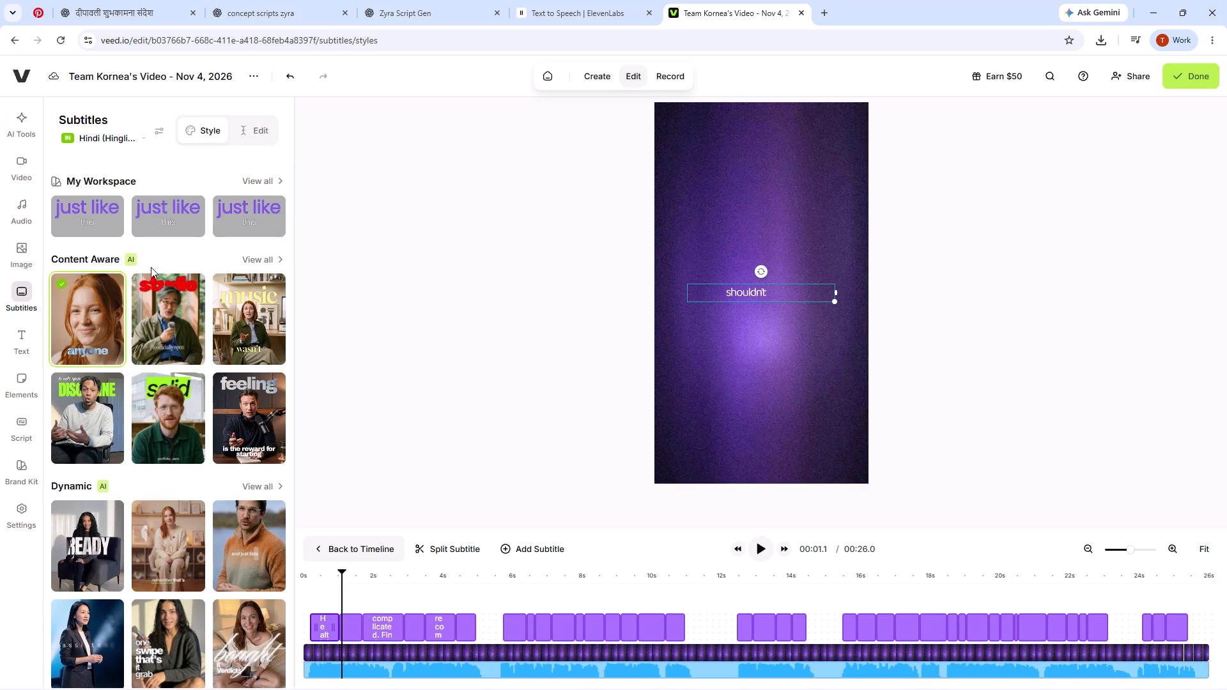
left_click(109, 351)
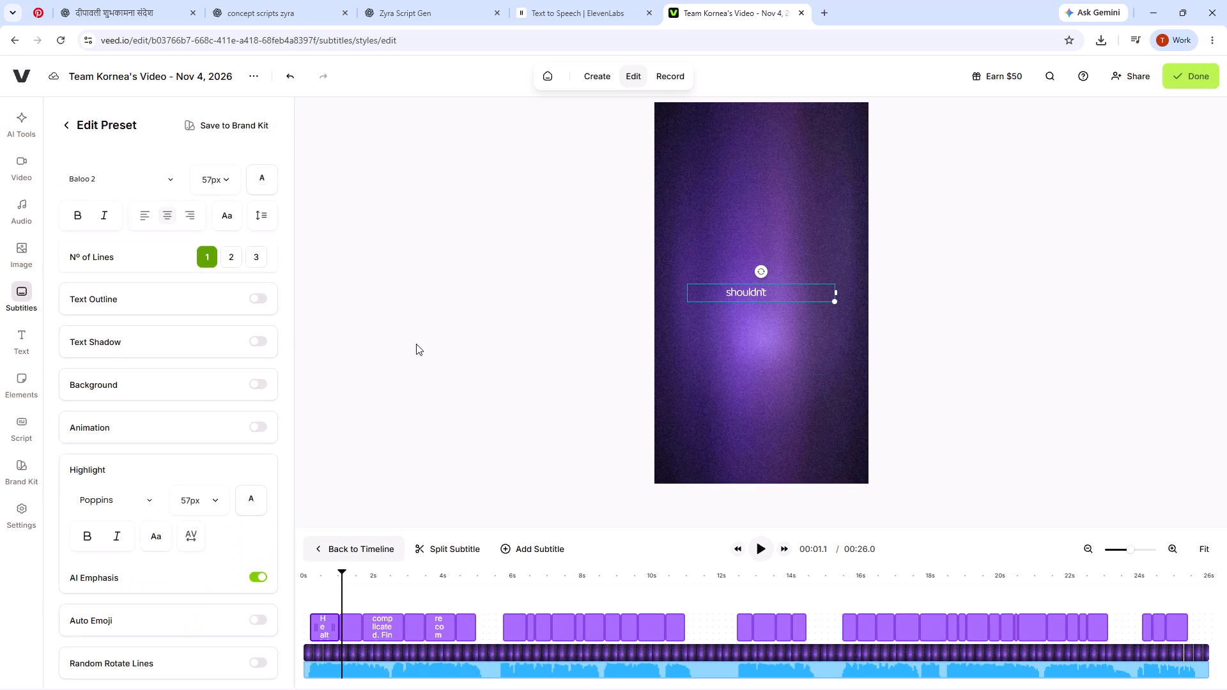
left_click(79, 218)
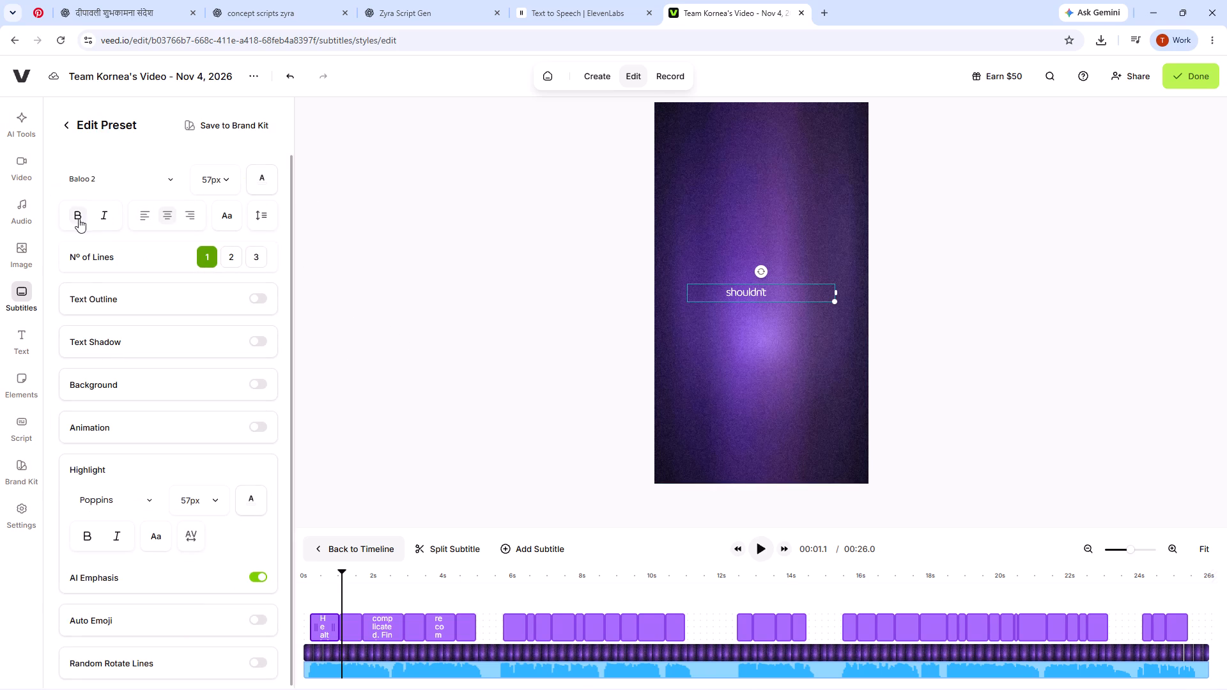
left_click(95, 536)
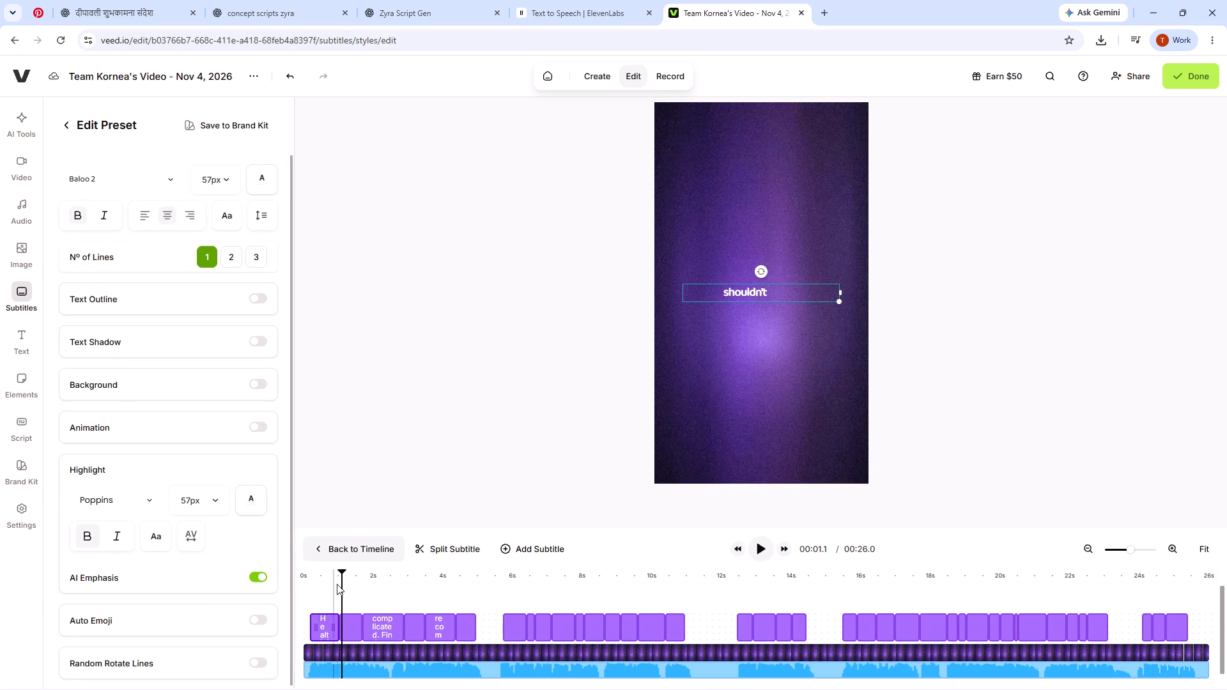
left_click_drag(344, 578, 291, 580)
key("space")
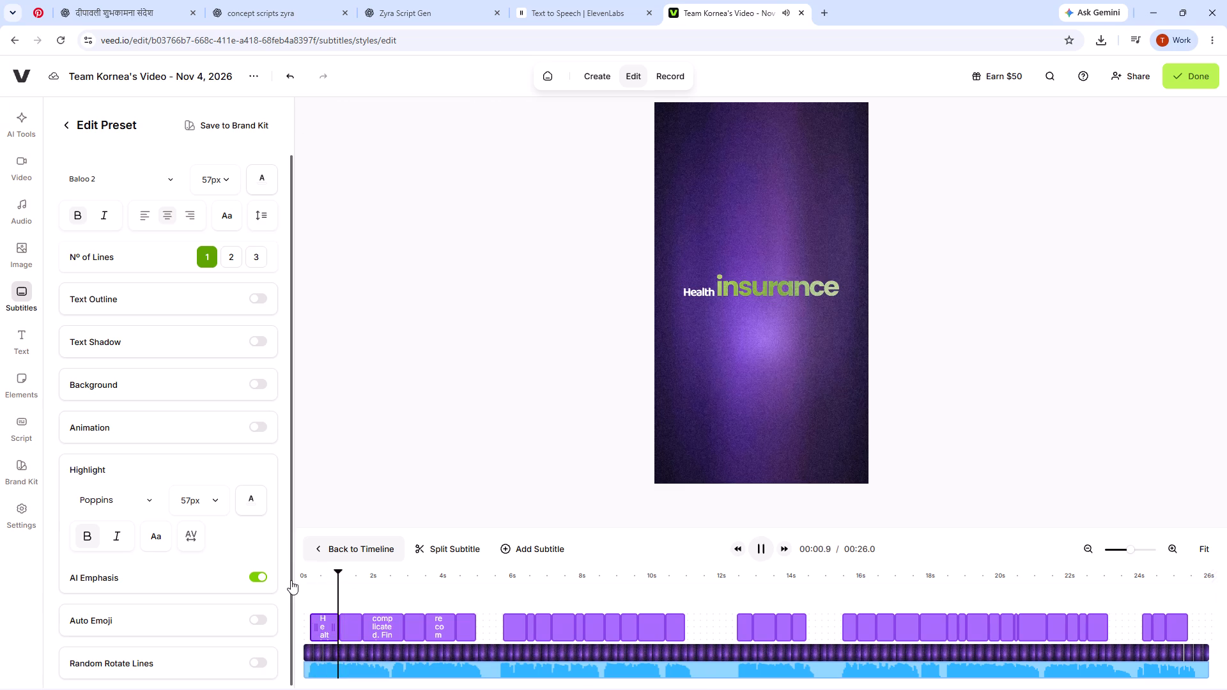
key("space")
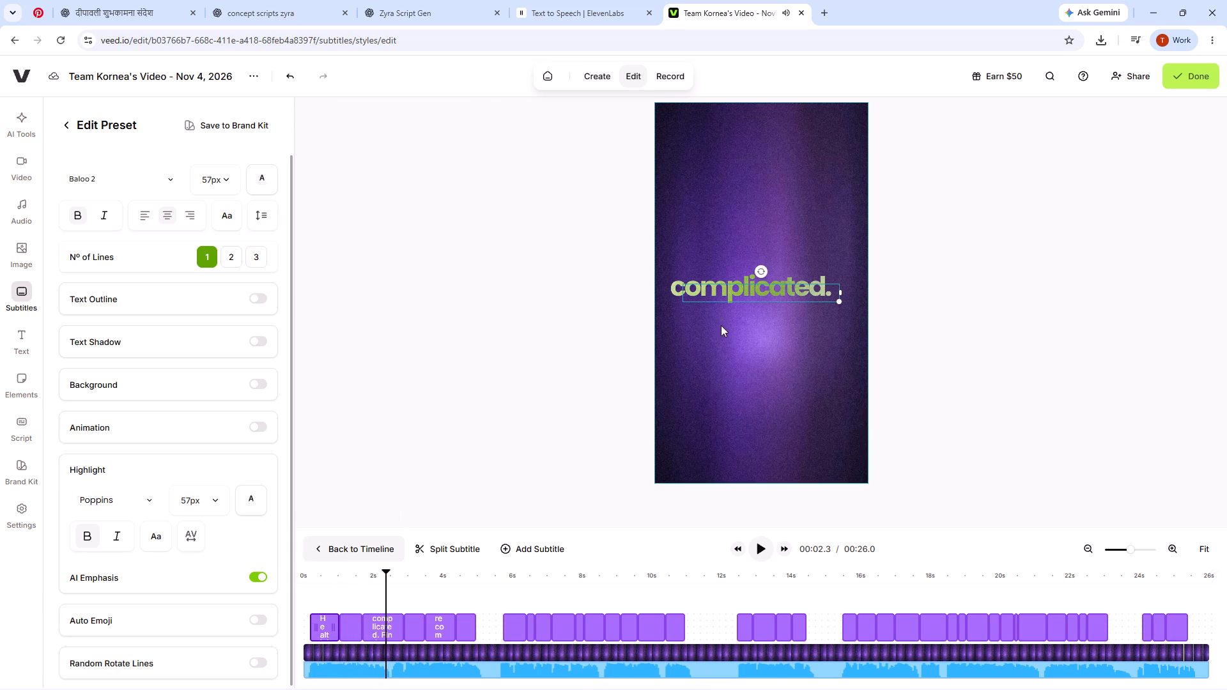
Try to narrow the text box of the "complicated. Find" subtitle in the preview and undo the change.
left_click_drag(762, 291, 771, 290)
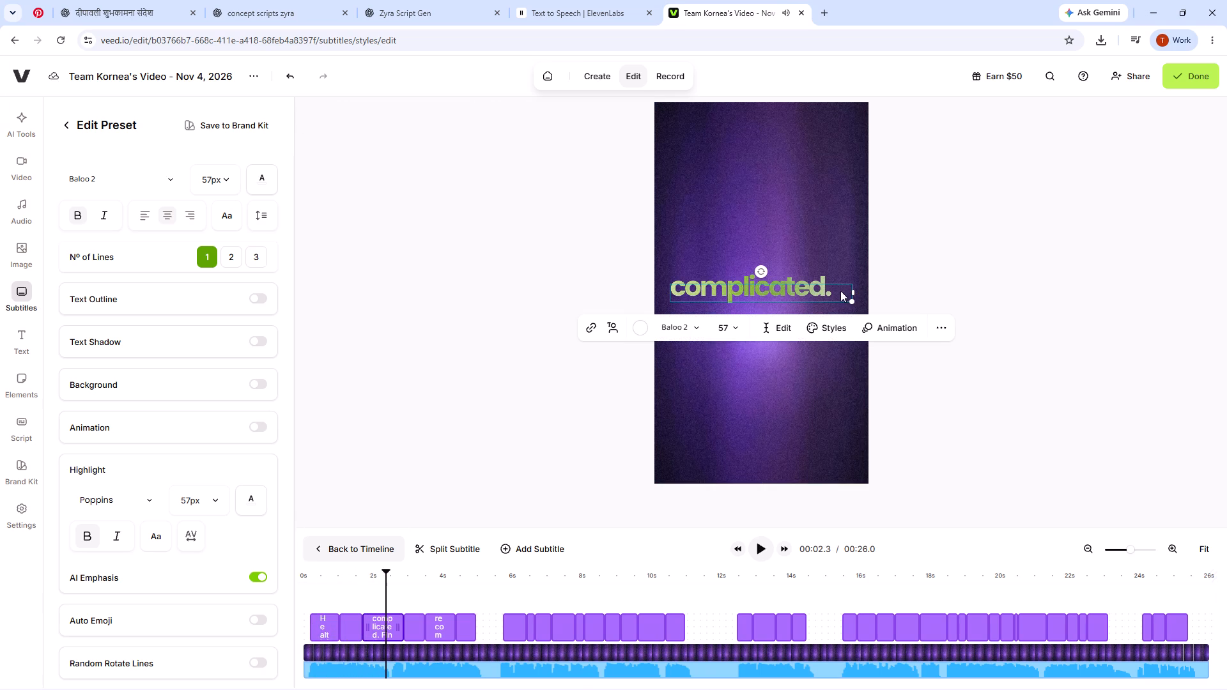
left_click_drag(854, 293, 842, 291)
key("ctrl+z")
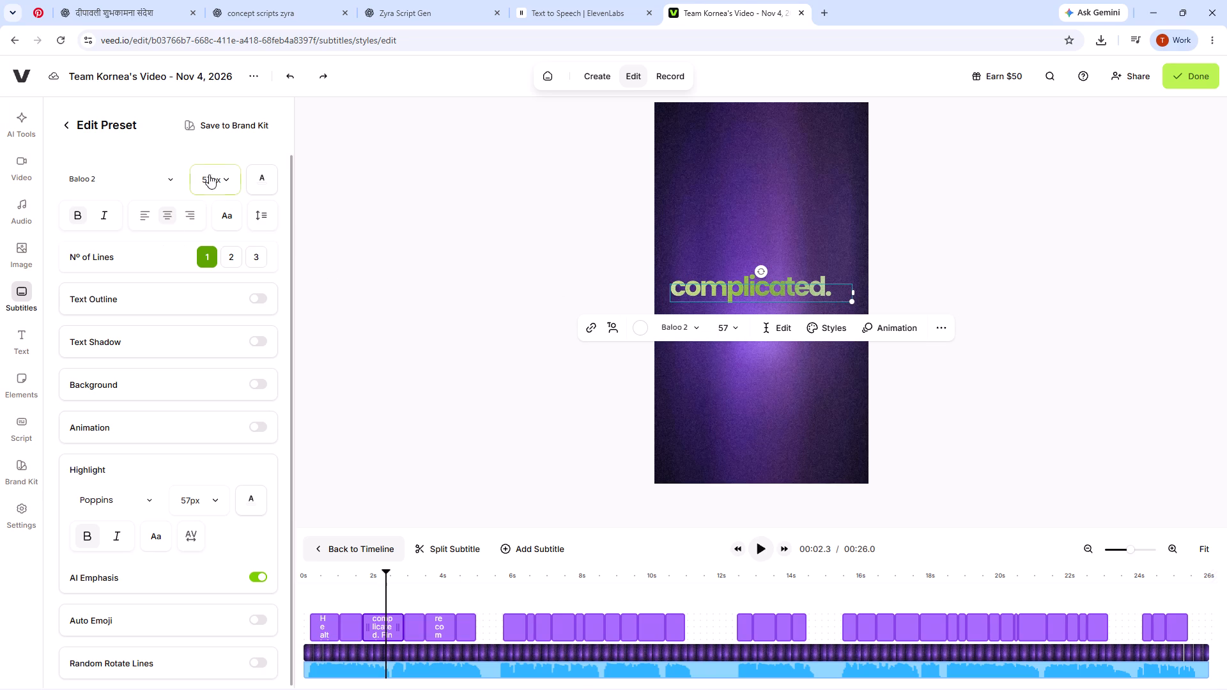
Move "Find" from the "complicated. Find" subtitle to the start of the "personalized" subtitle, and delete the full stop after "complicated".
left_click(378, 629)
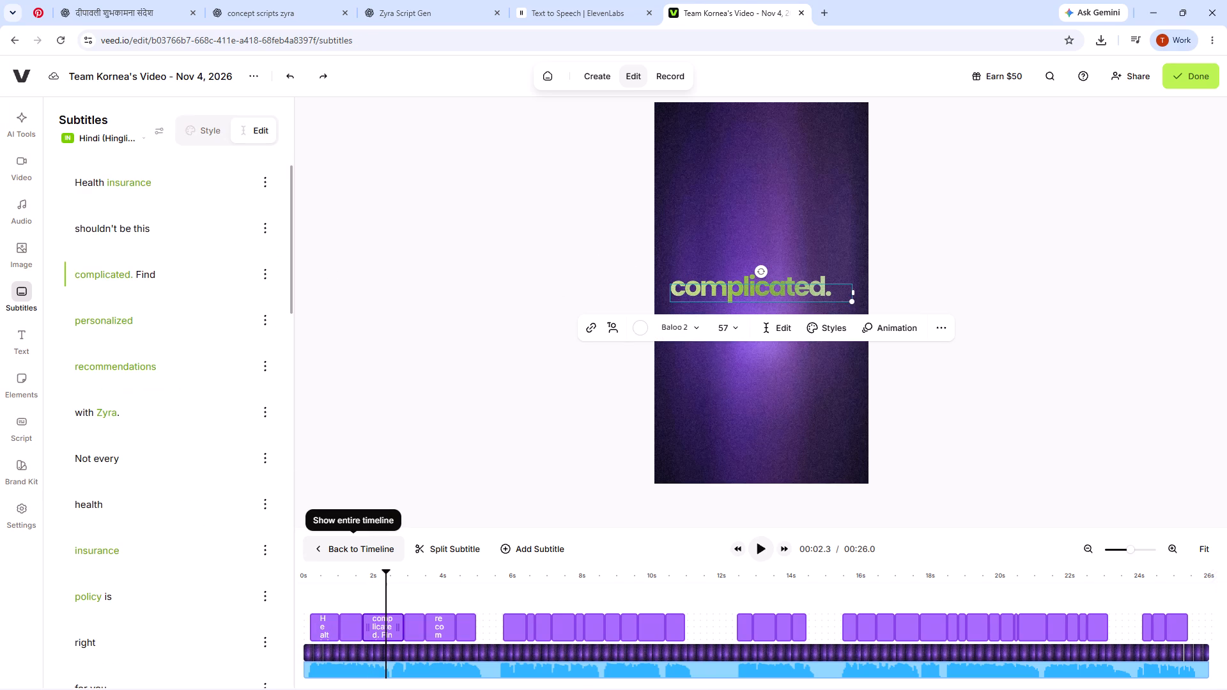
left_click(136, 275)
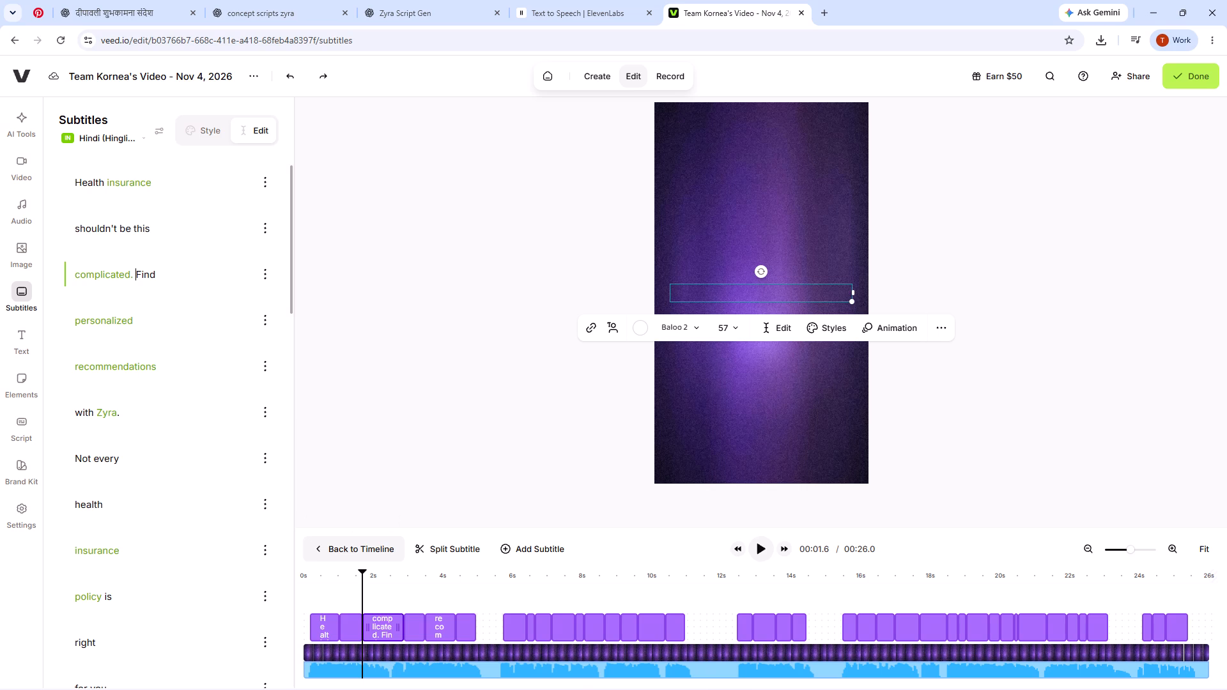
left_click_drag(166, 282, 136, 280)
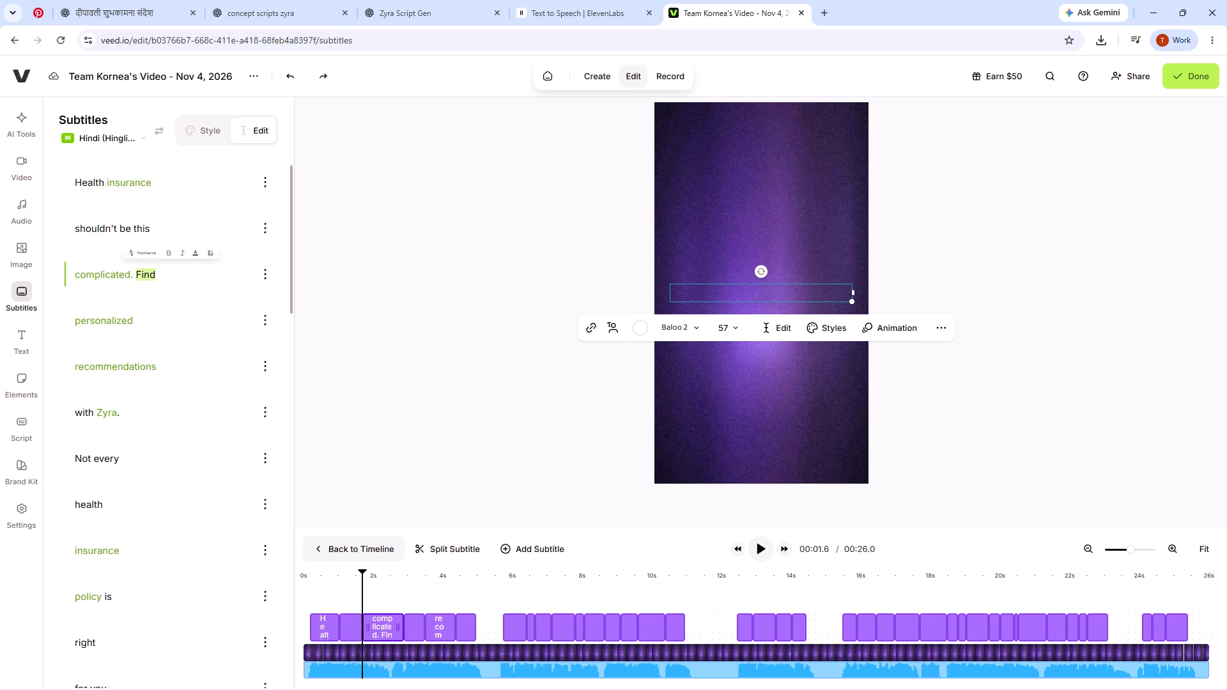
key("ctrl+x")
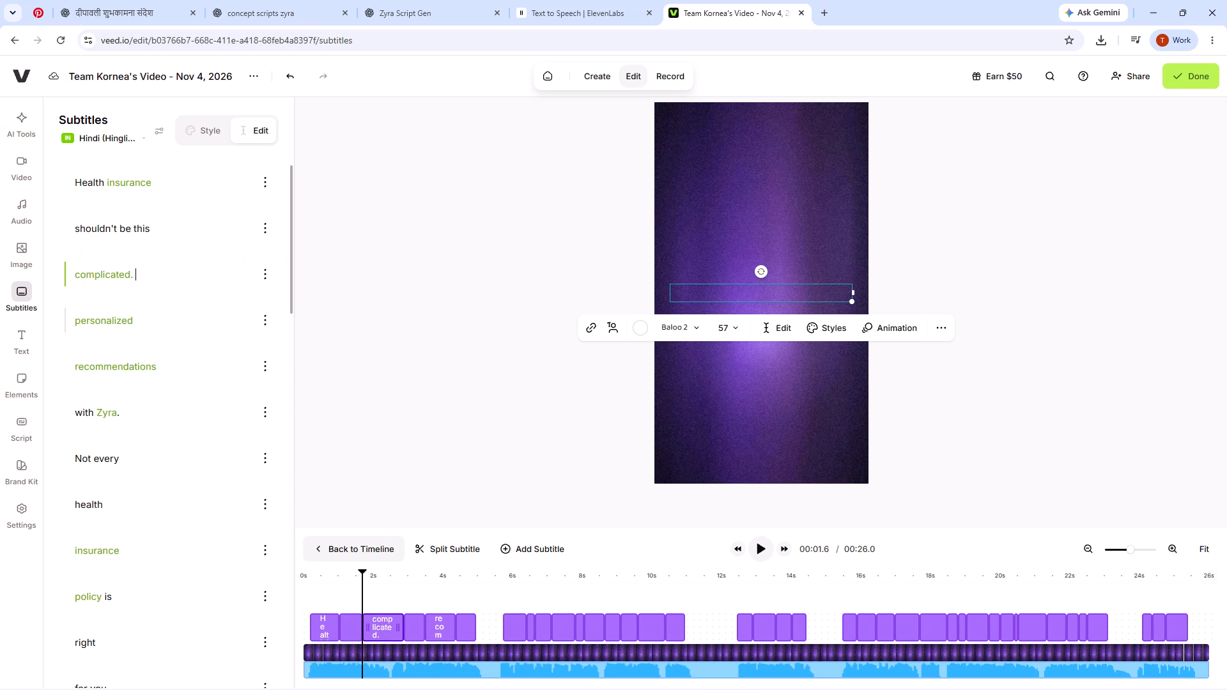
key("BackSpace")
key("BackSpace")
left_click(77, 326)
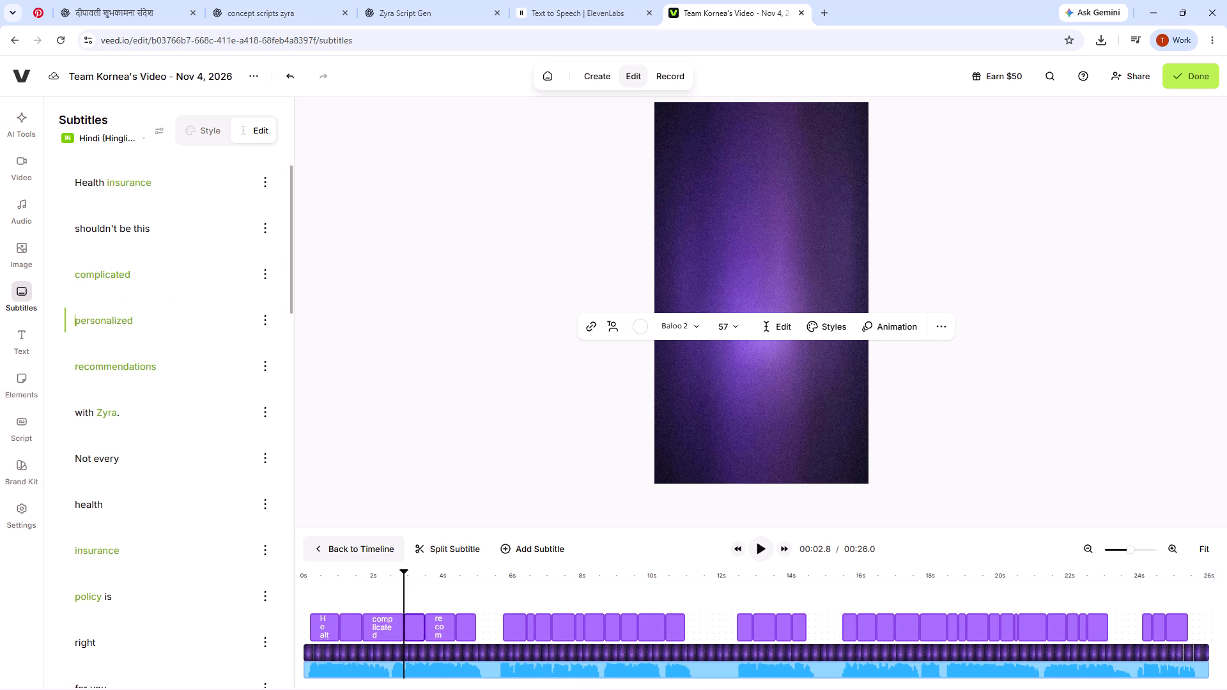
key("ctrl+v")
key("space")
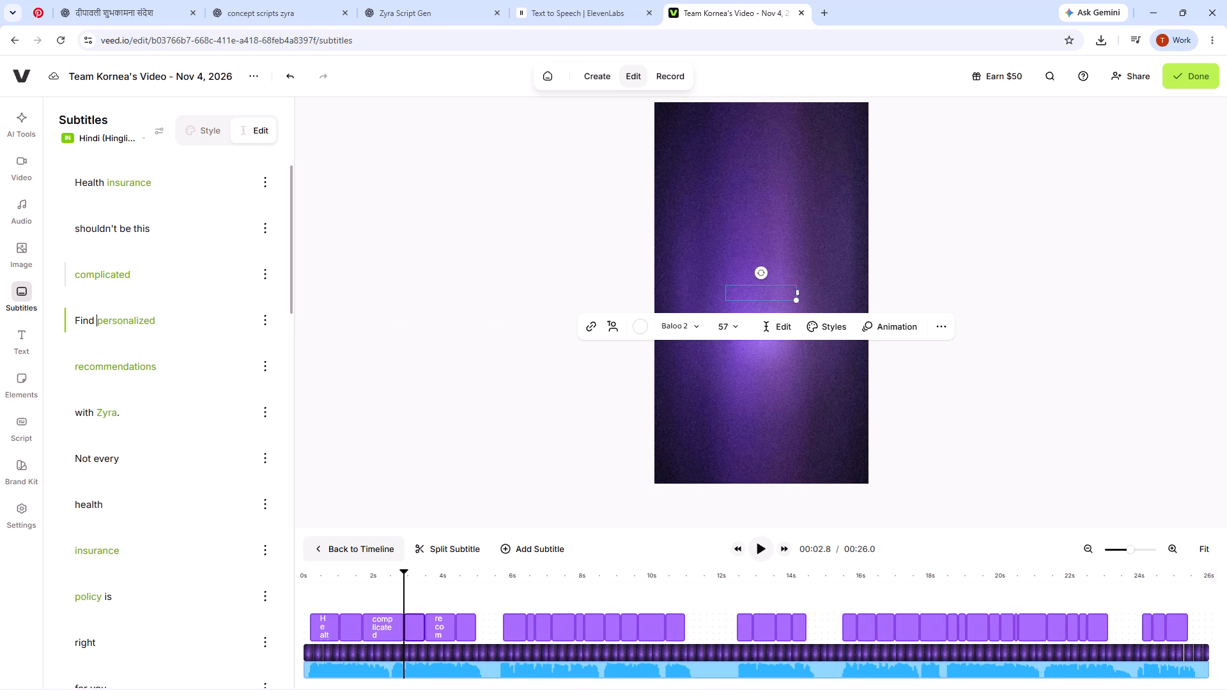
Merge the "shouldn't be this" and "complicated" subtitles into one line and preview the opening from the start.
left_click_drag(401, 575, 266, 572)
key("space")
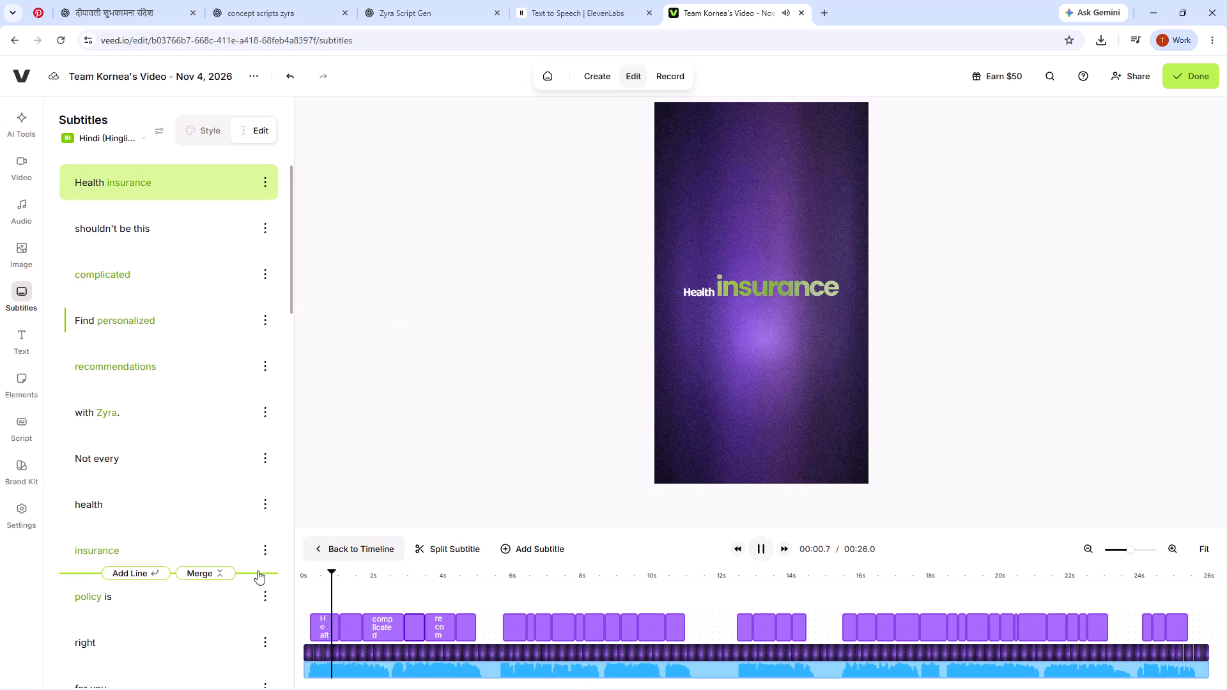
key("space")
key("space")
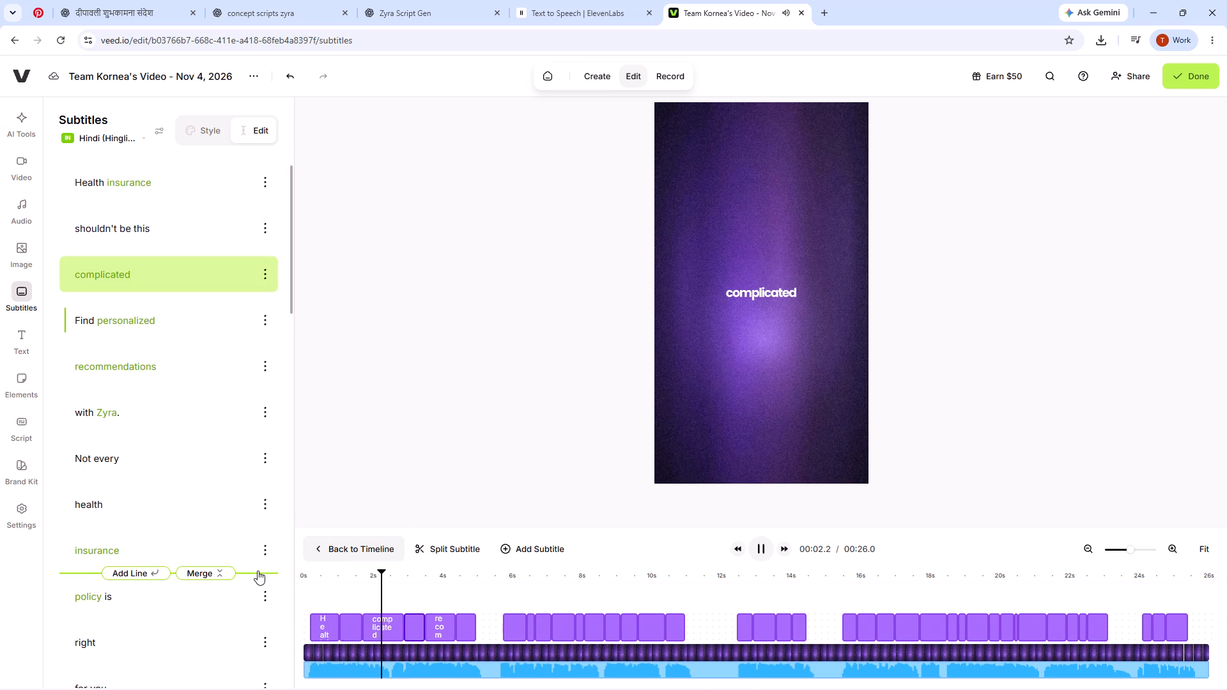
key("space")
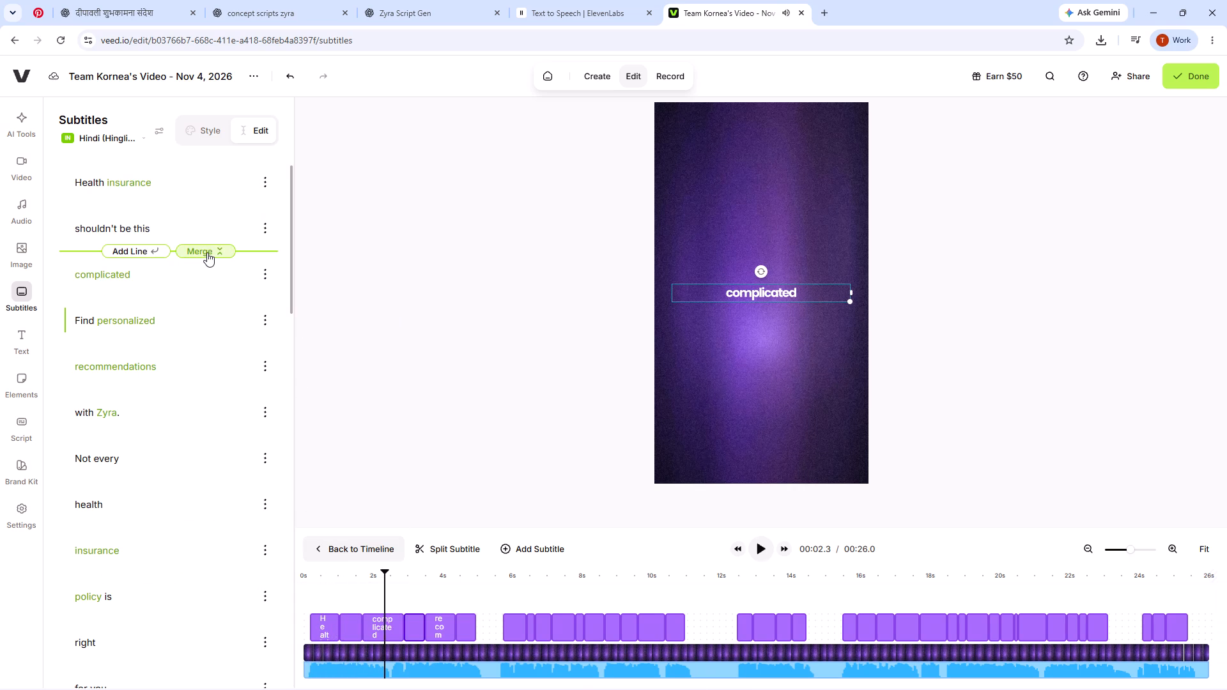
left_click(207, 252)
left_click_drag(382, 571, 278, 569)
key("space")
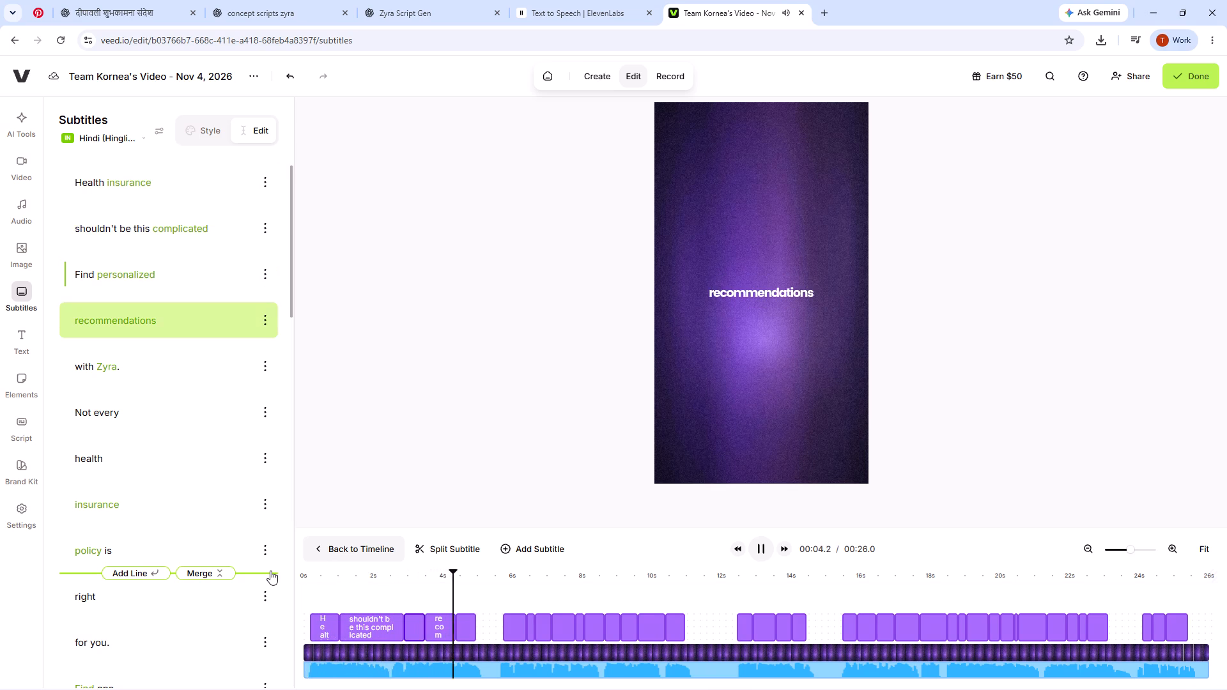
key("space")
left_click_drag(368, 576, 279, 581)
key("space")
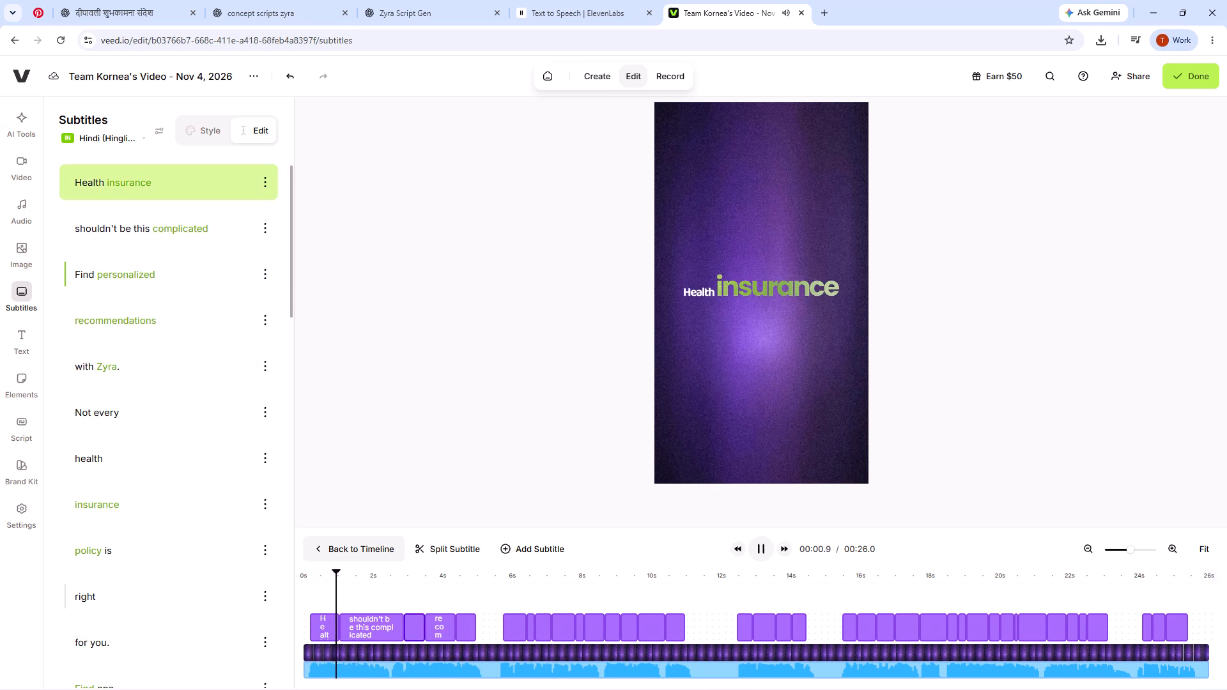
key("space")
key("space")
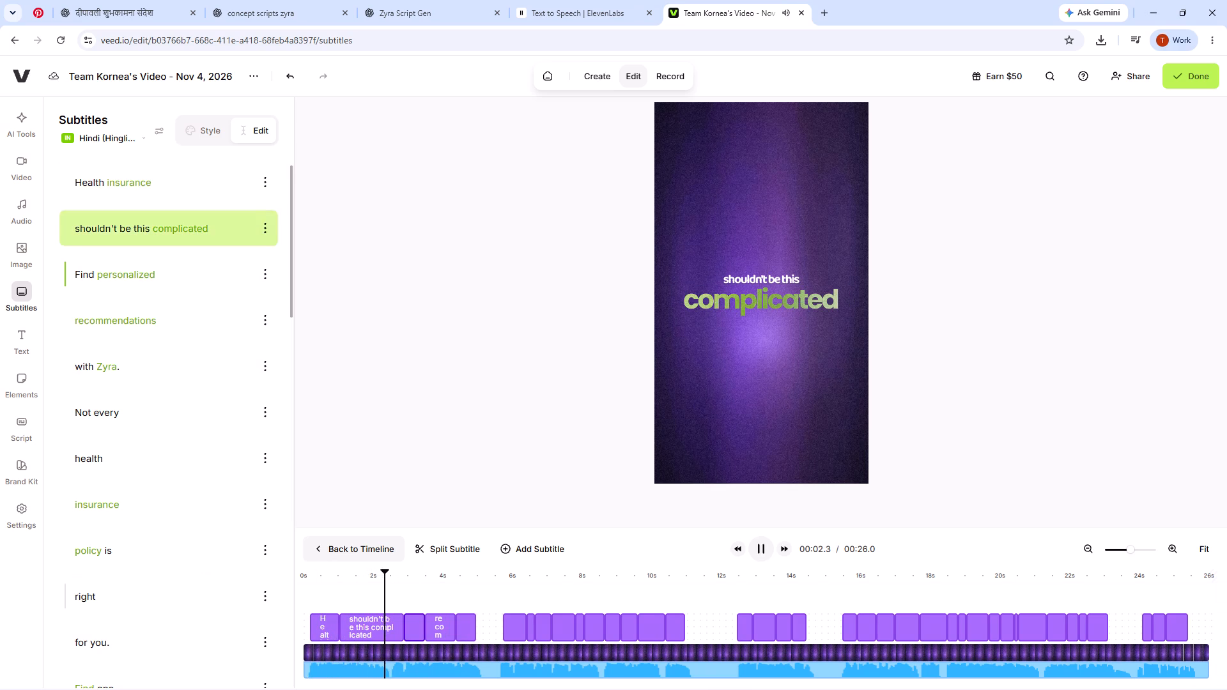
key("space")
Trim the end of "shouldn't be this complicated" to 00:02.4, extend the start of "Find personalized" back to meet it, and play that part.
scroll(452, 623, "up", 4, "alt")
scroll(452, 623, "up", 7, "ctrl")
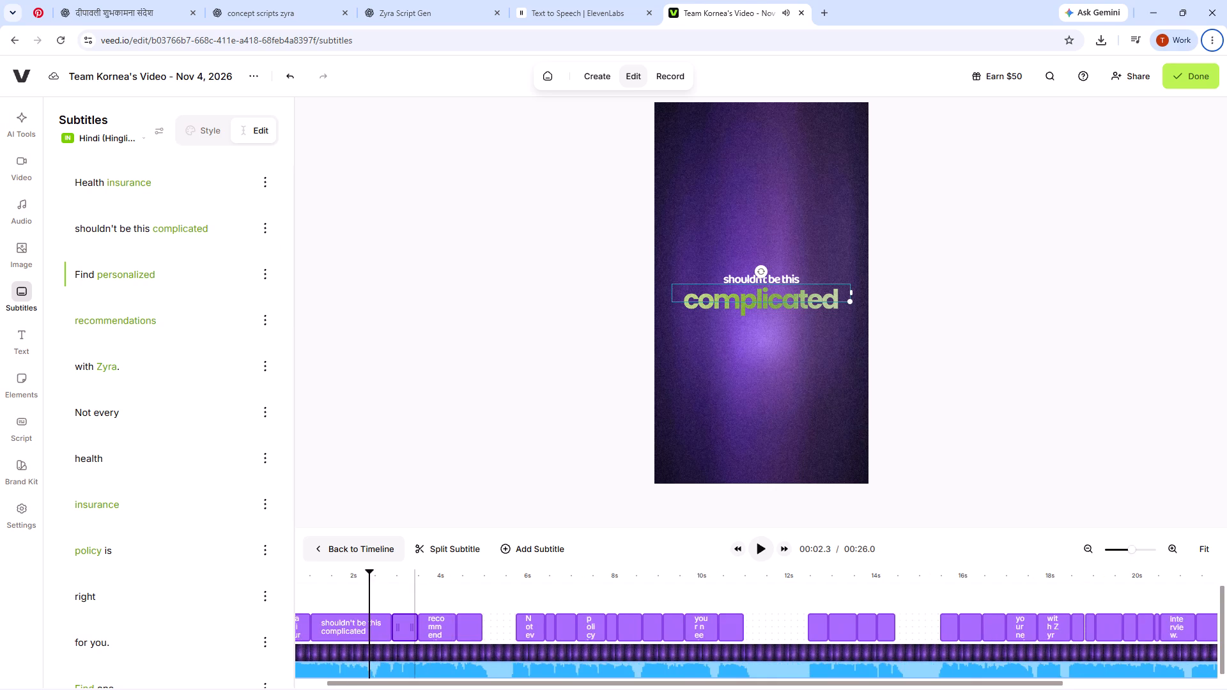
scroll(452, 623, "up", 9, "ctrl")
scroll(438, 624, "up", 3, "alt")
scroll(443, 628, "up", 2, "shift")
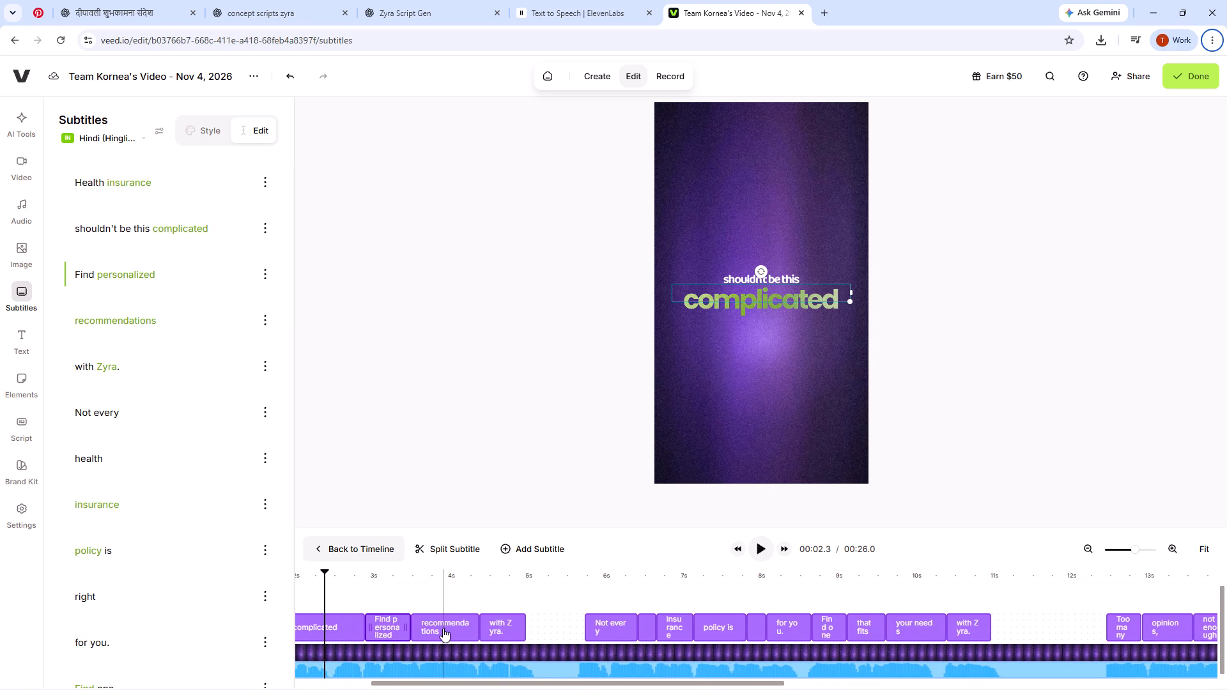
scroll(443, 628, "up", 5, "shift")
left_click_drag(484, 572, 466, 579)
key("space")
key("space")
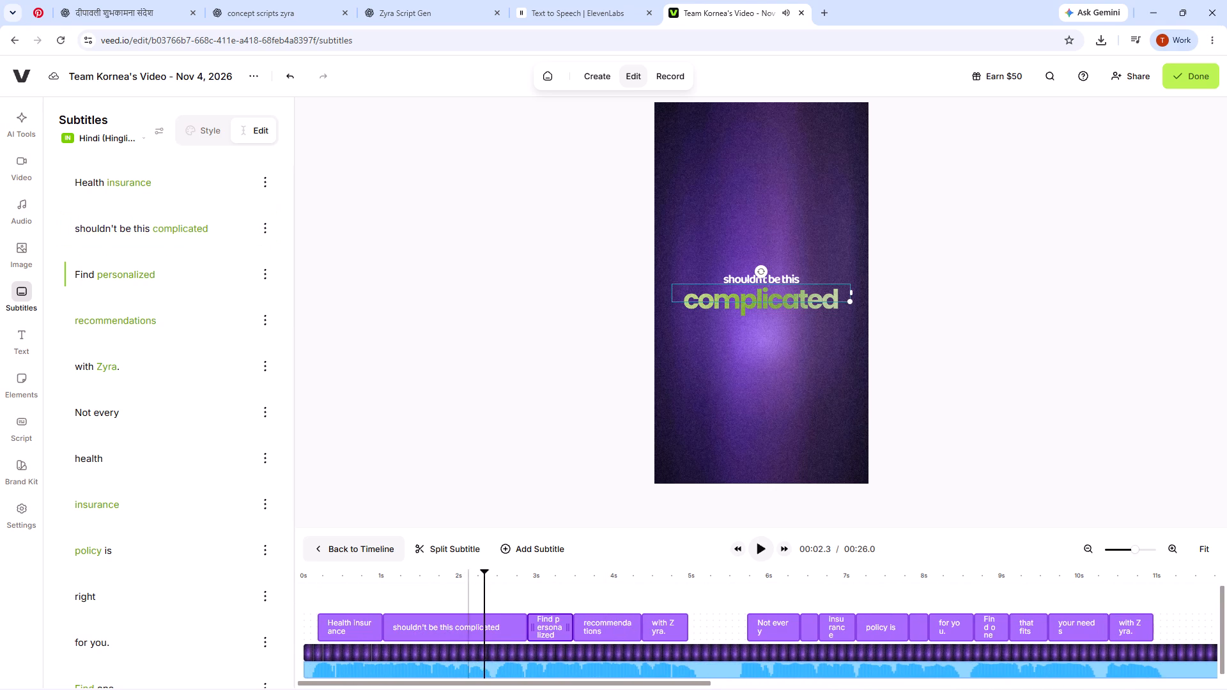
left_click_drag(482, 581, 495, 584)
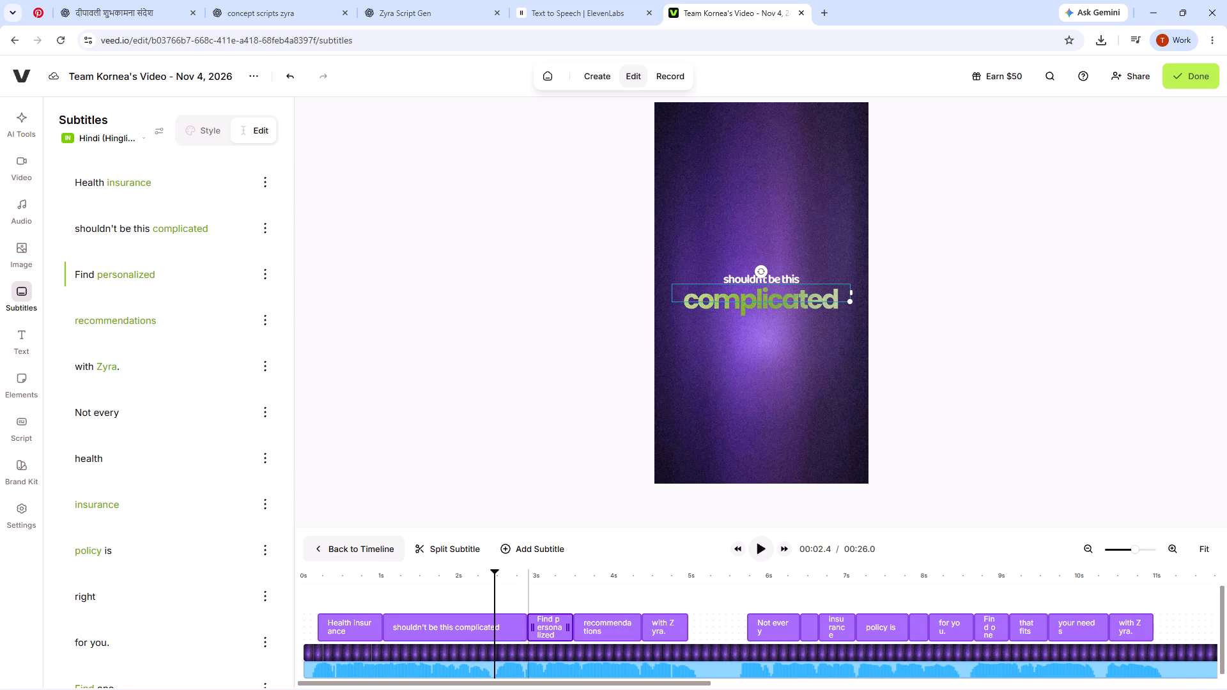
left_click_drag(528, 623, 503, 622)
left_click_drag(525, 622, 495, 624)
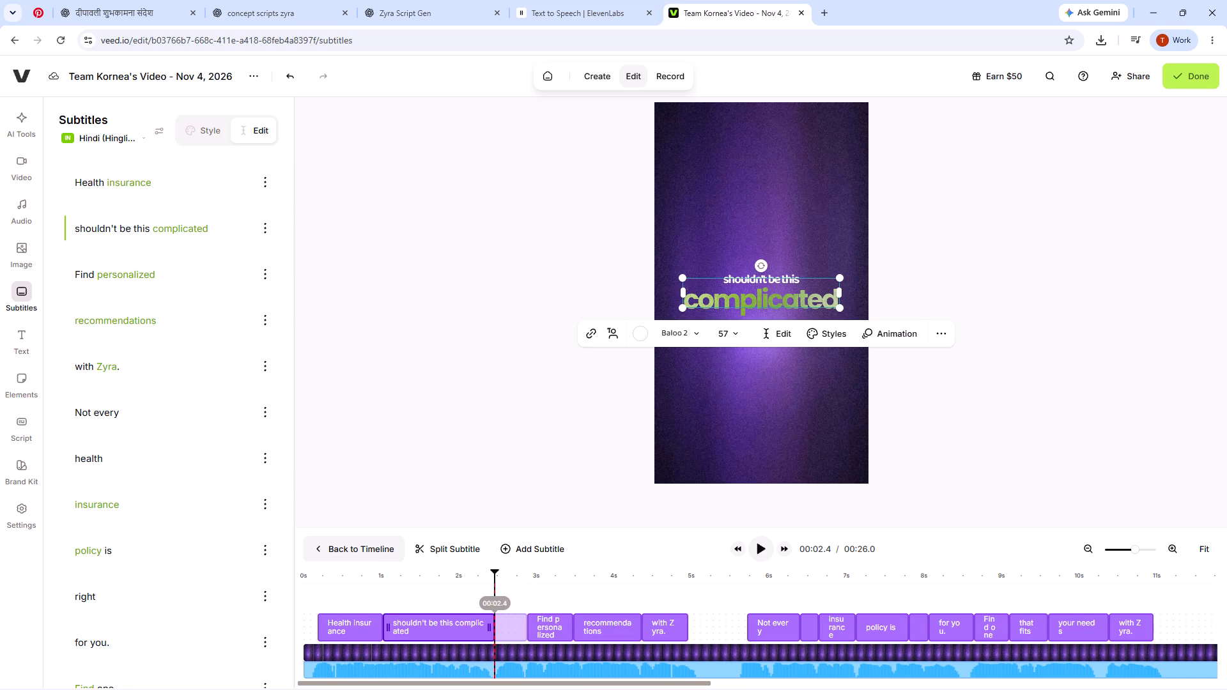
left_click_drag(528, 625, 490, 628)
key("space")
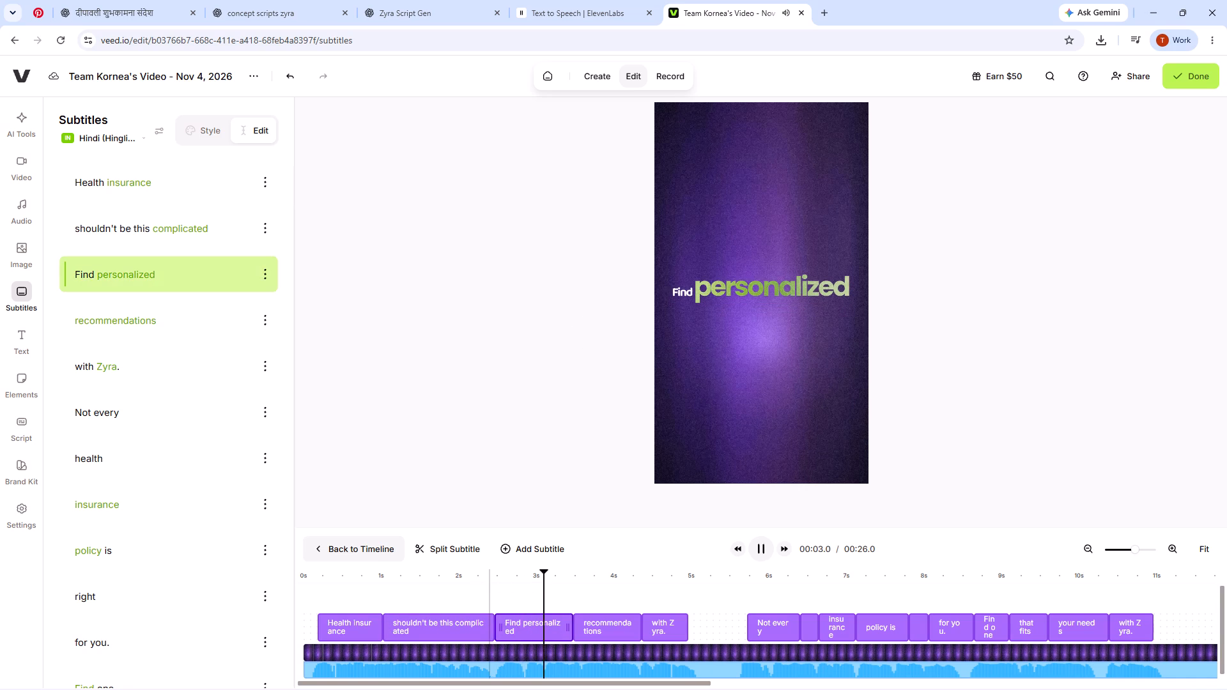
key("space")
left_click(493, 581)
key("space")
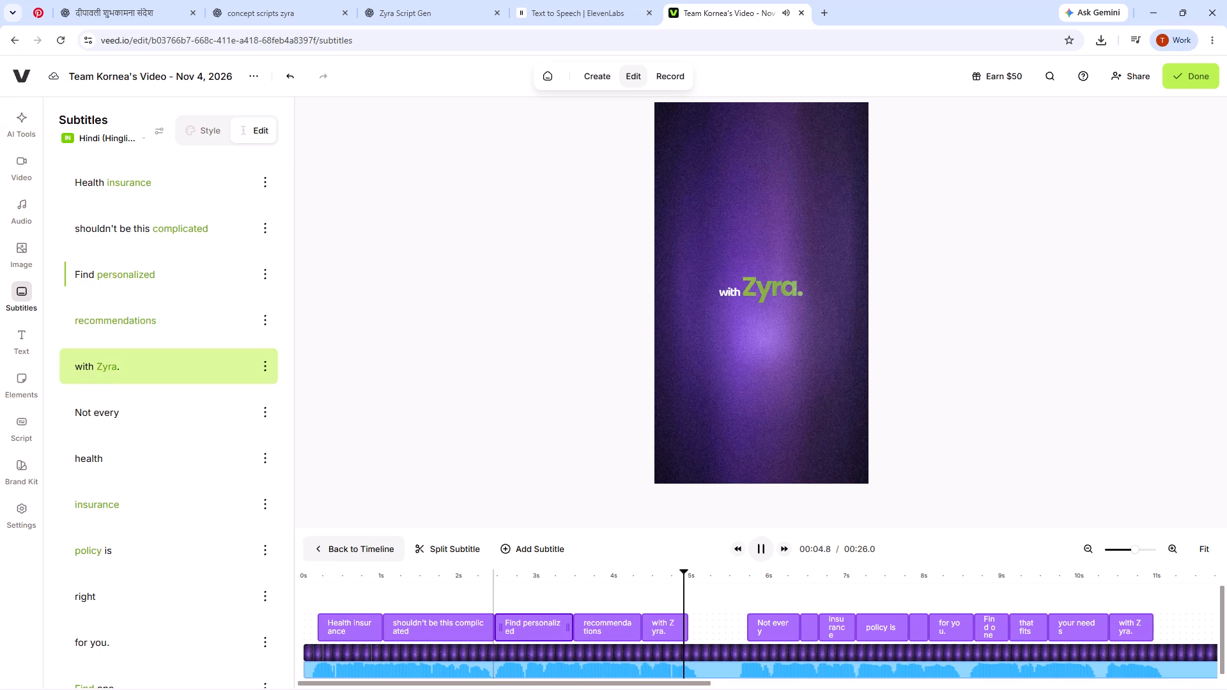
key("space")
Merge the second sentence's subtitles into "Not every health", "insurance policy is" and "right for you.", and play them.
key("space")
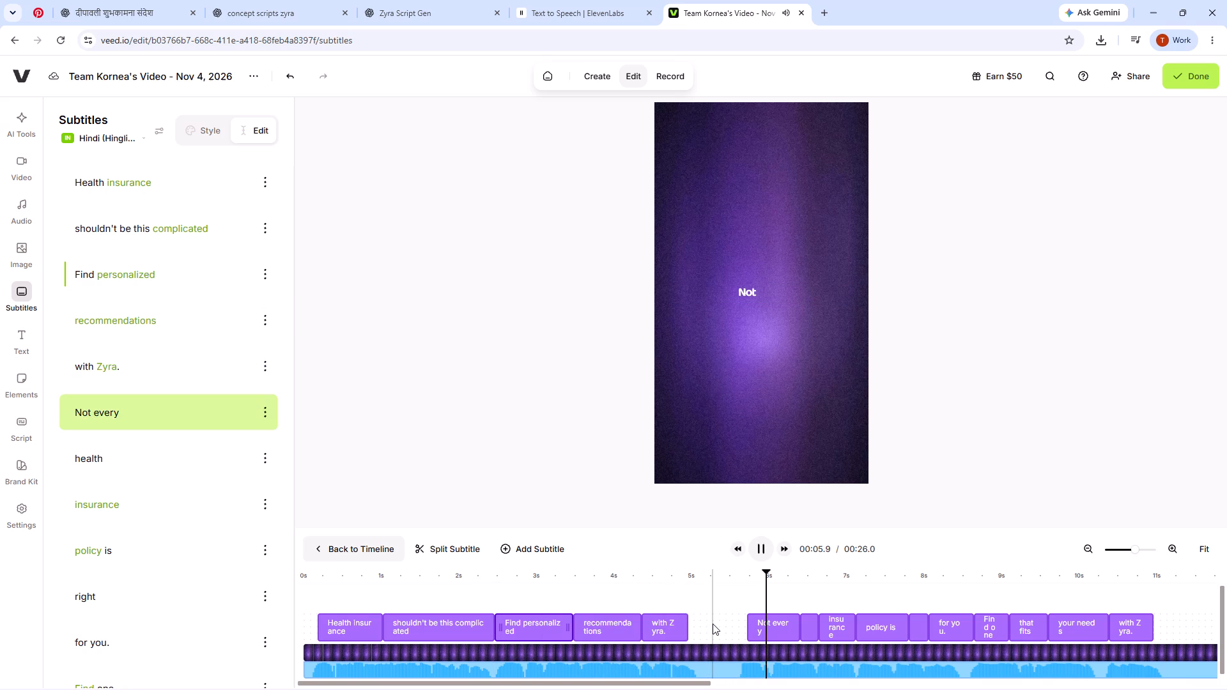
key("space")
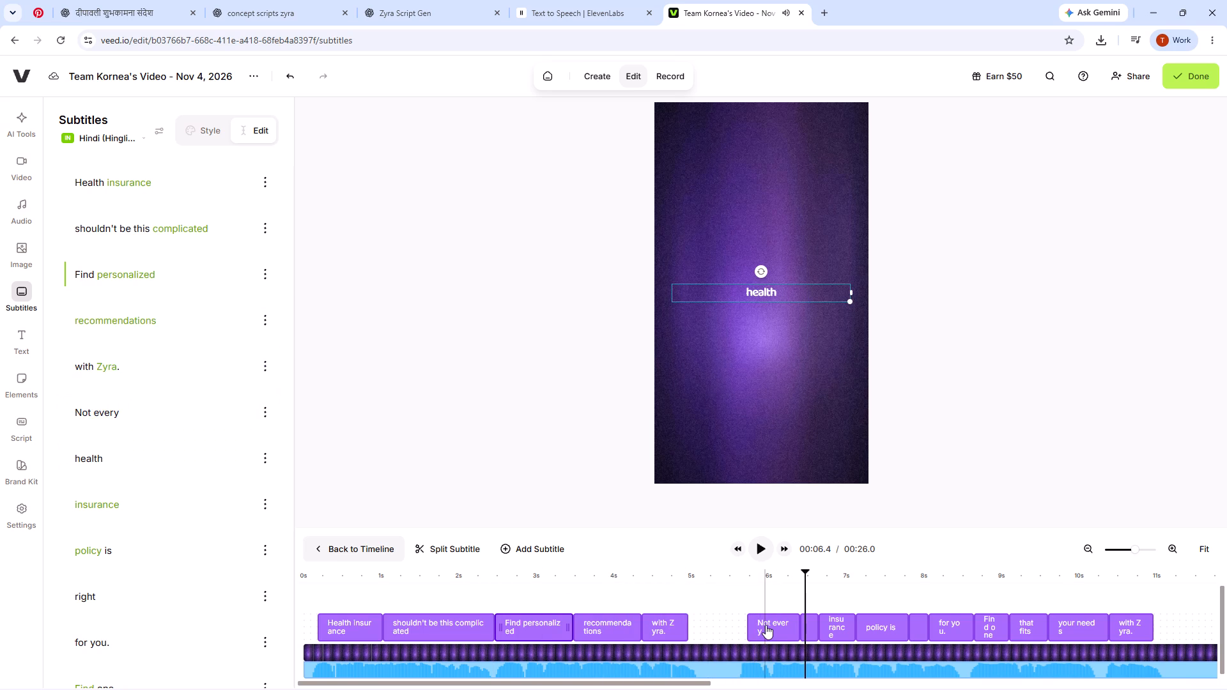
left_click(766, 625)
left_click(589, 579)
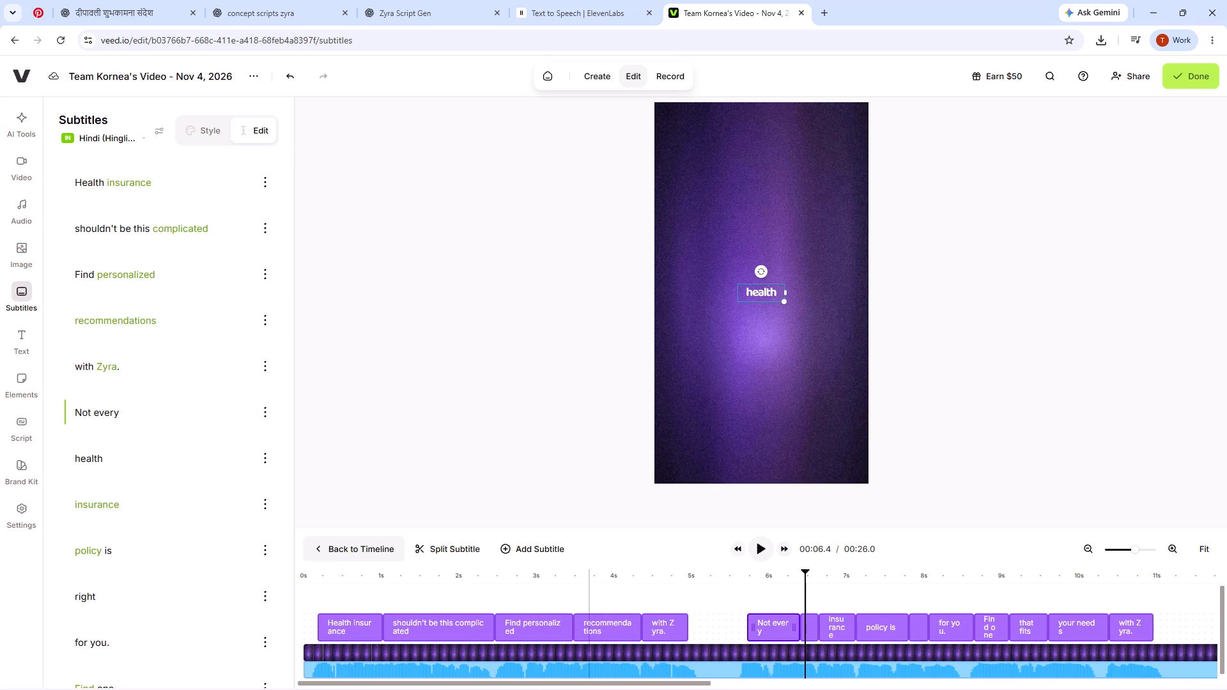
key("space")
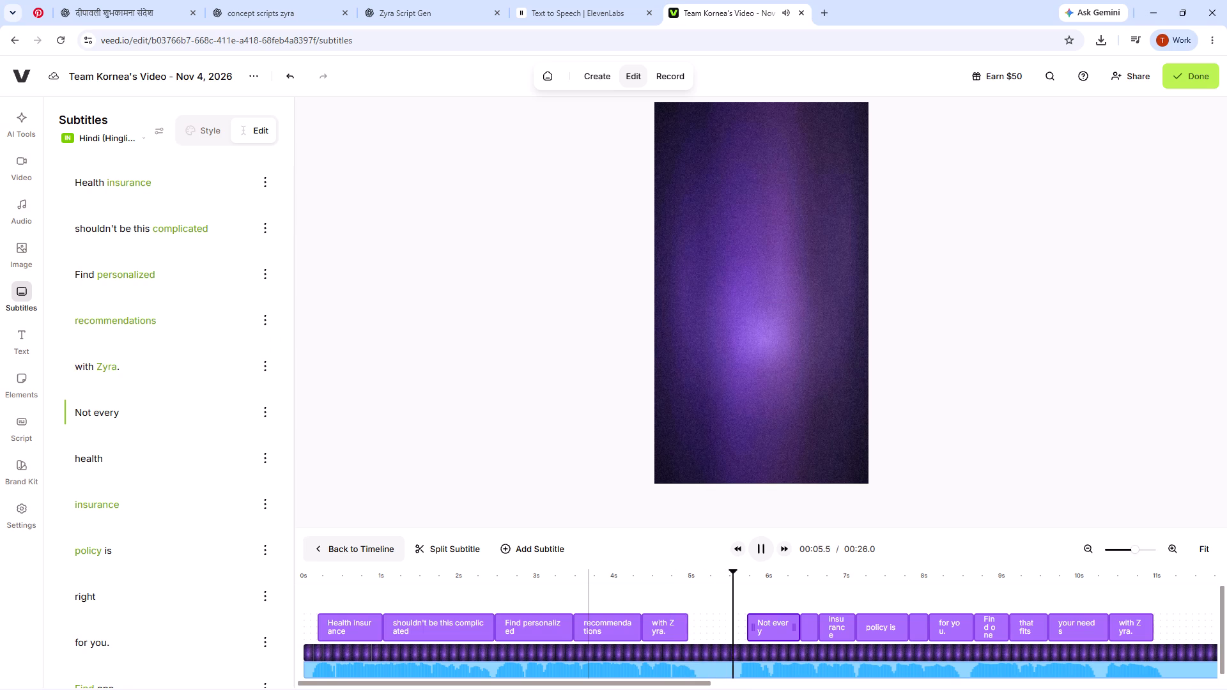
key("space")
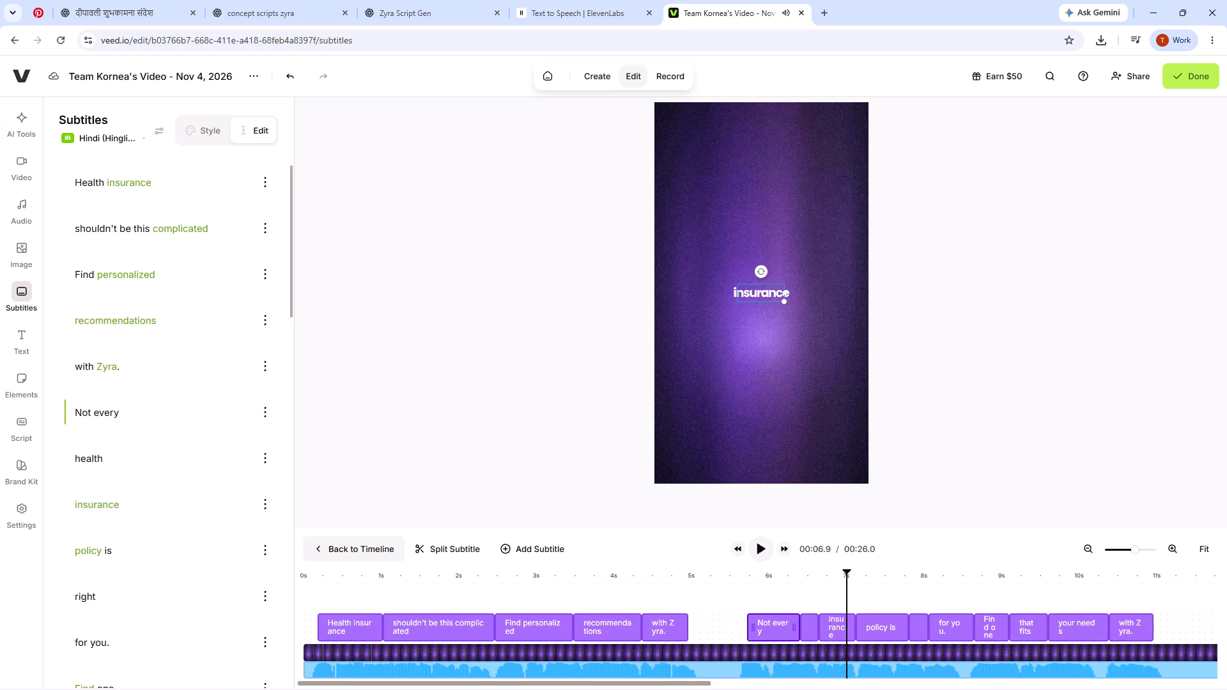
left_click(201, 441)
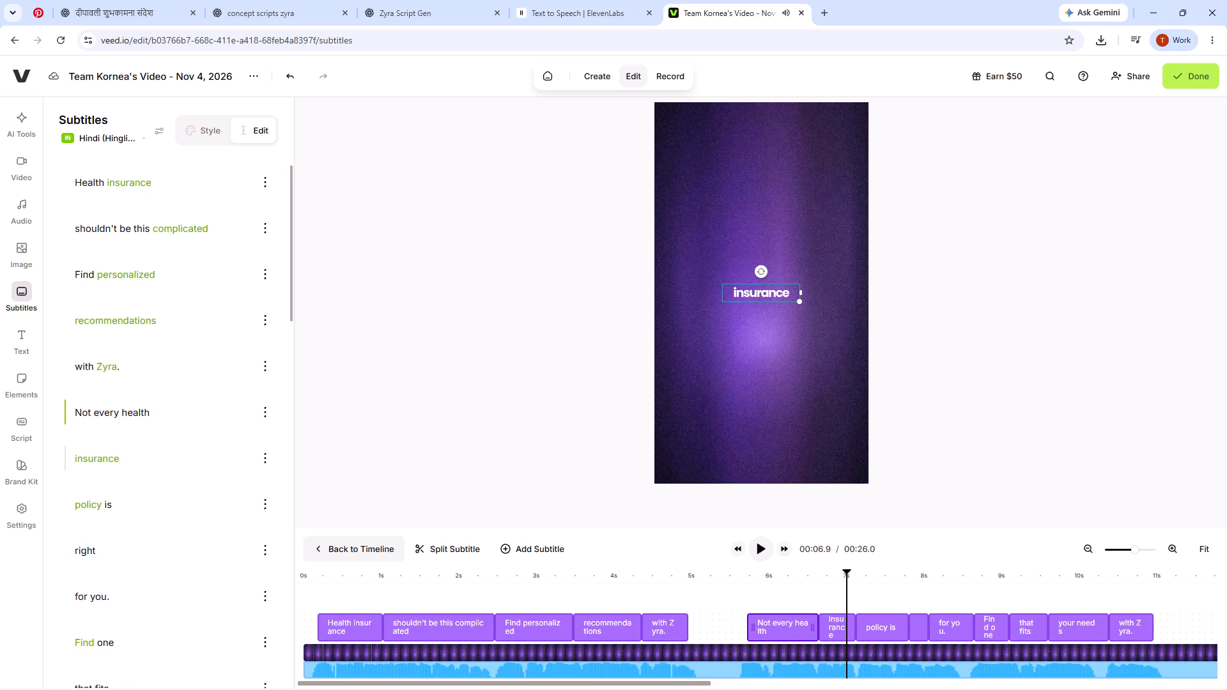
left_click(199, 479)
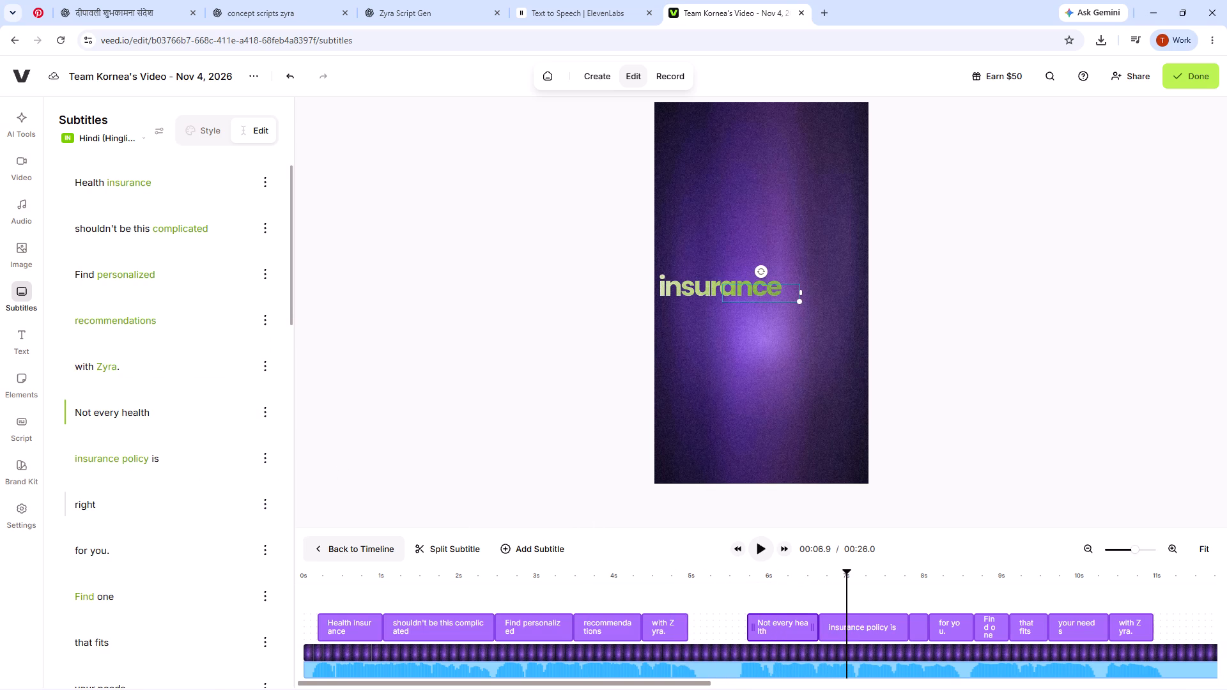
left_click(201, 528)
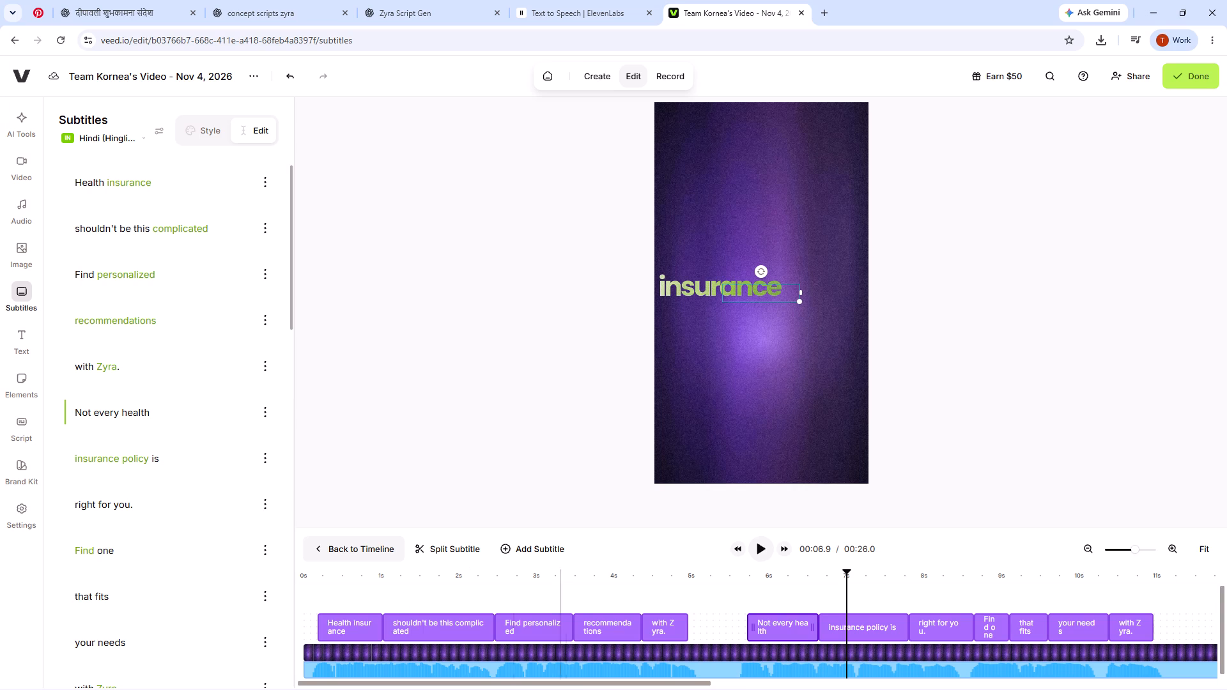
left_click(704, 583)
key("space")
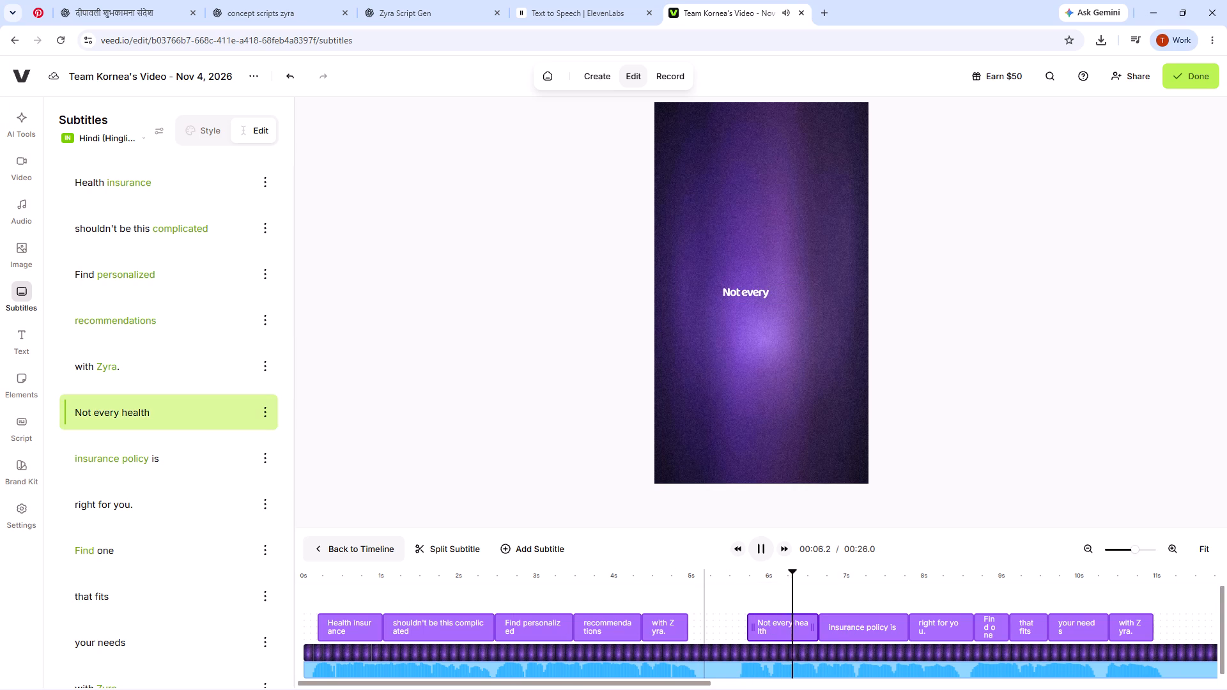
key("space")
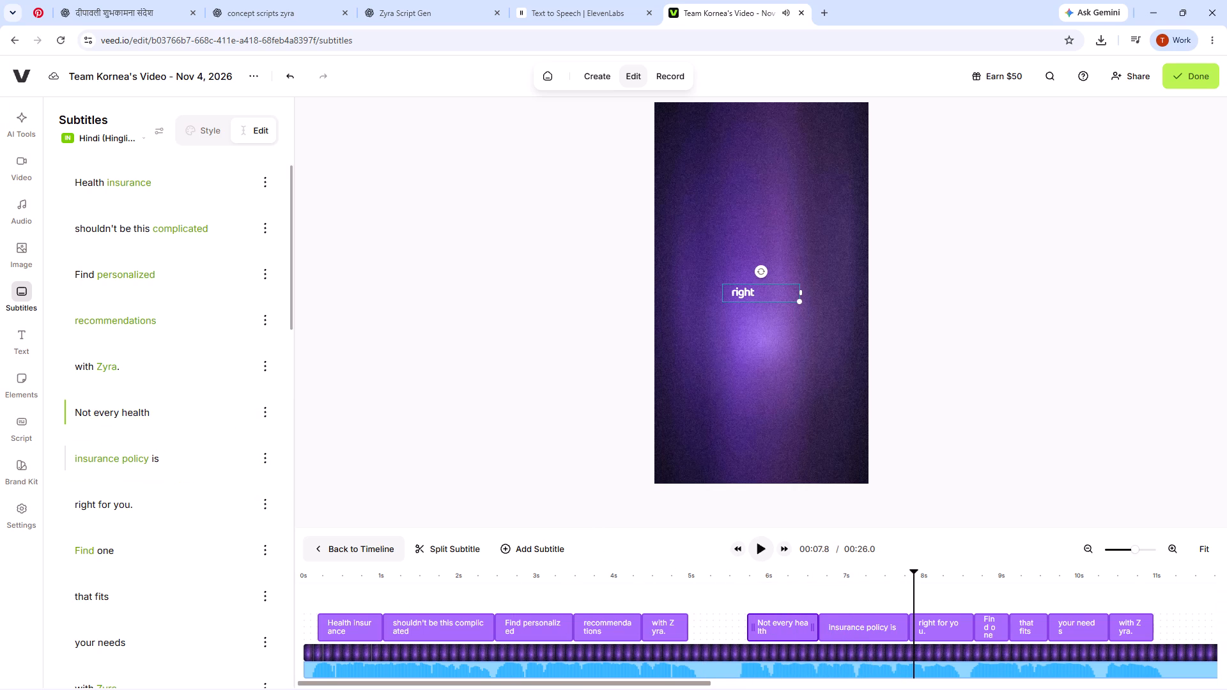
Remove the emphasis from the word "policy" in the "insurance policy is" subtitle.
left_click_drag(120, 461, 123, 461)
left_click_drag(123, 461, 146, 462)
left_click_drag(148, 462, 123, 463)
left_click(128, 436)
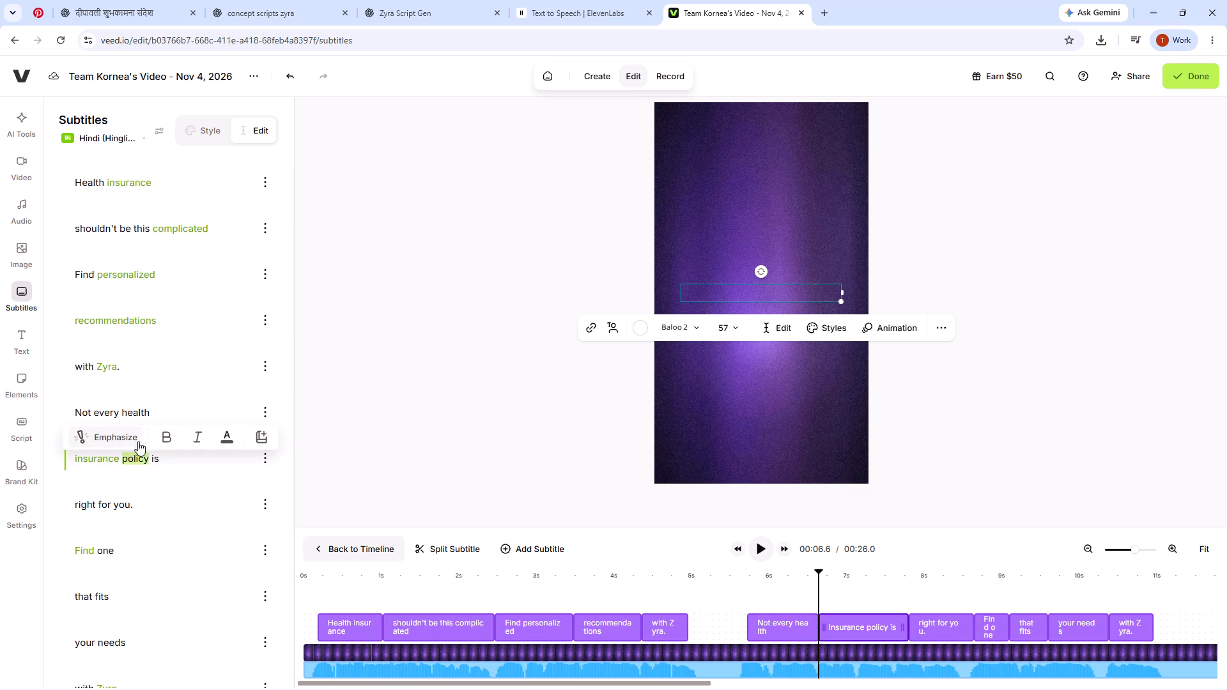
Emphasize the word "health" in the "Not every health" subtitle and play the sentence to check it.
left_click_drag(157, 415, 121, 414)
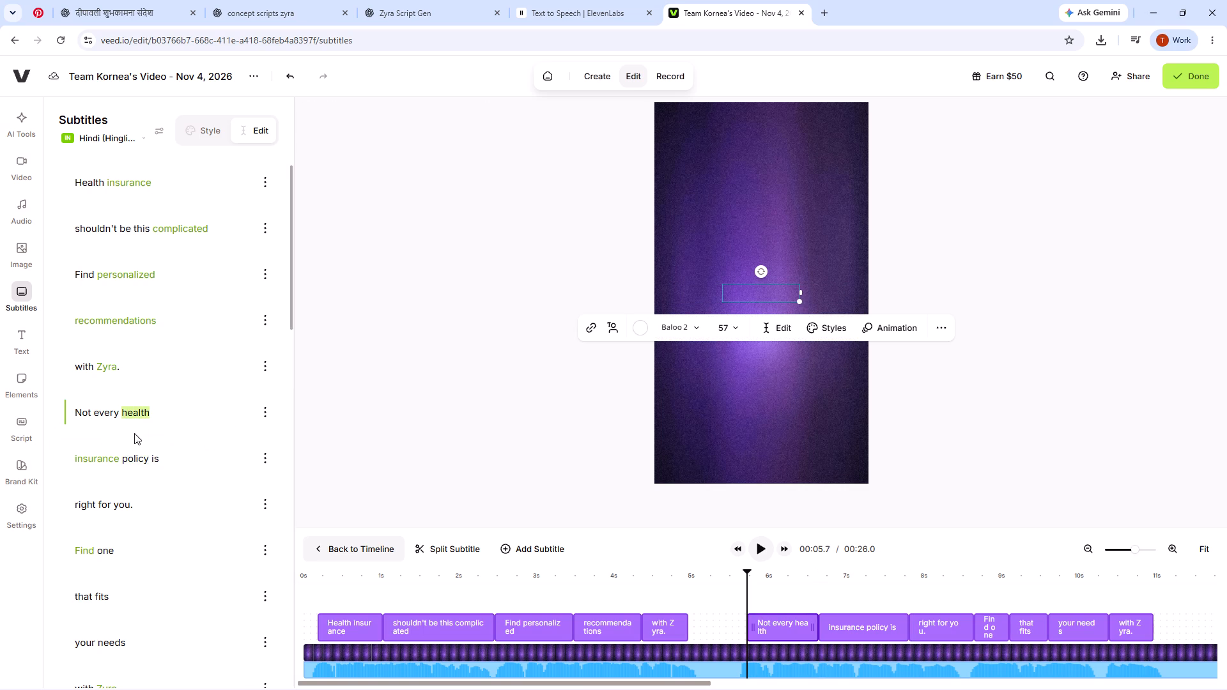
left_click(125, 394)
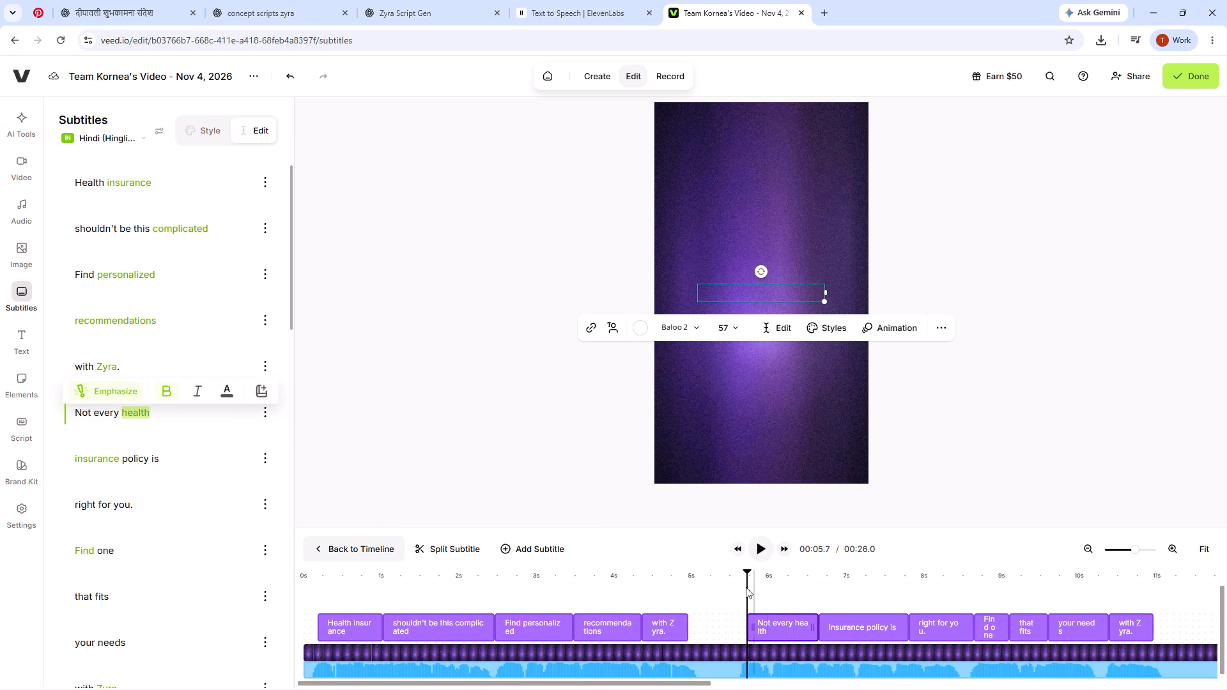
left_click(733, 576)
key("space")
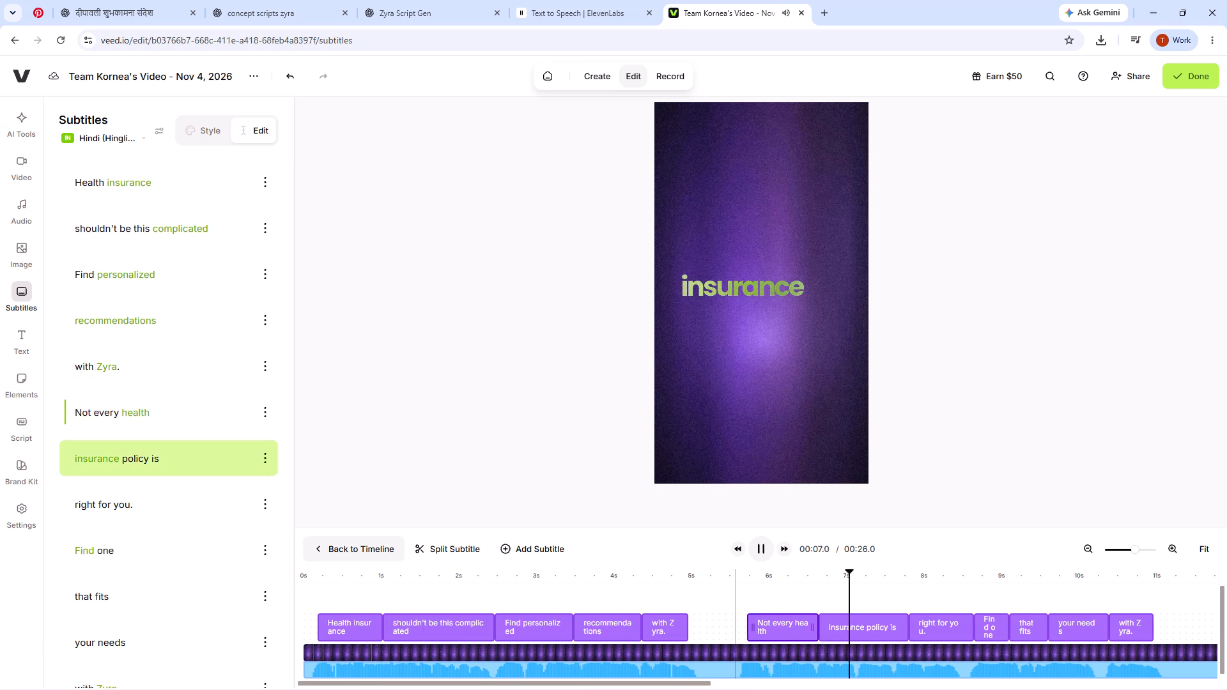
key("space")
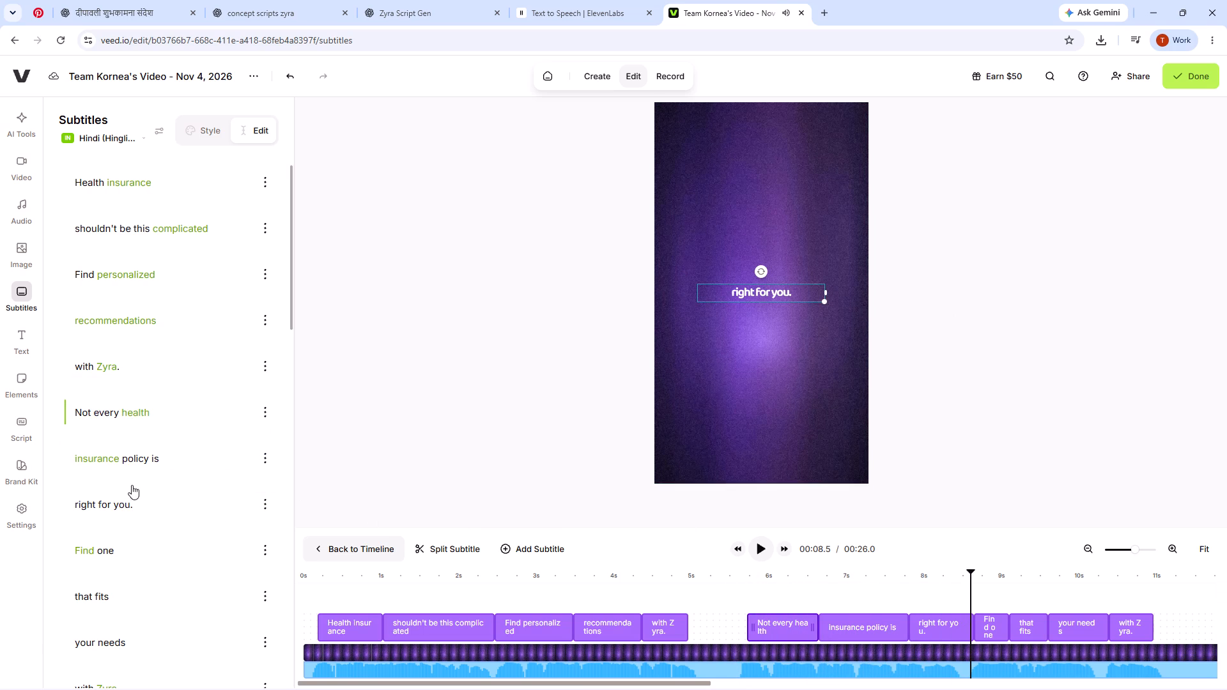
Emphasize the word "you." in the "right for you." subtitle and play the sentence to check it.
left_click_drag(136, 503, 115, 508)
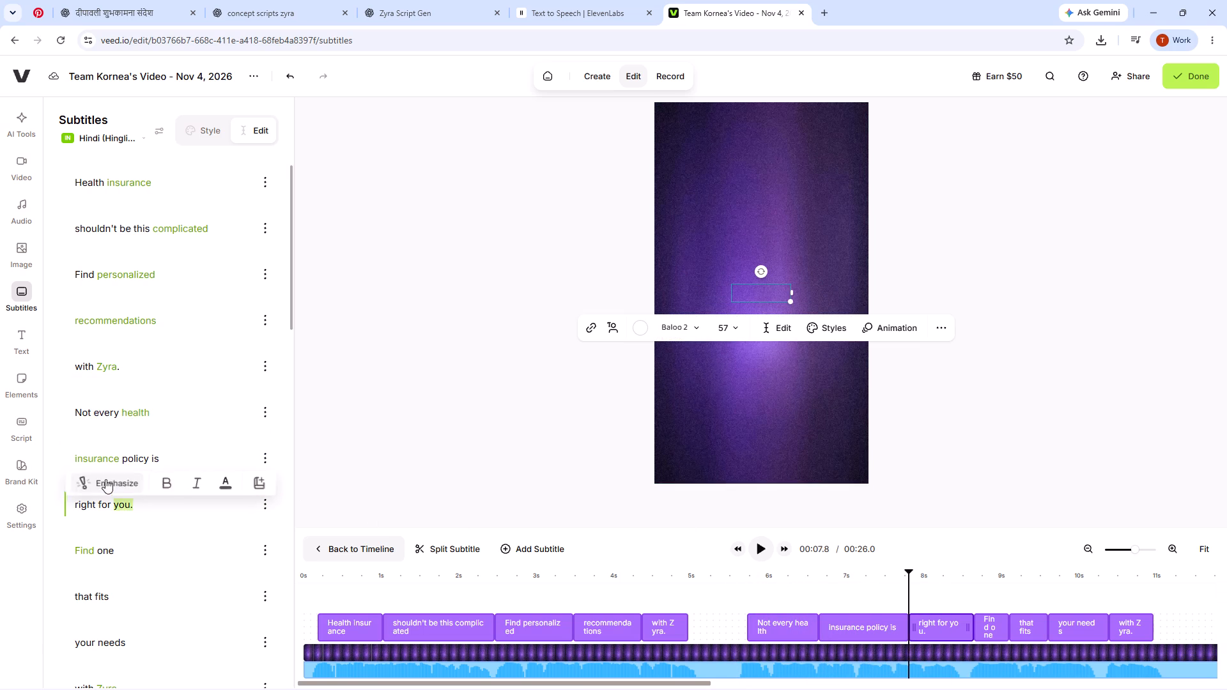
left_click(106, 477)
left_click(802, 566)
left_click(801, 577)
key("space")
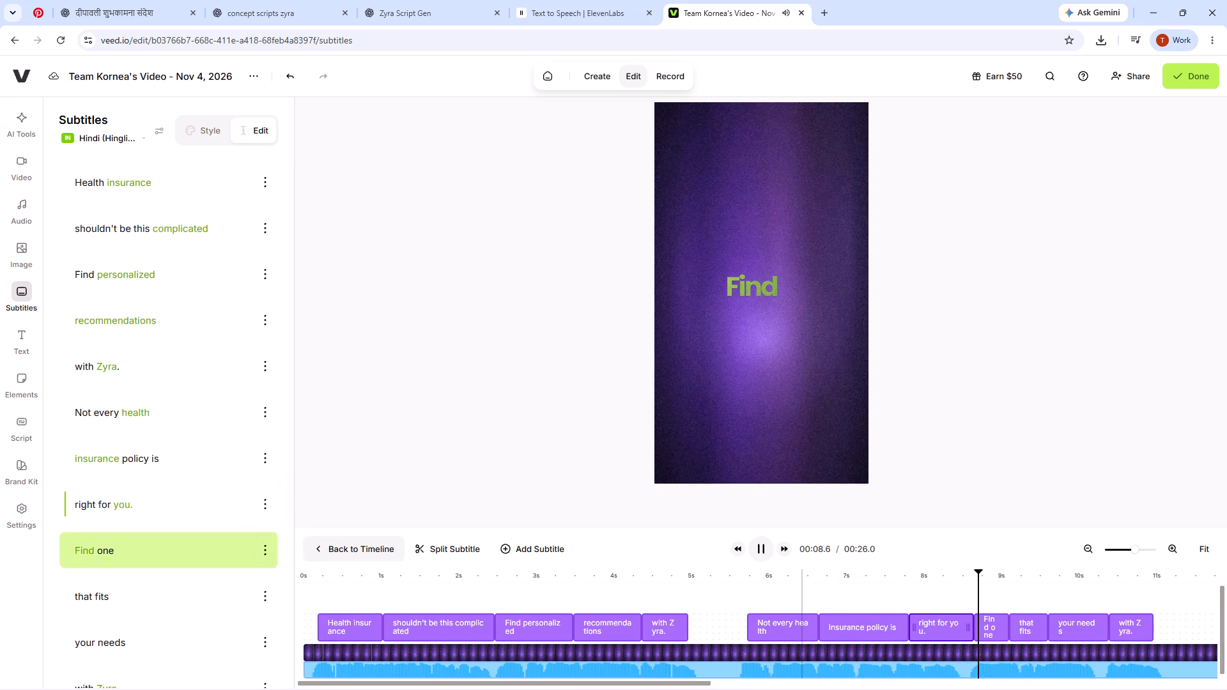
key("space")
Merge the following subtitles into "Find one that fits" and "your needs with Zyra.", and play the sentence to check them.
key("space")
key("space")
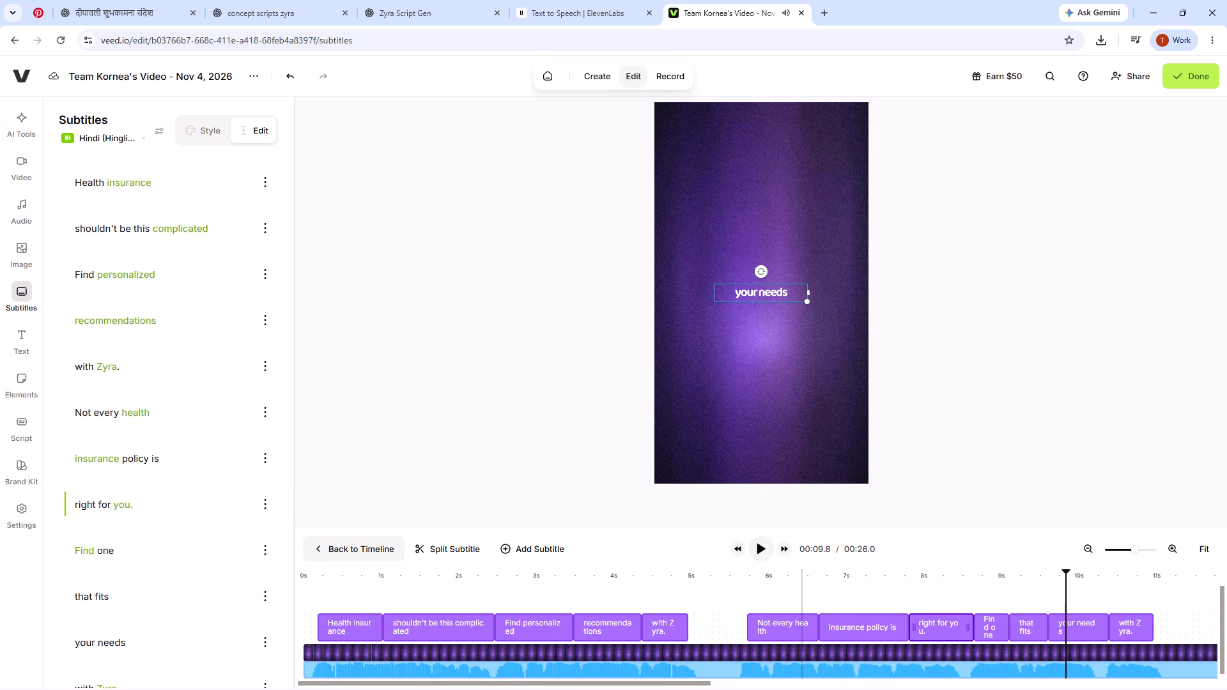
left_click(189, 570)
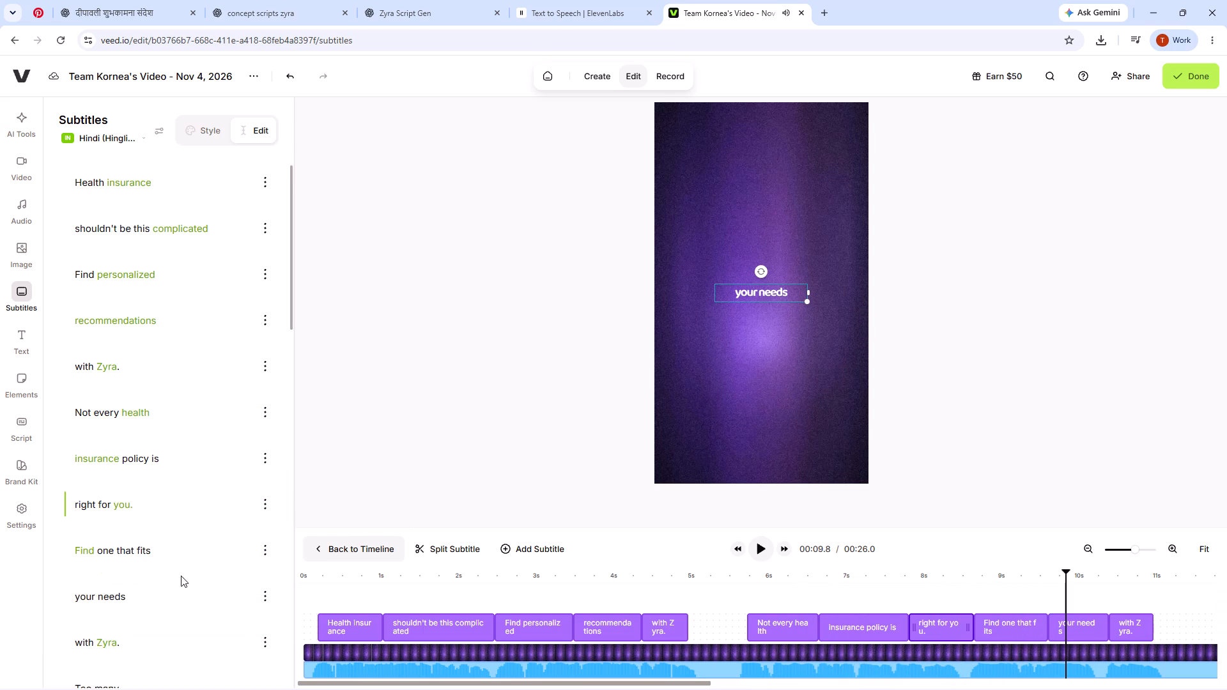
scroll(172, 579, "down", 1)
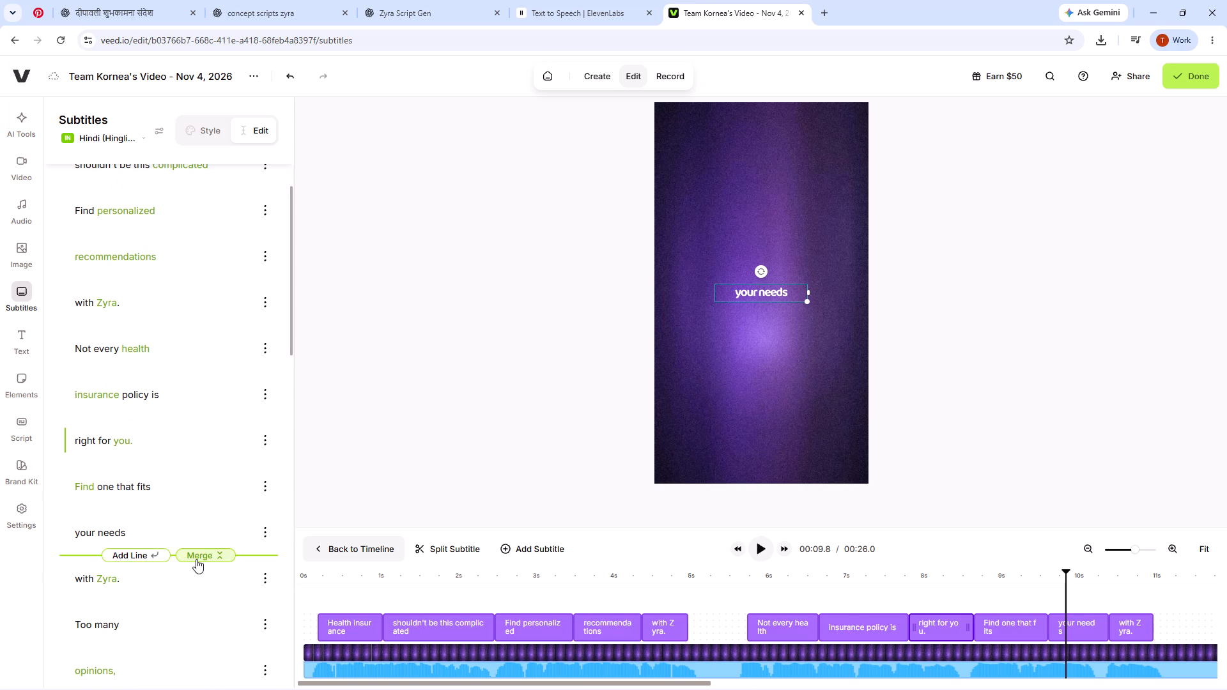
left_click(196, 558)
left_click(844, 579)
key("space")
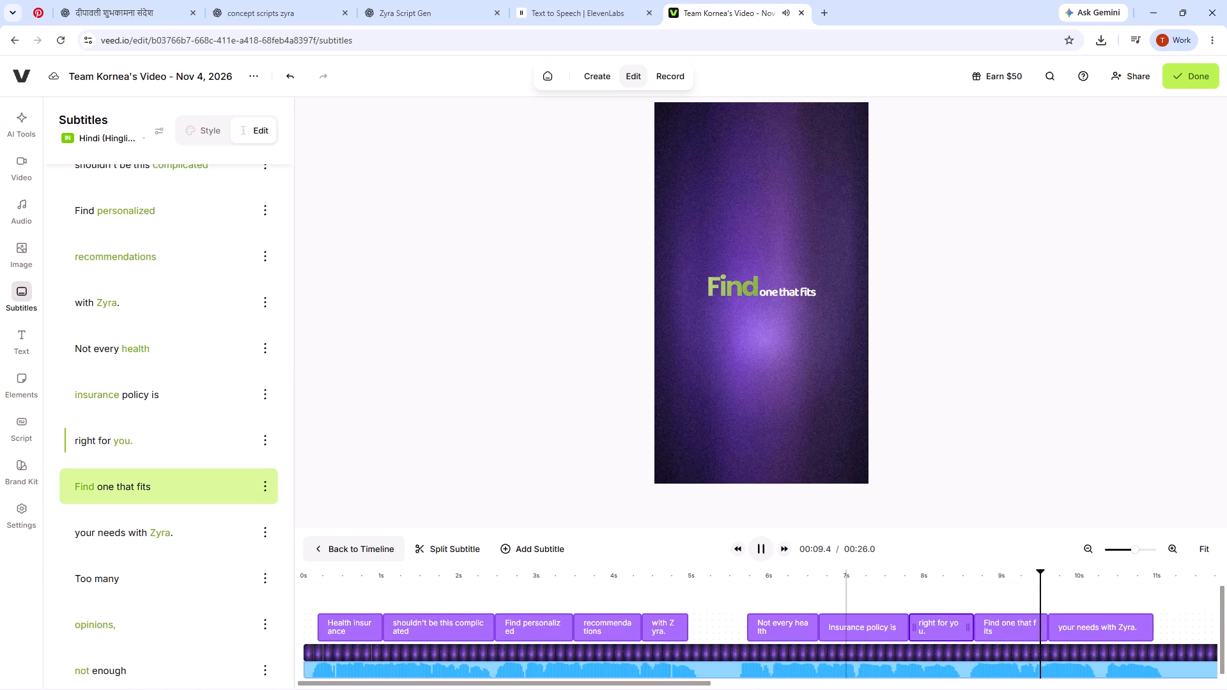
key("space")
key("space")
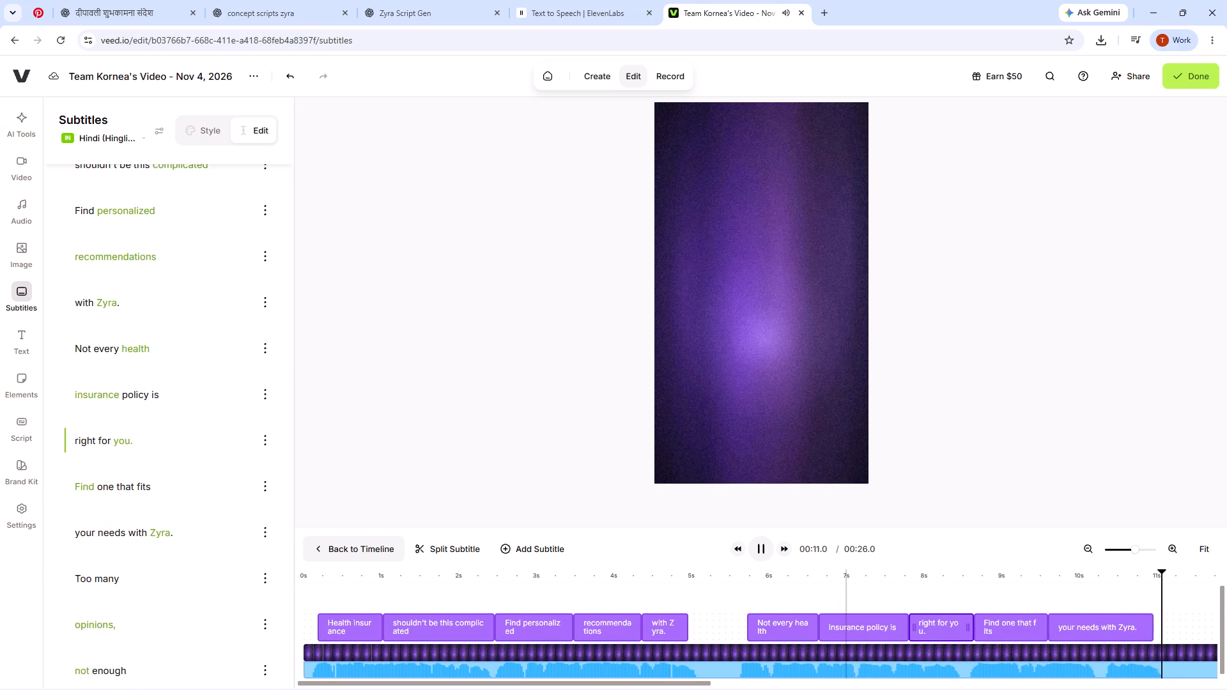
key("space")
Merge the next sentence's subtitles into "Too many opinions," and "not enough clarity?", and play them.
key("space")
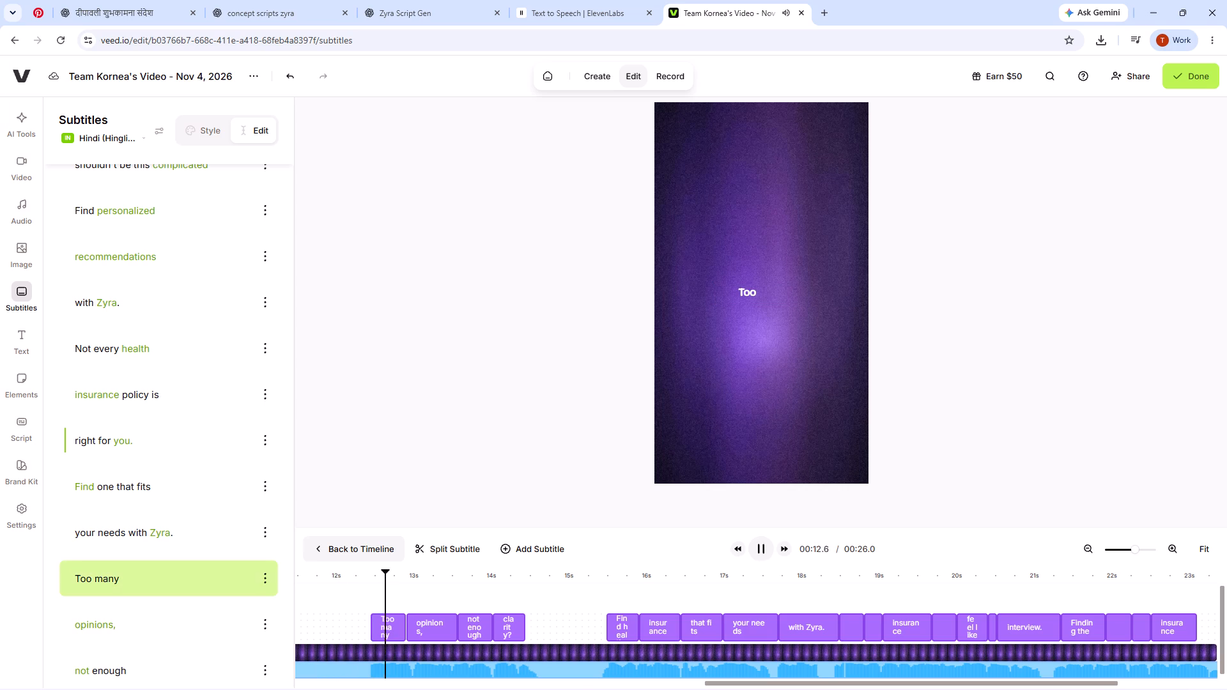
key("space")
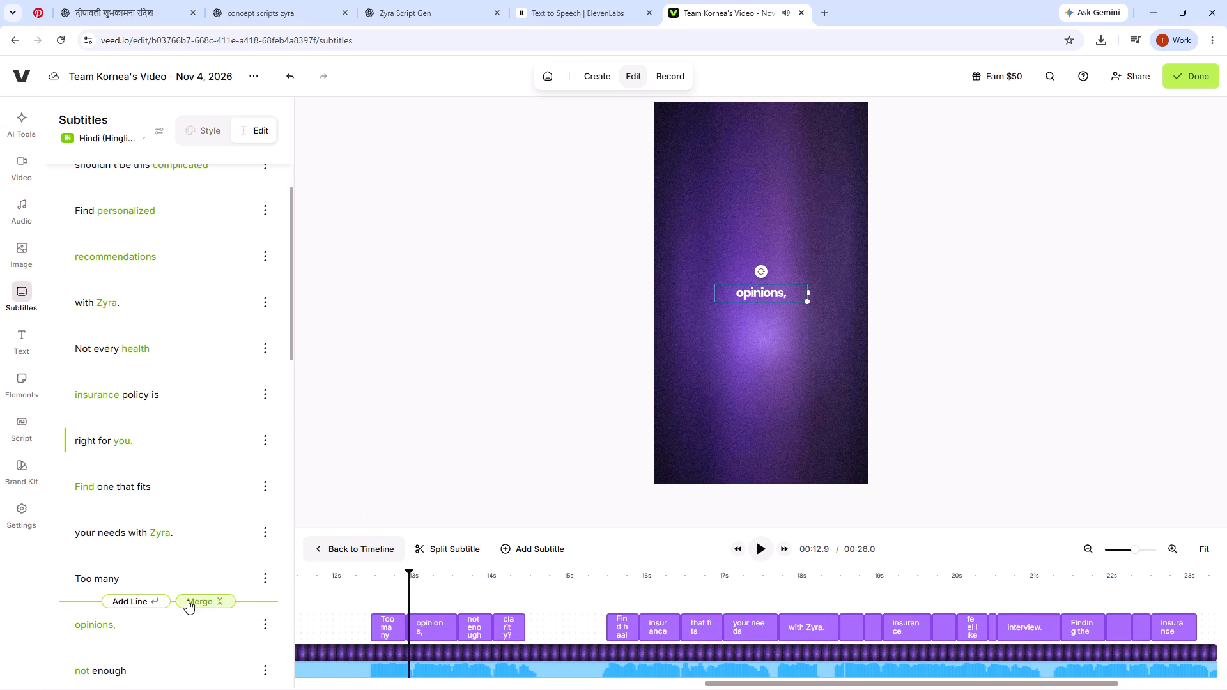
left_click(187, 600)
scroll(152, 597, "down", 1)
left_click(196, 583)
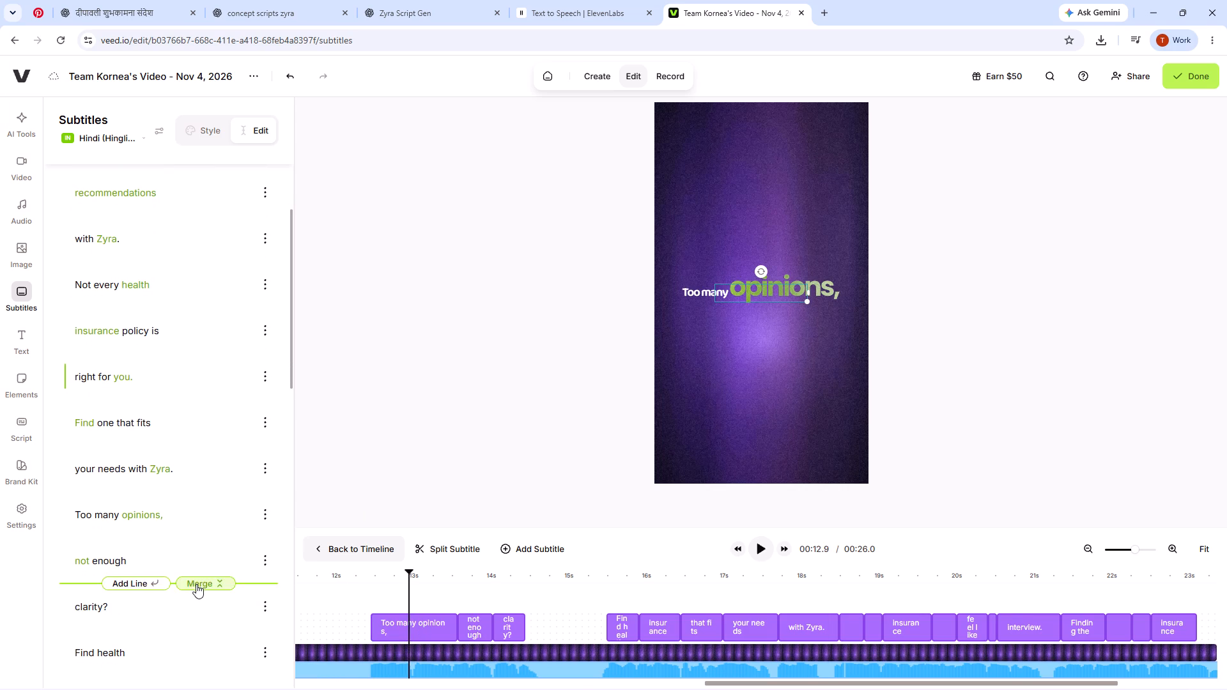
key("space")
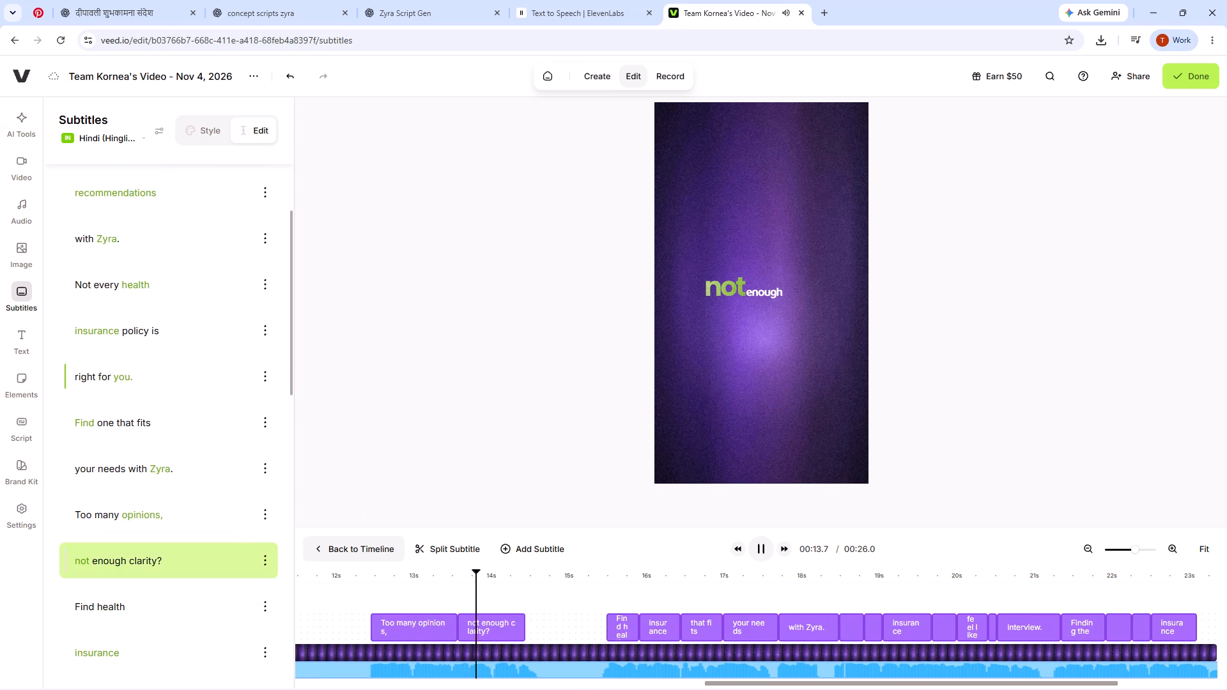
key("space")
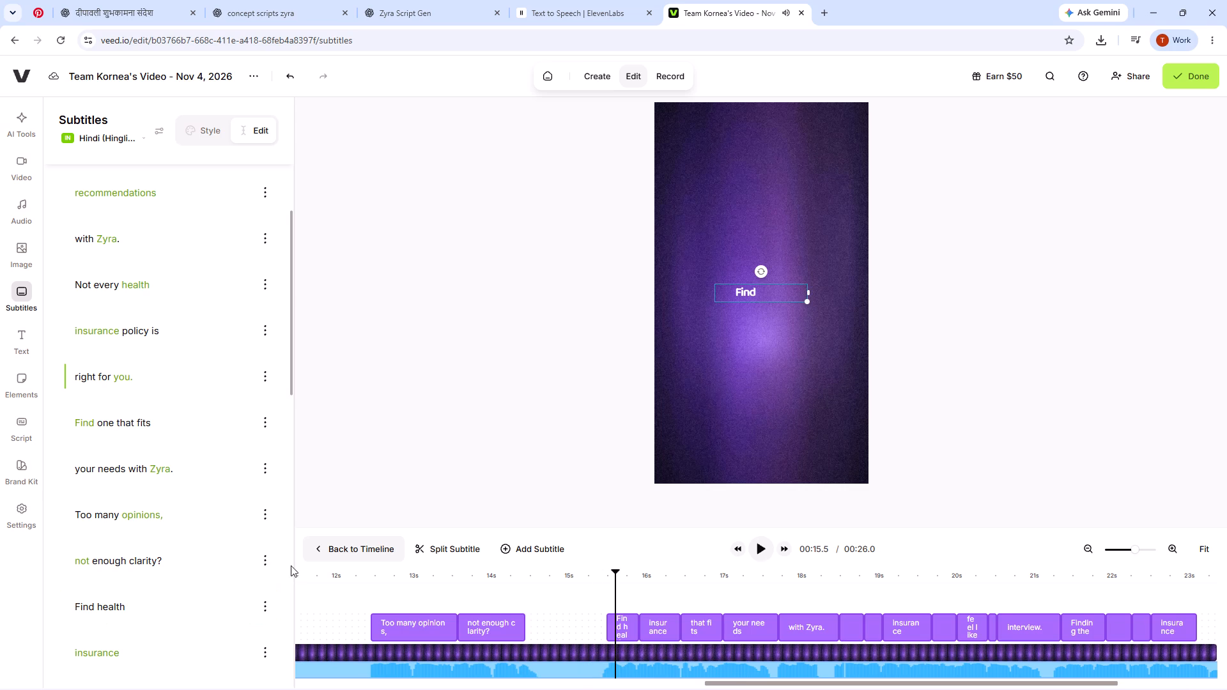
left_click(337, 583)
key("space")
left_click(337, 583)
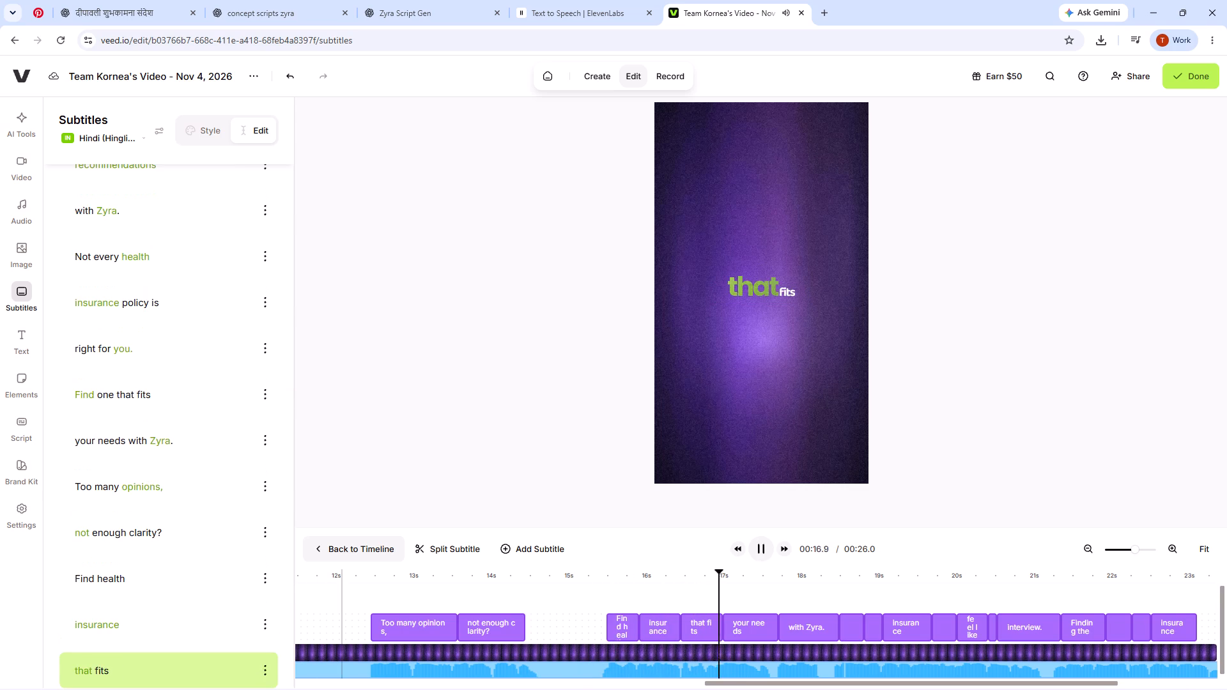
key("space")
Merge the "Find health" subtitle with the following "insurance" subtitle and play the sentence to check it.
left_click(598, 586)
left_click(584, 581)
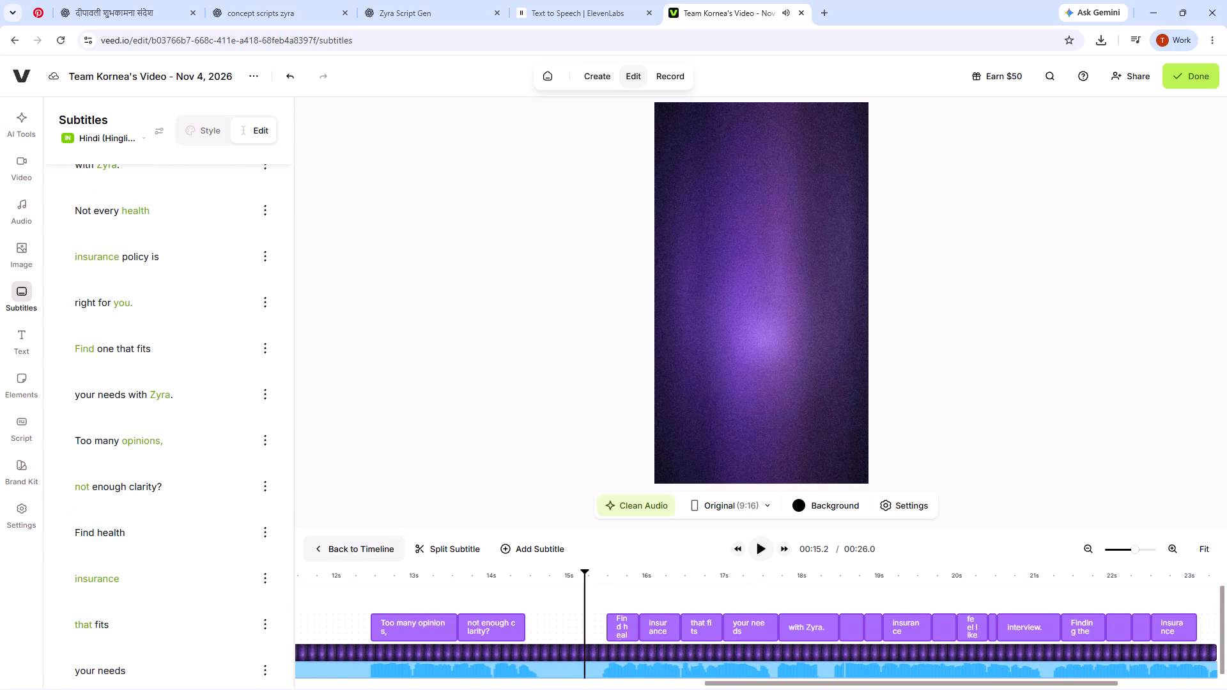
key("space")
key("space")
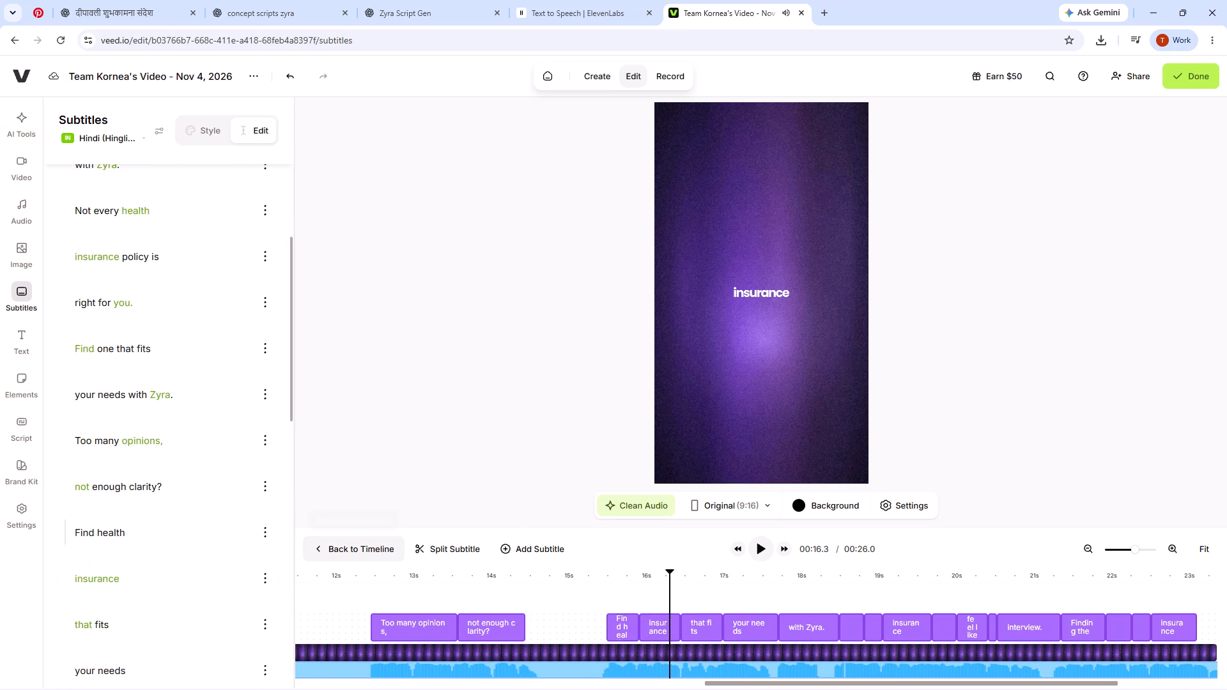
left_click(181, 555)
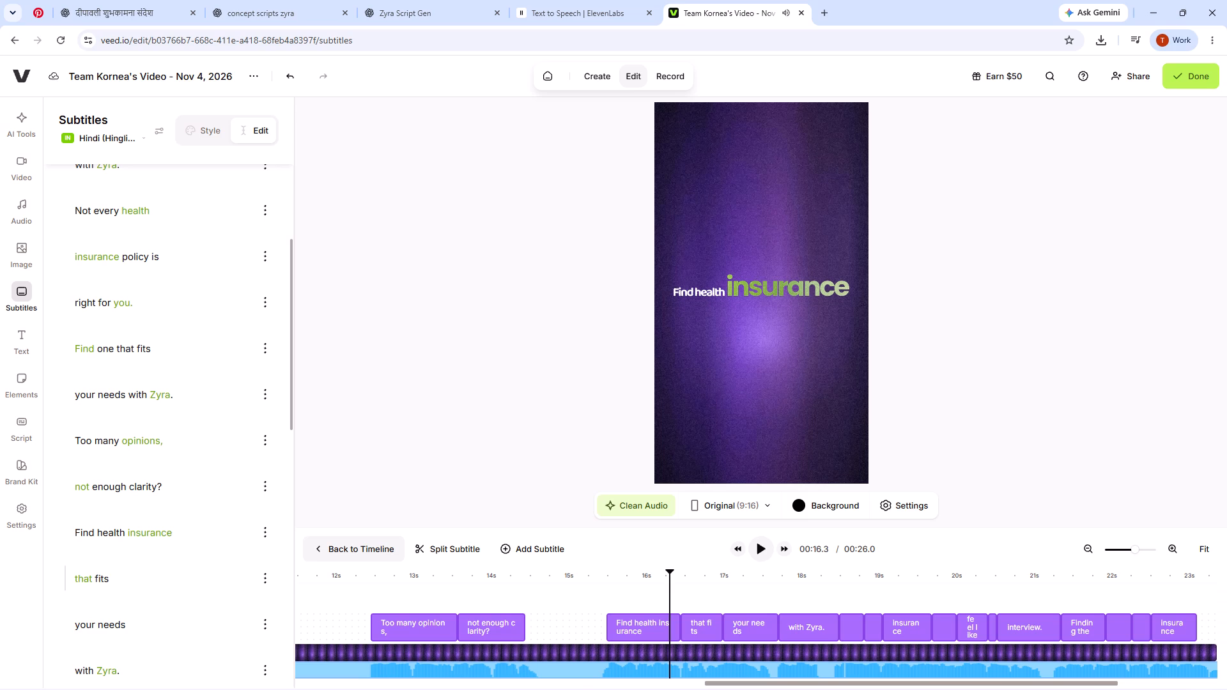
left_click(589, 581)
key("space")
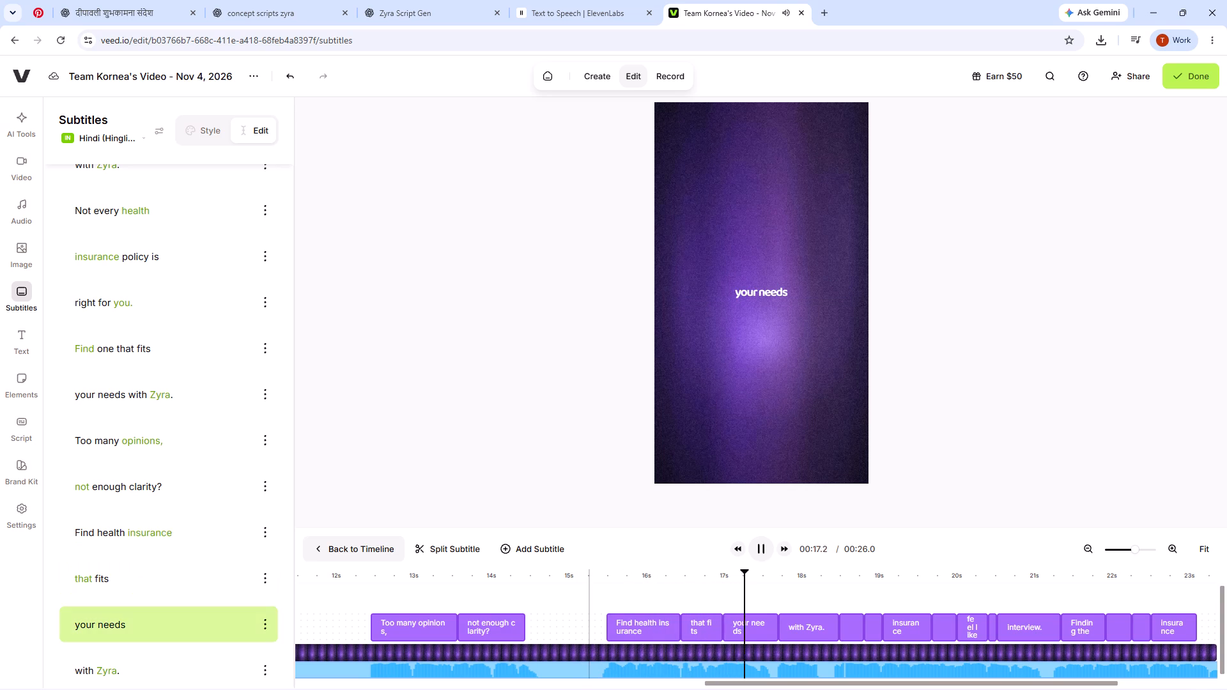
key("space")
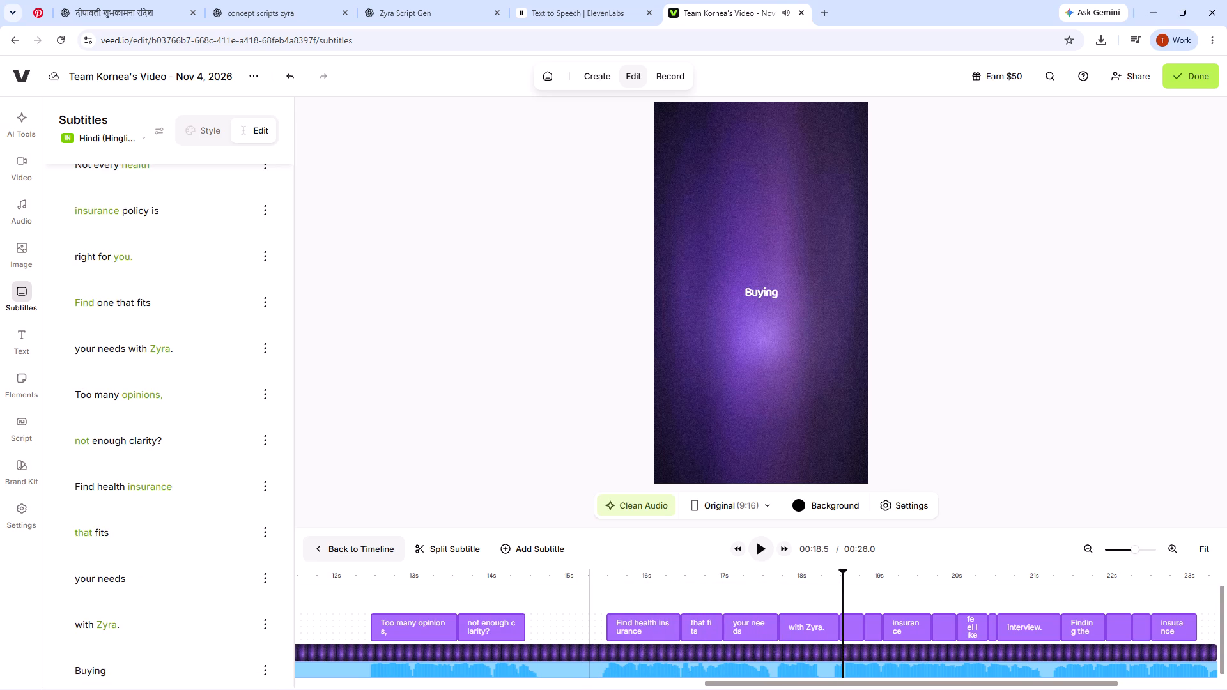
Merge the "Buying" and "health" subtitles into "Buying health" and play that part.
key("space")
key("space")
scroll(185, 578, "down", 1)
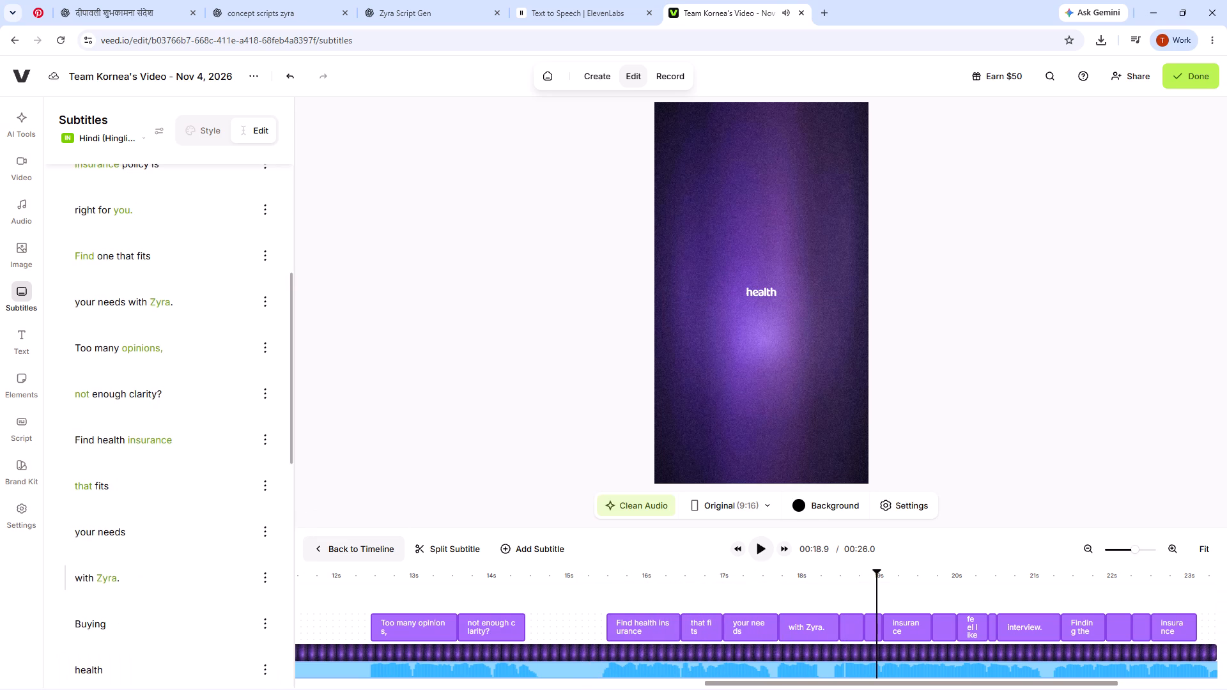
left_click(185, 581)
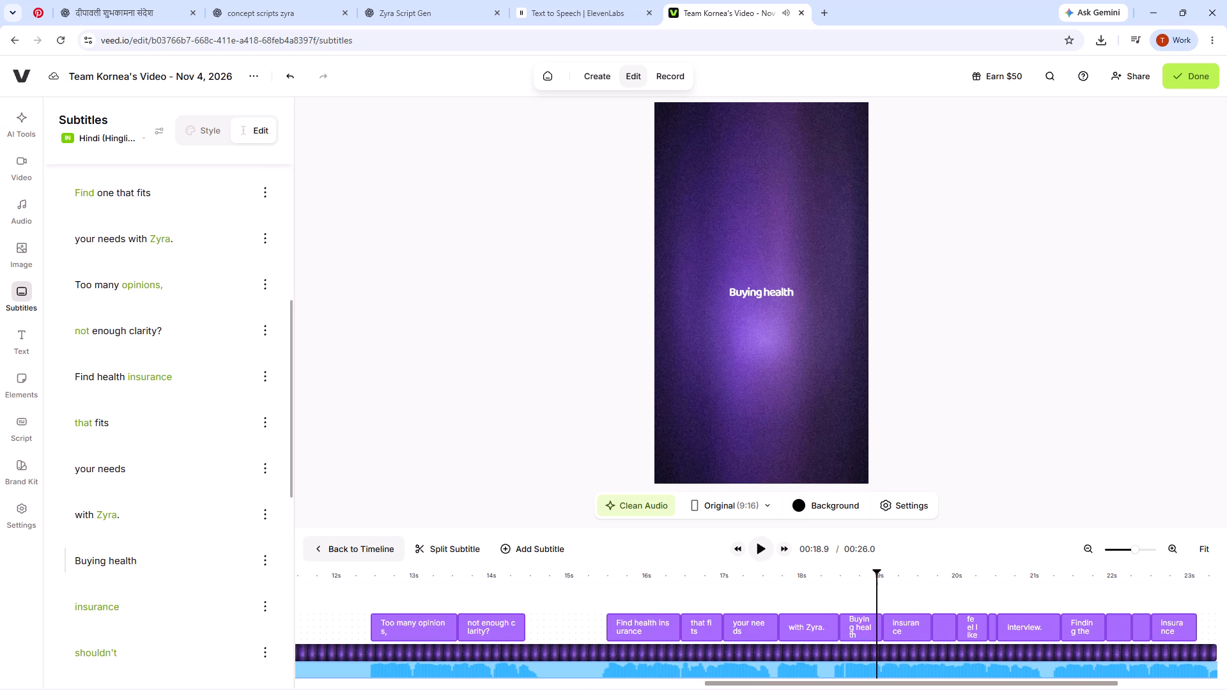
scroll(180, 571, "down", 1)
left_click(808, 584)
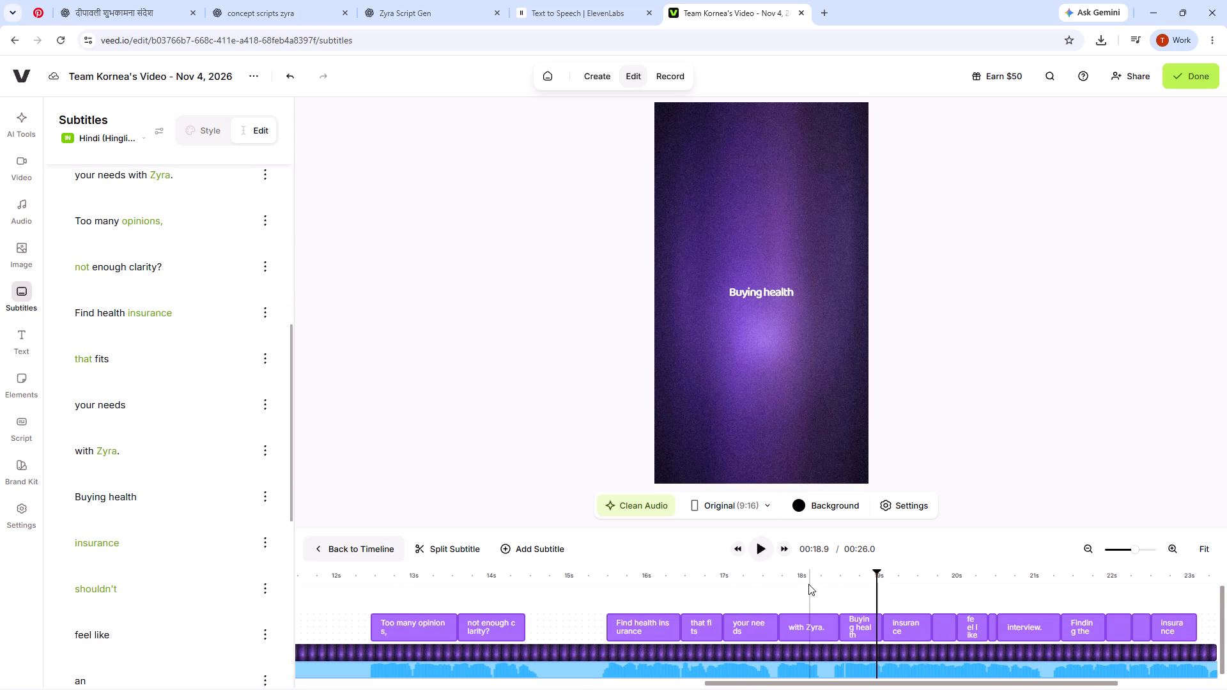
left_click(810, 572)
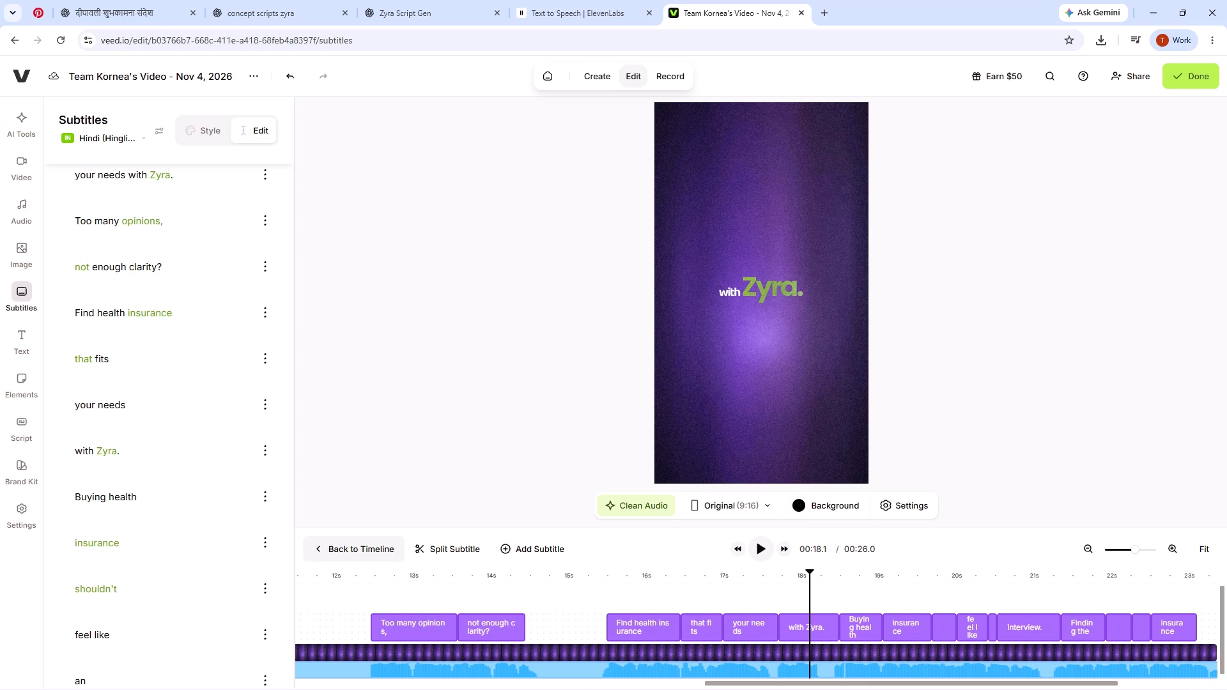
key("space")
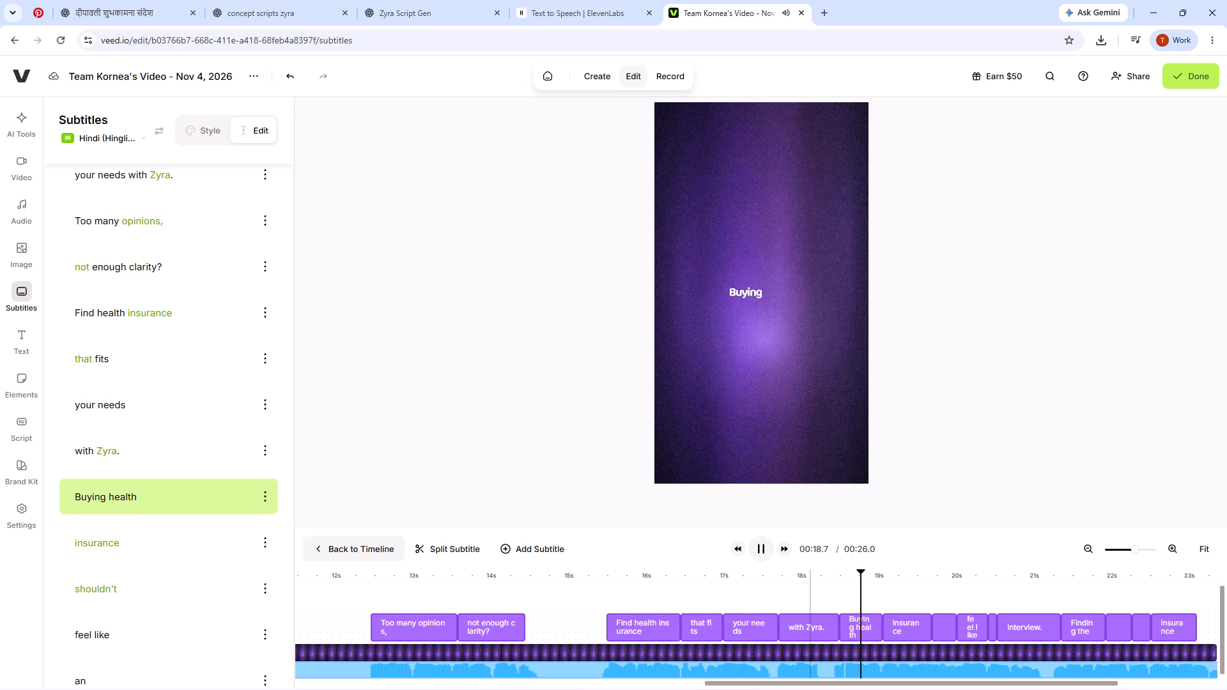
key("space")
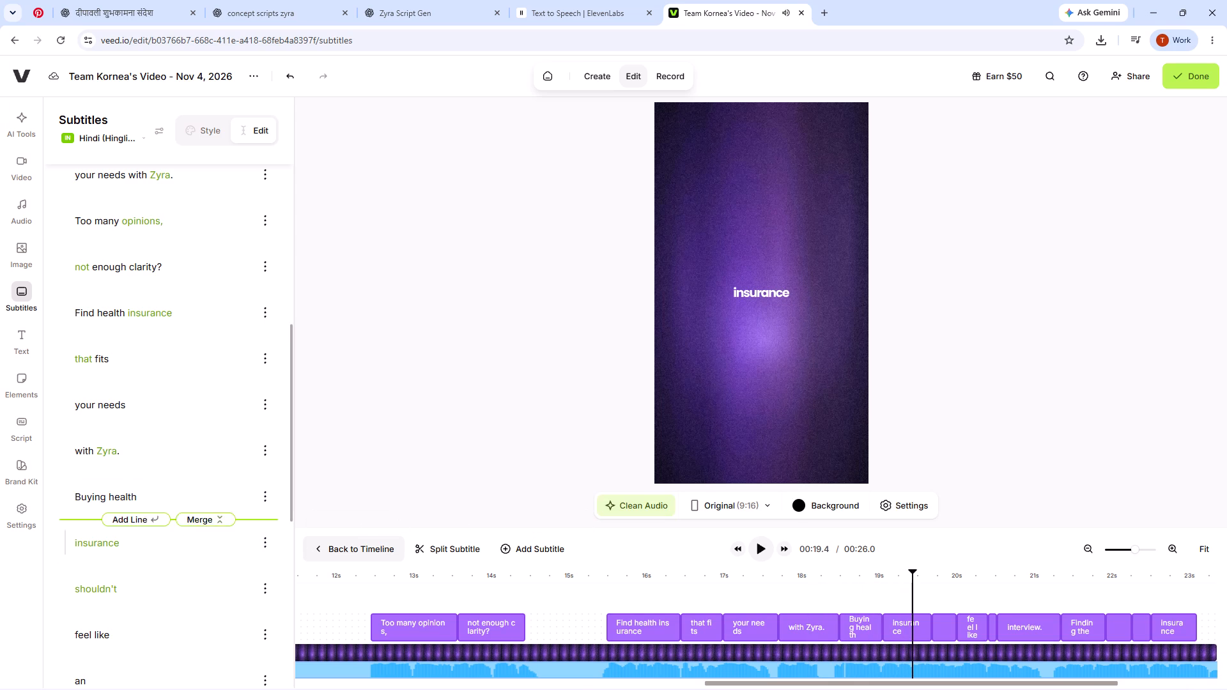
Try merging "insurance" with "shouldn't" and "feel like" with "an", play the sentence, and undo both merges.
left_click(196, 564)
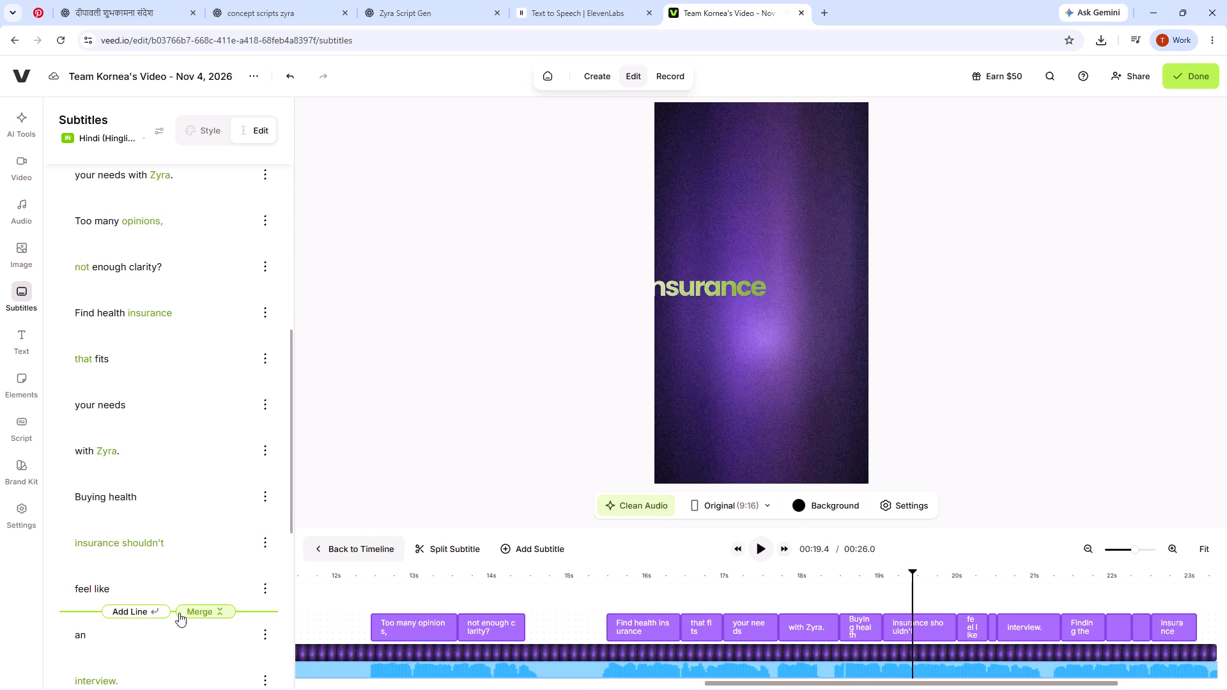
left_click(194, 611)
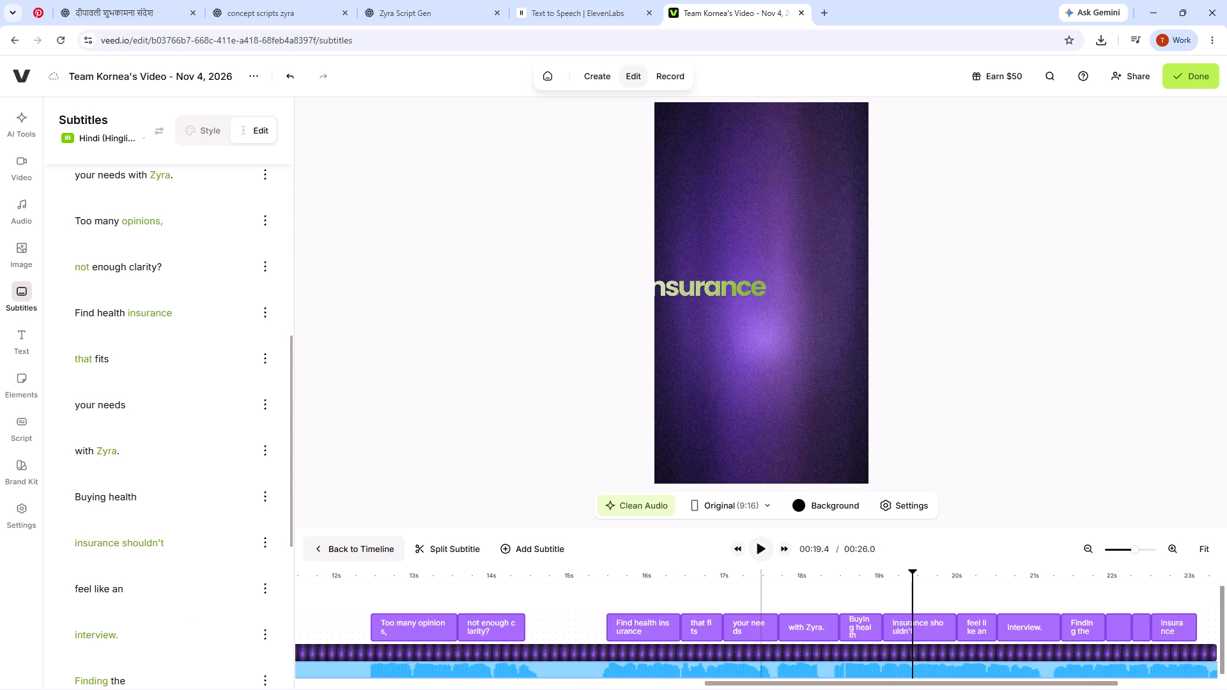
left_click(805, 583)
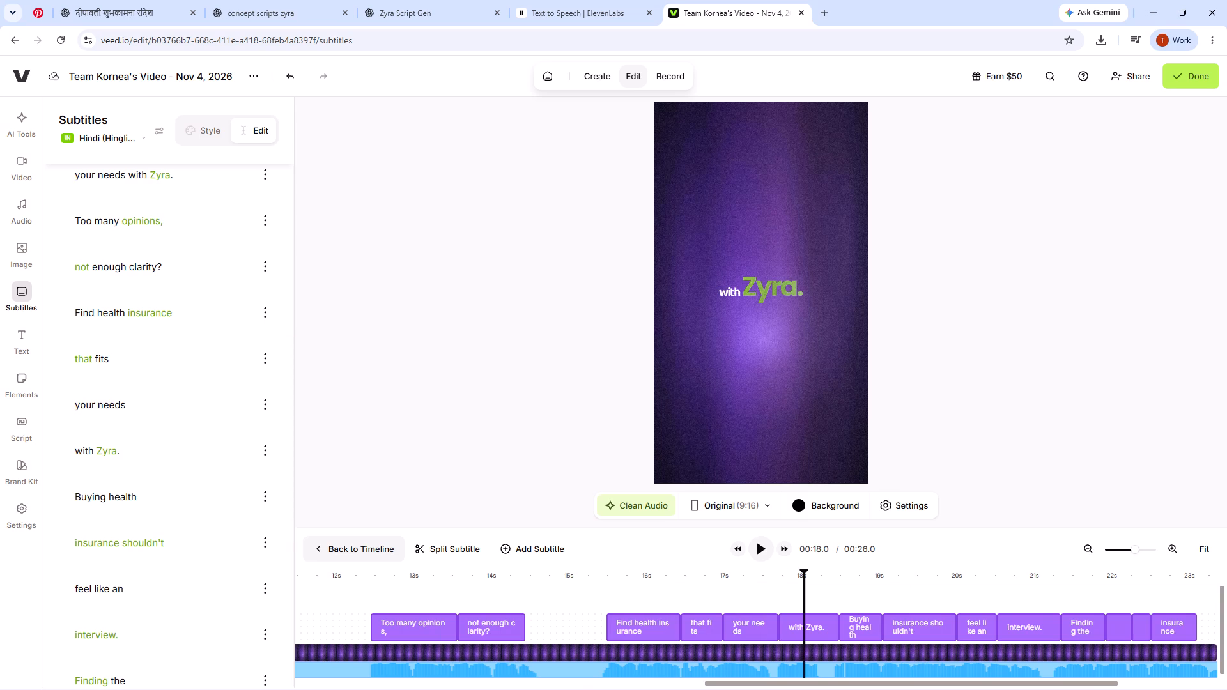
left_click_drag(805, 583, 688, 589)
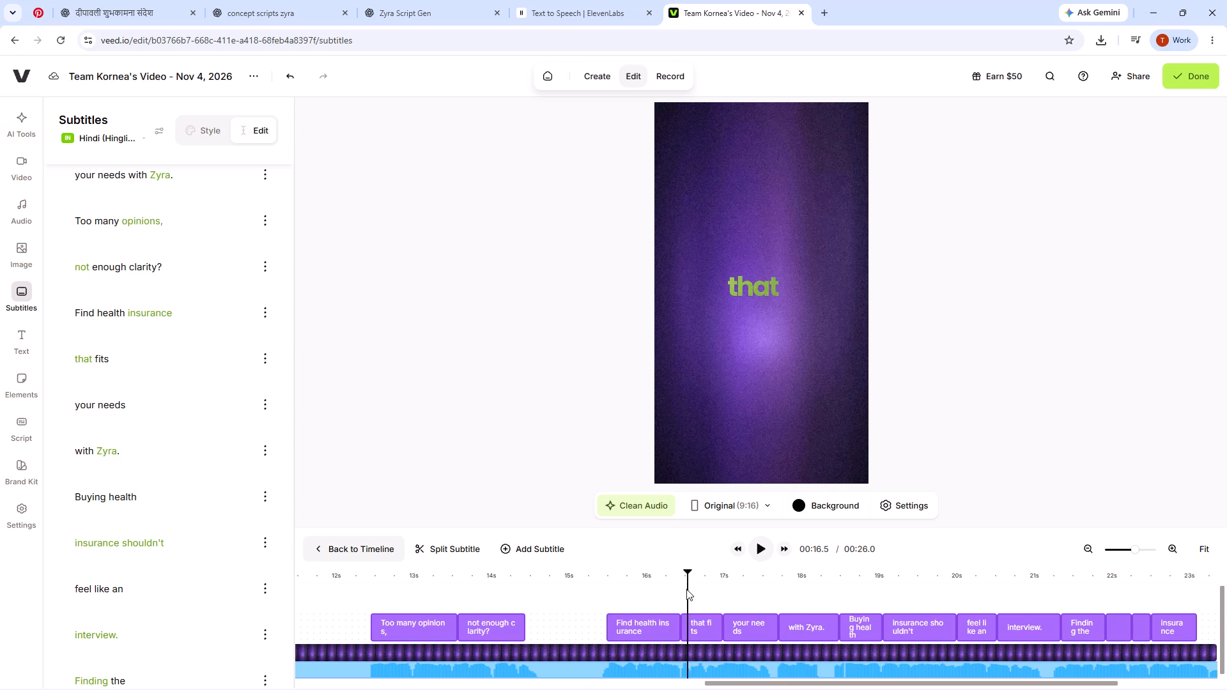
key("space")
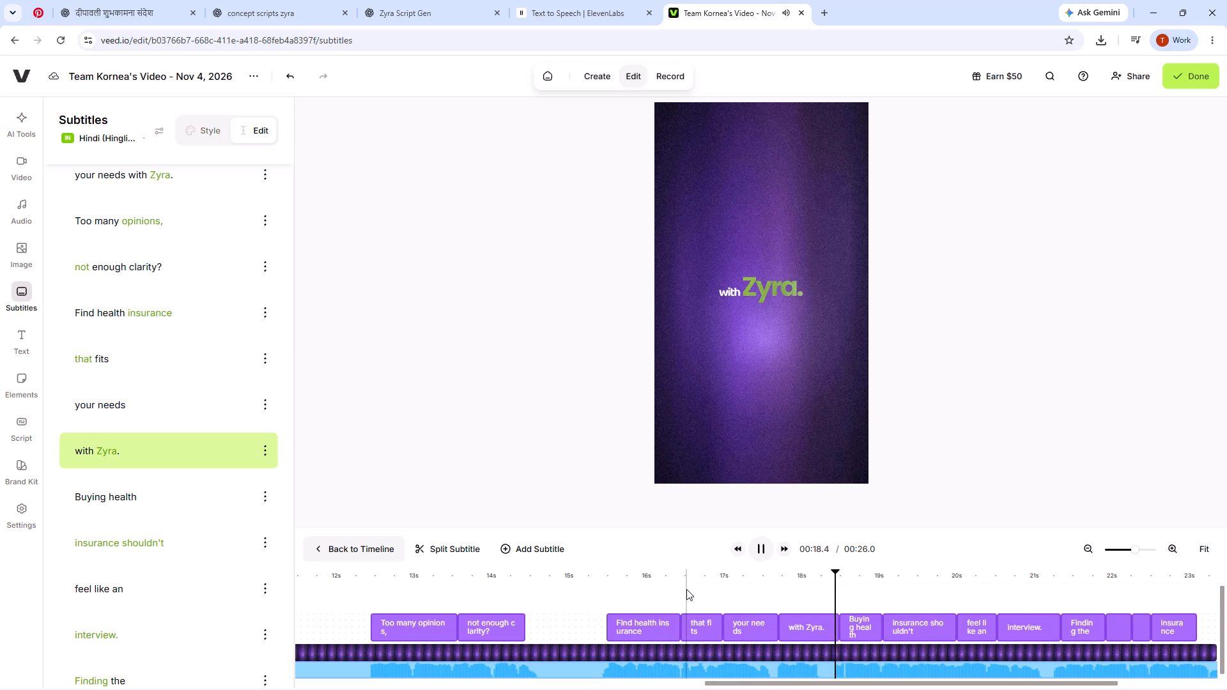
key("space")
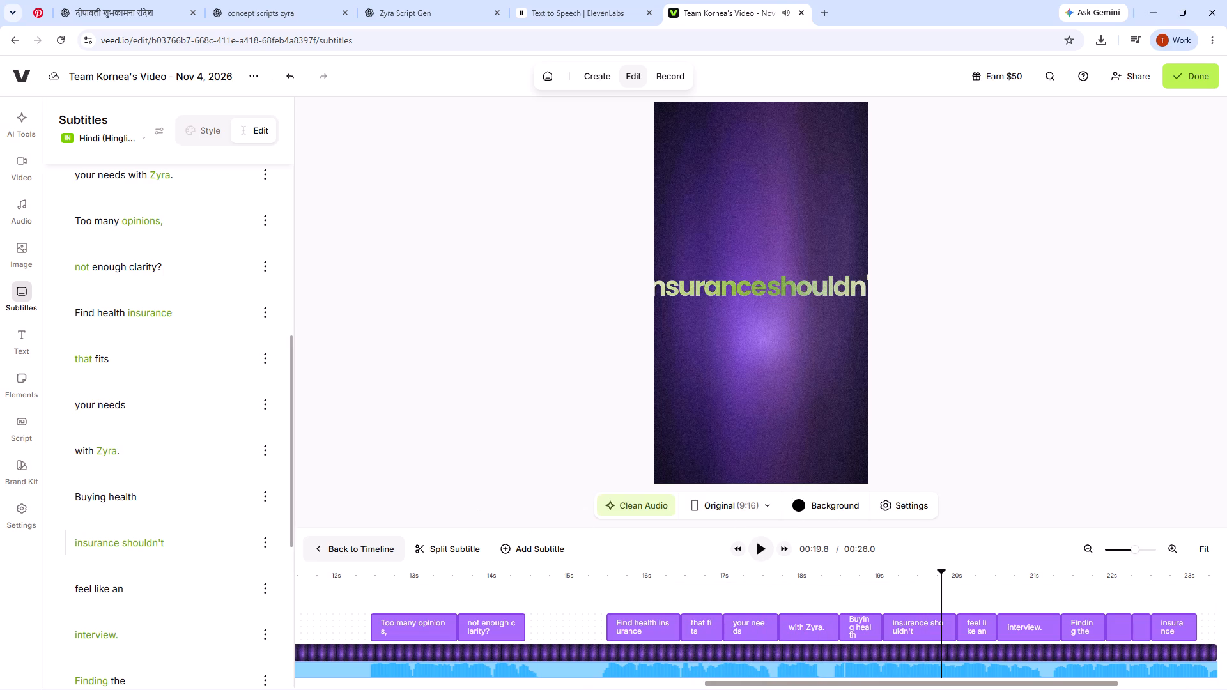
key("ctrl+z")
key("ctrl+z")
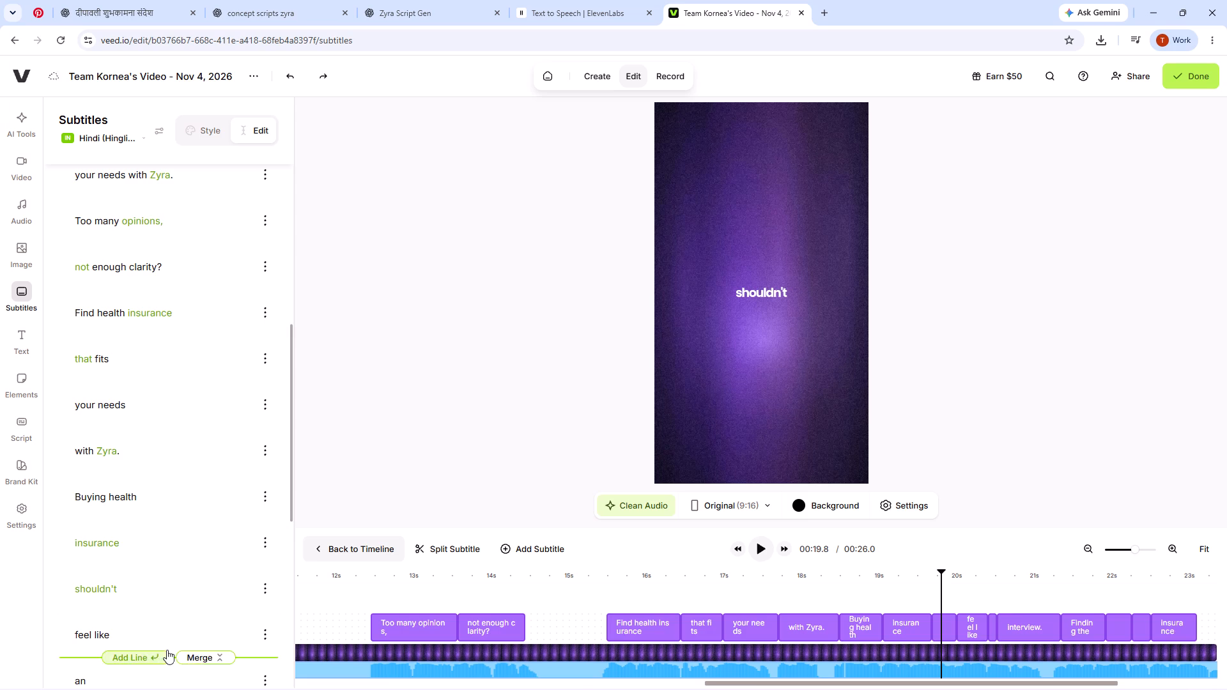
Merge the "feel like" and "an" subtitles into "feel like an" and play the start of the sentence.
left_click(195, 655)
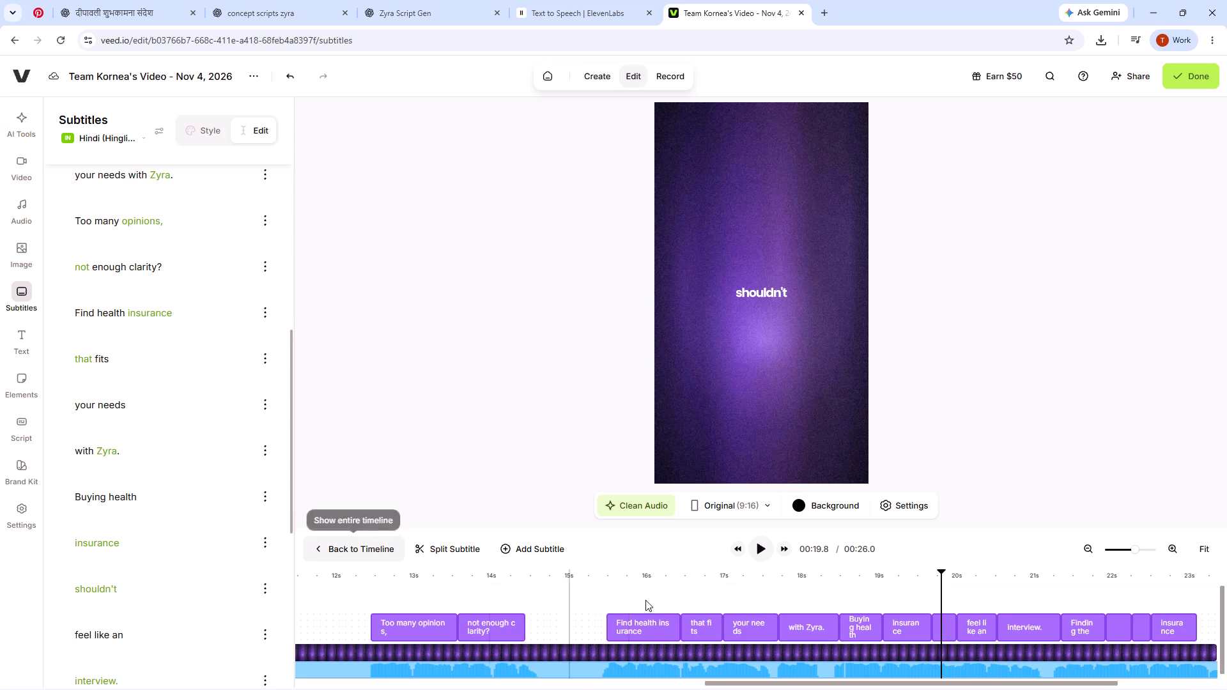
left_click(787, 581)
key("space")
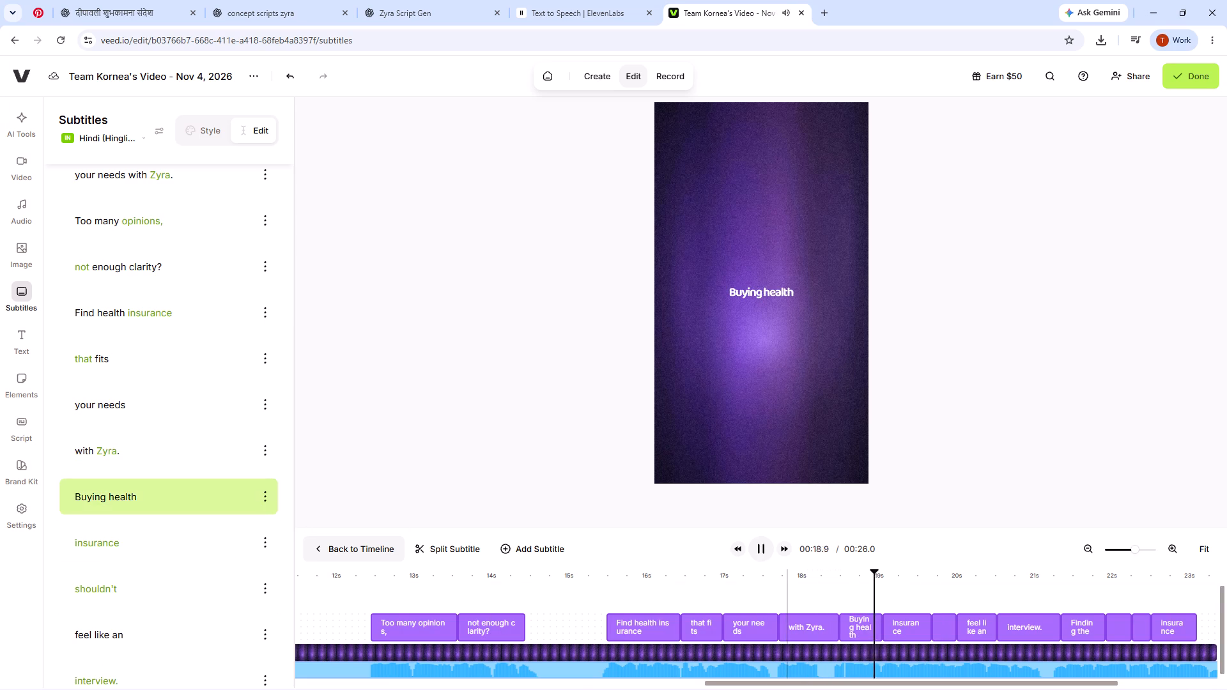
key("space")
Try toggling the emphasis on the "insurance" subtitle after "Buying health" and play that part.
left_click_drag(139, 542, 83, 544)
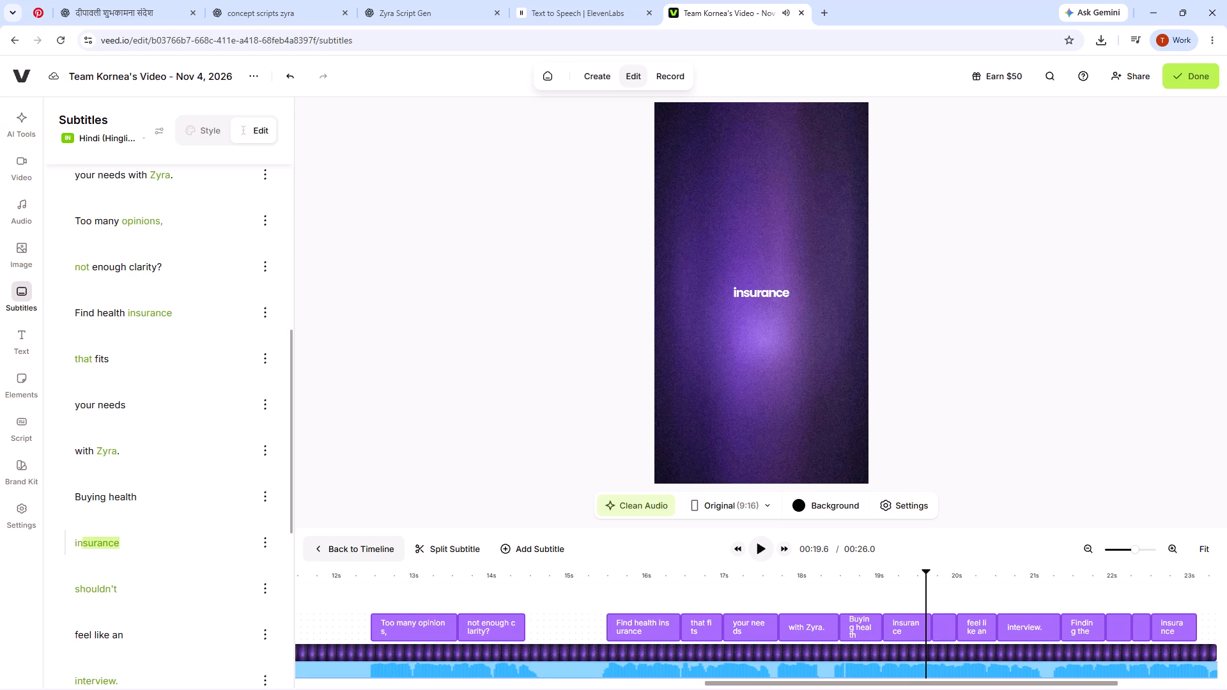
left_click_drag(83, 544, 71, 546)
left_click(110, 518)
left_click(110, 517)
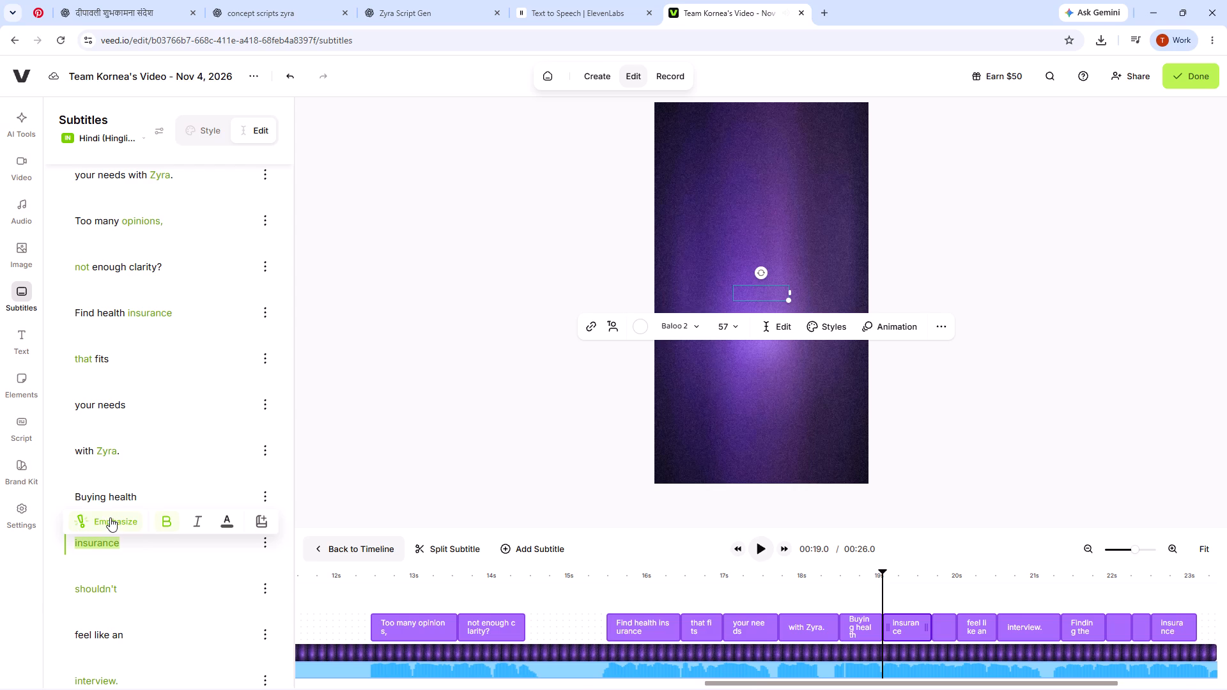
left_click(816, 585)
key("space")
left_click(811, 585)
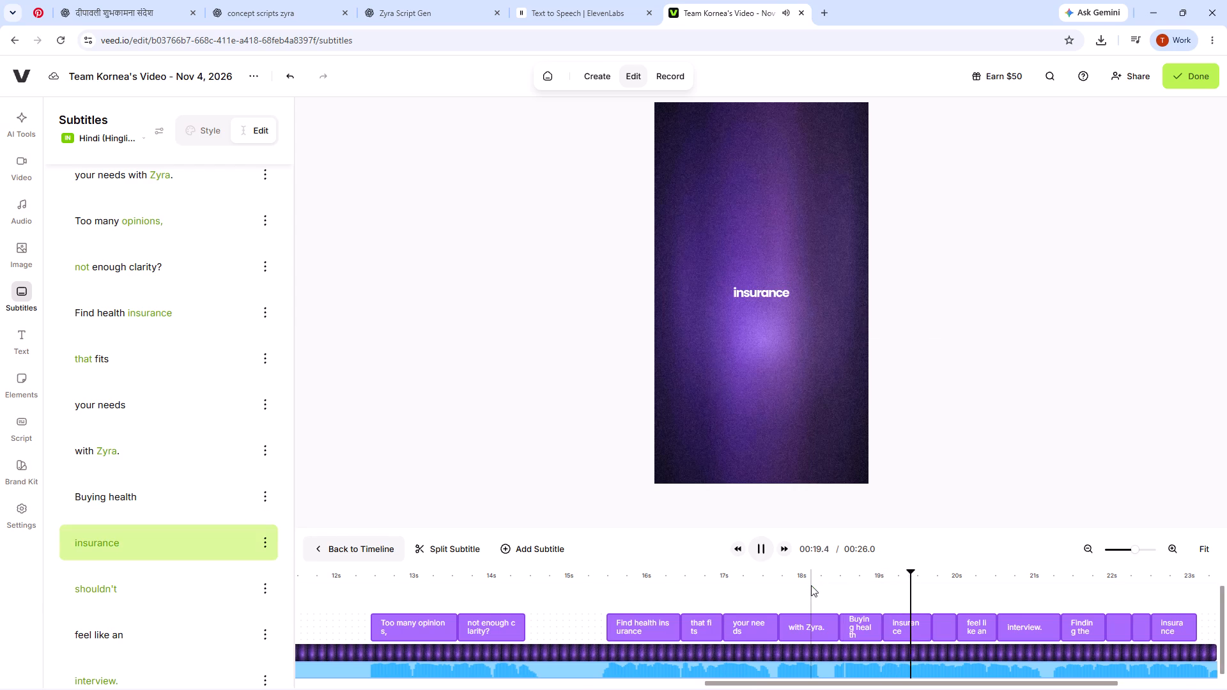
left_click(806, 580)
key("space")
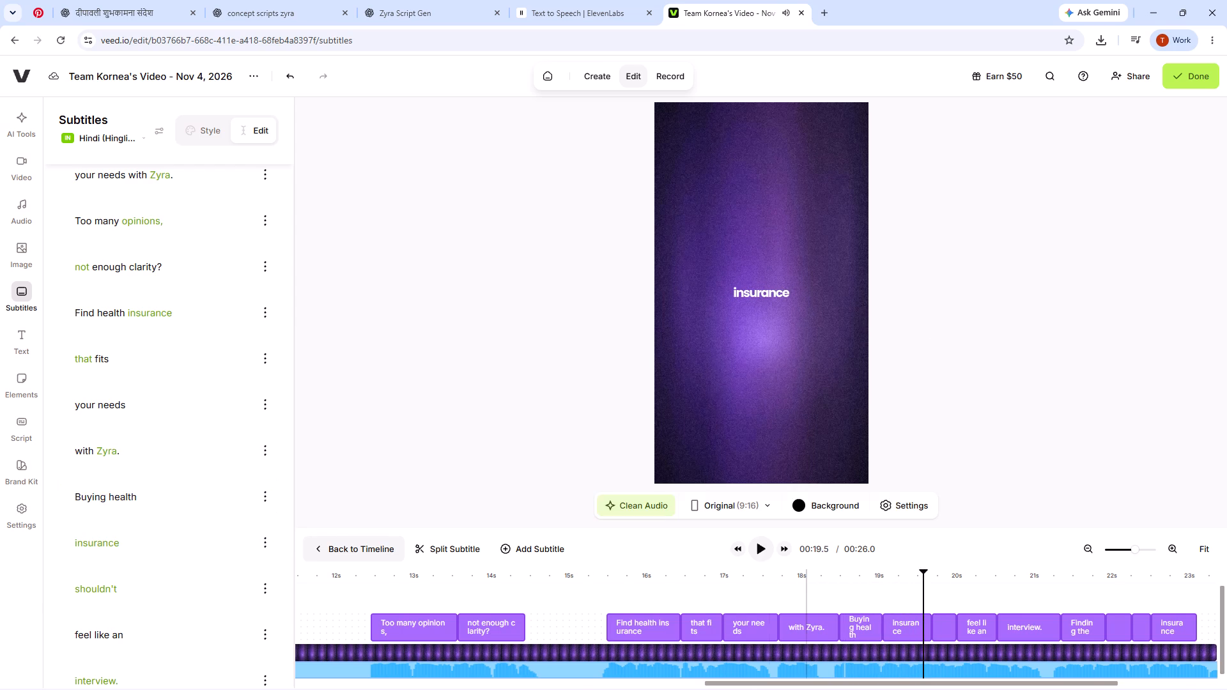
Merge "insurance" with "shouldn't", remove the emphasis from "insurance" only, and play the sentence.
left_click(200, 565)
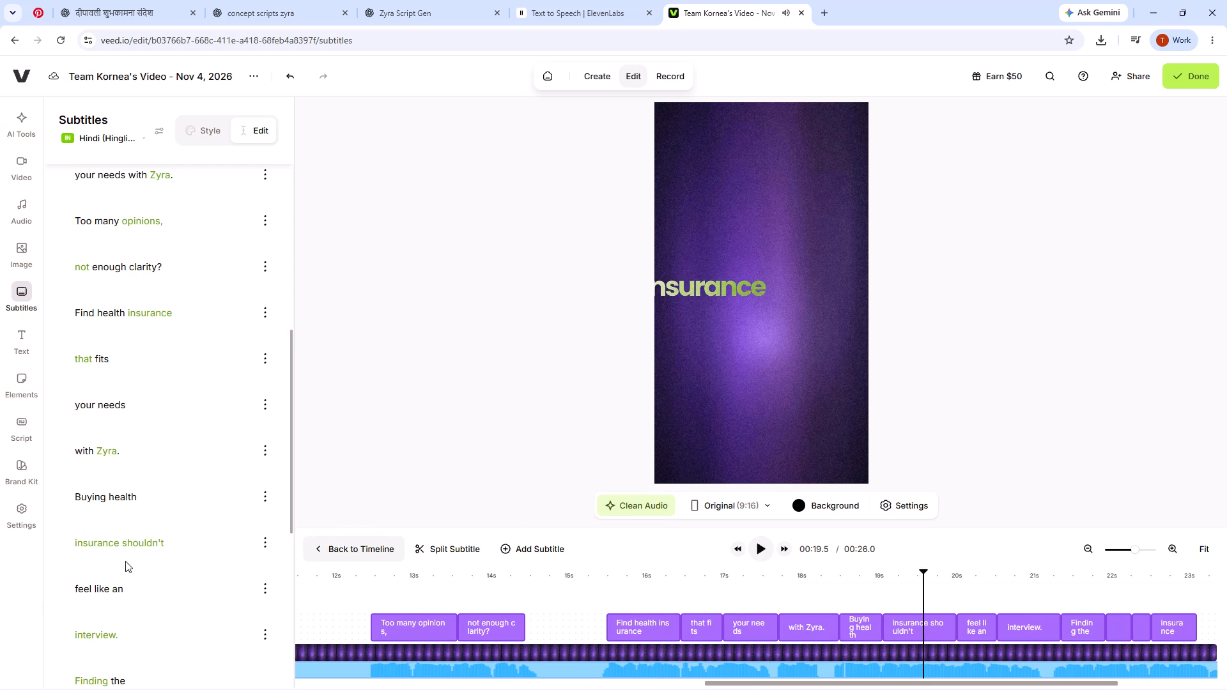
left_click_drag(119, 545, 77, 549)
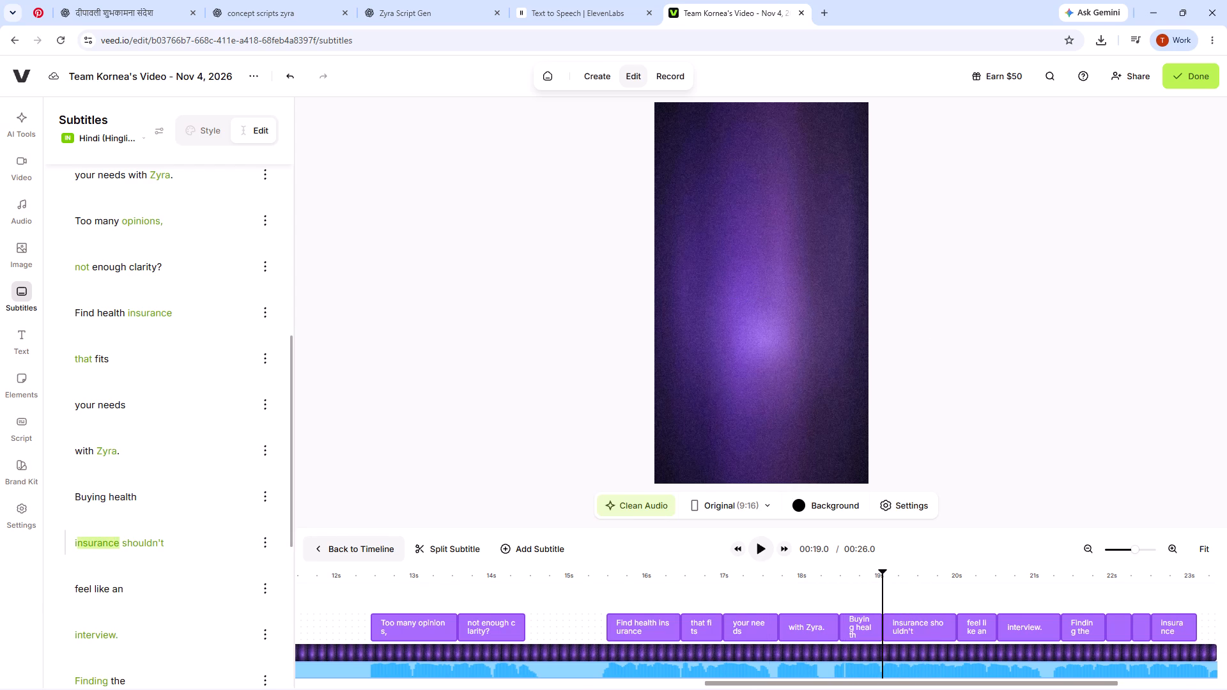
left_click(98, 522)
left_click_drag(77, 546, 70, 545)
left_click(124, 554)
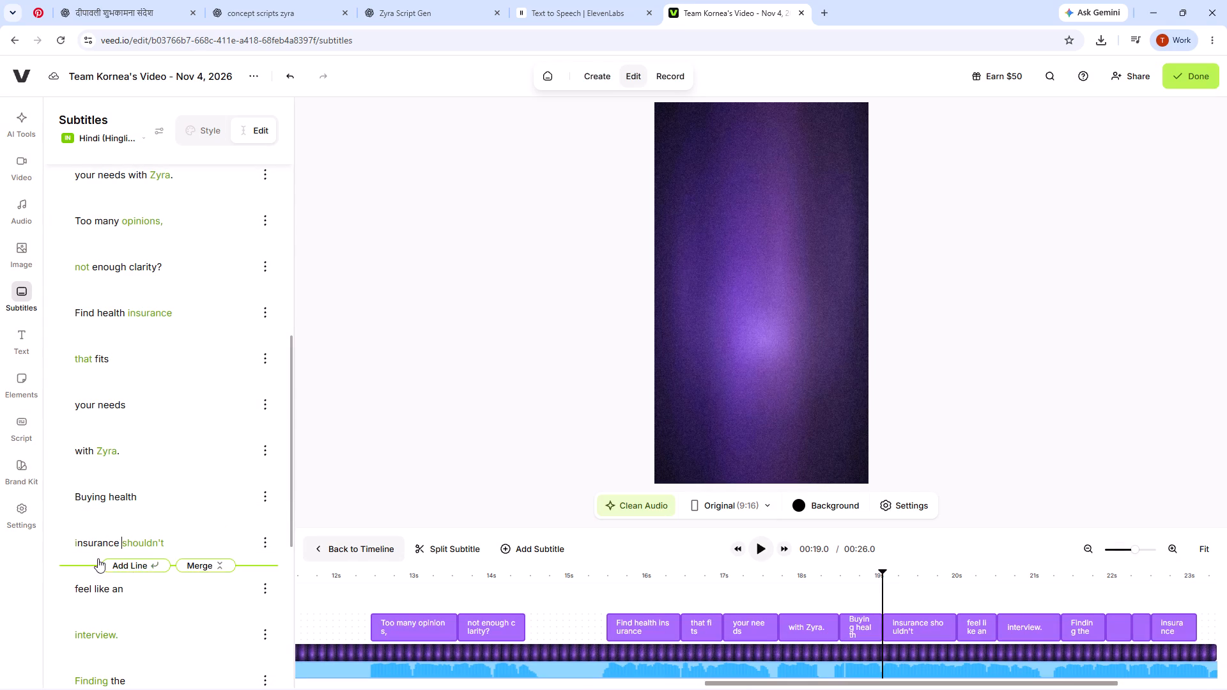
left_click_drag(118, 546, 70, 546)
left_click(109, 526)
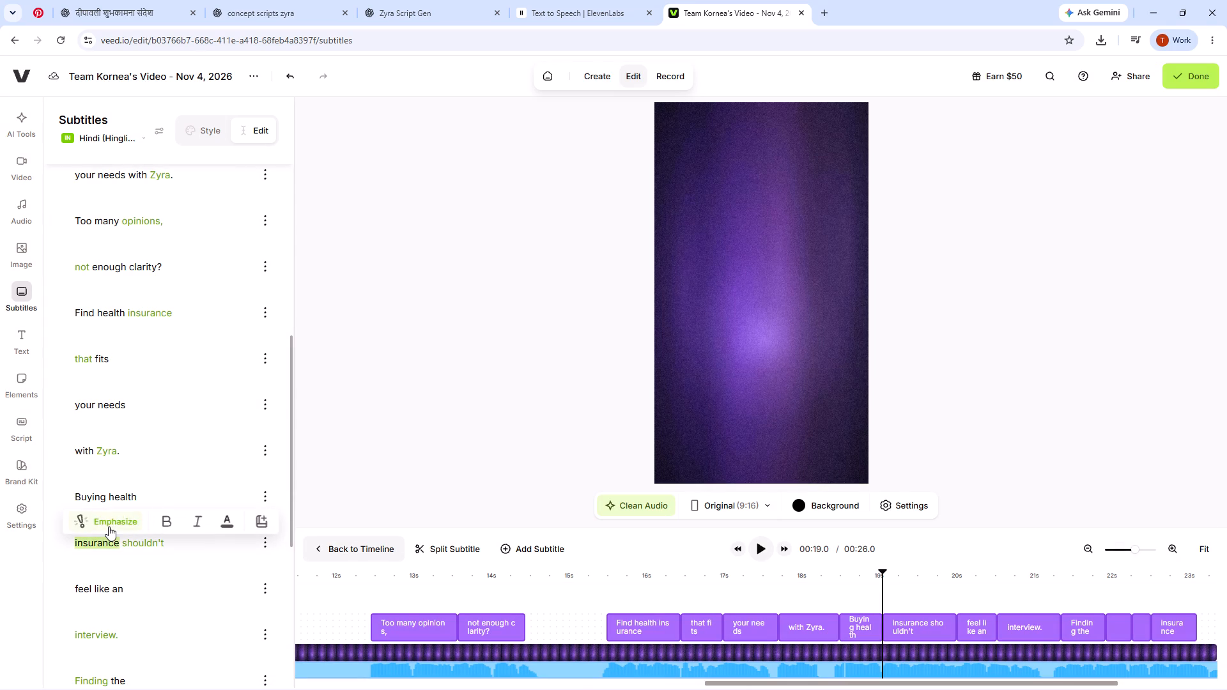
left_click(585, 574)
key("space")
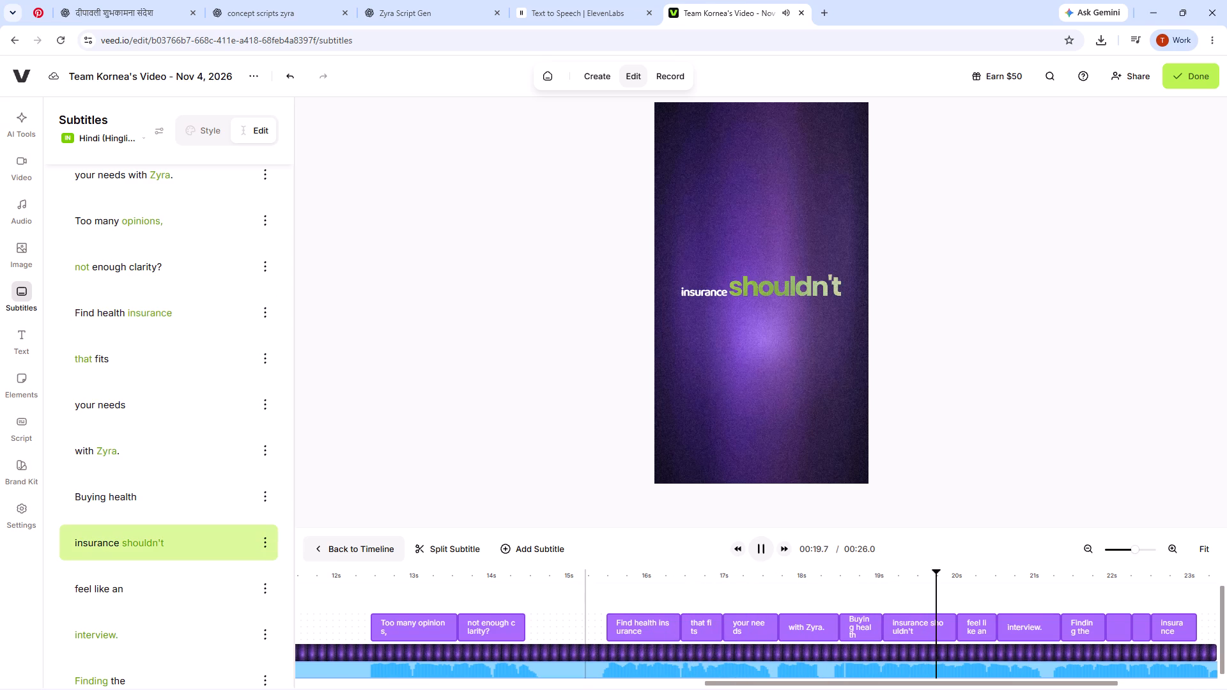
key("space")
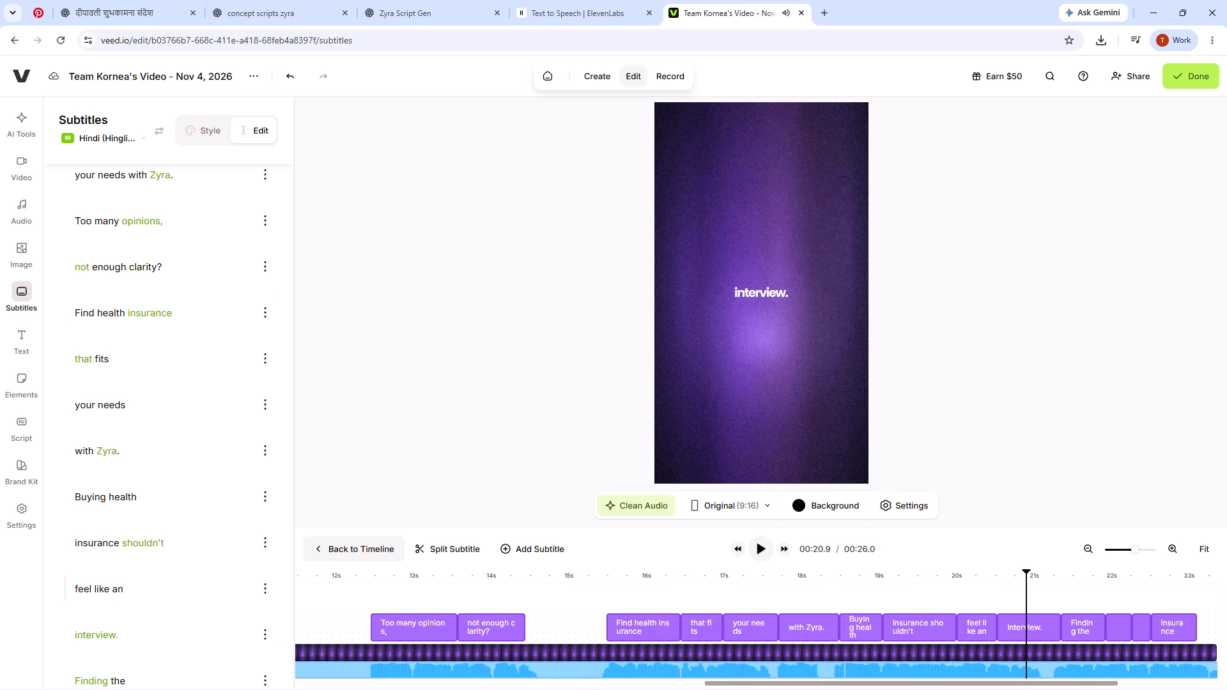
Merge the "feel like an" and "interview." subtitles into "feel like an interview." and play the sentence.
left_click(189, 611)
left_click(842, 586)
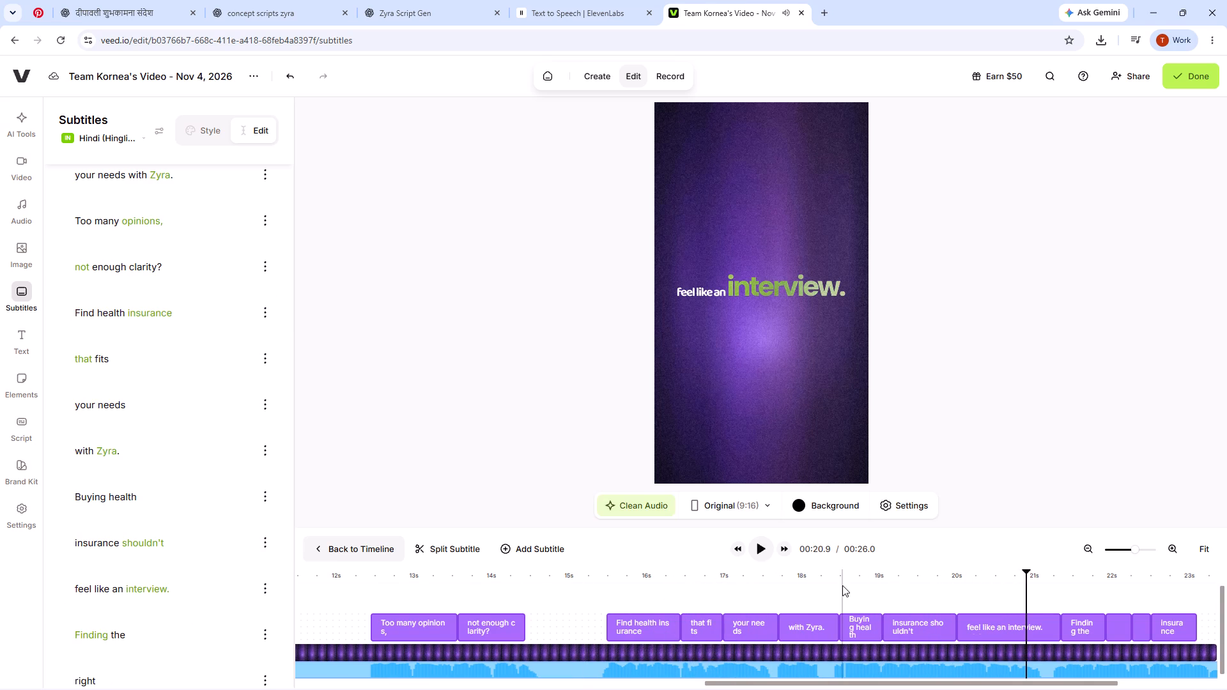
left_click(835, 580)
key("space")
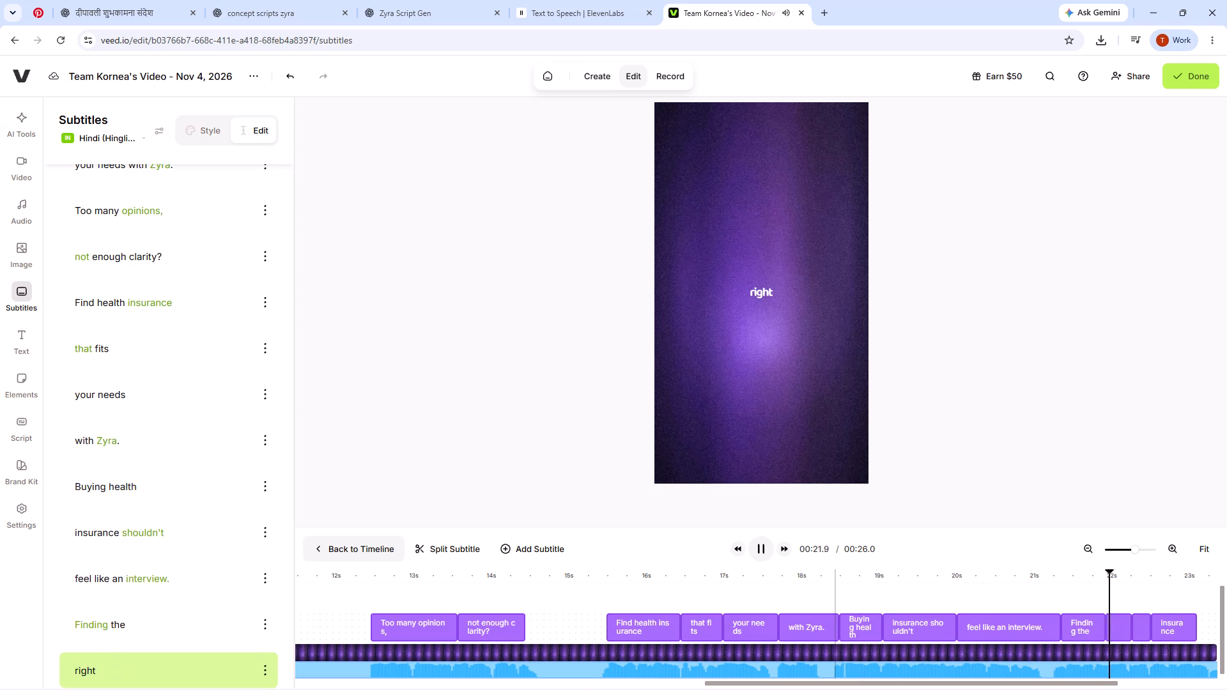
key("space")
Merge the "health" and "insurance" subtitles that follow "right" into "health insurance".
scroll(112, 615, "down", 2)
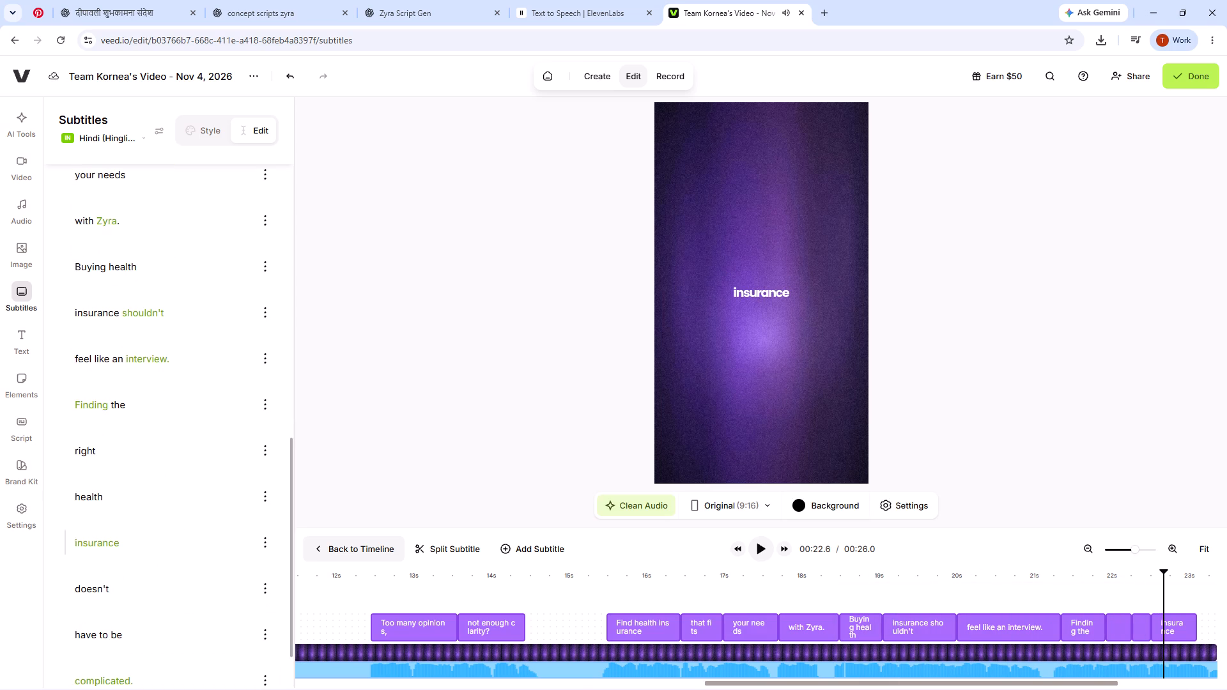
left_click(194, 516)
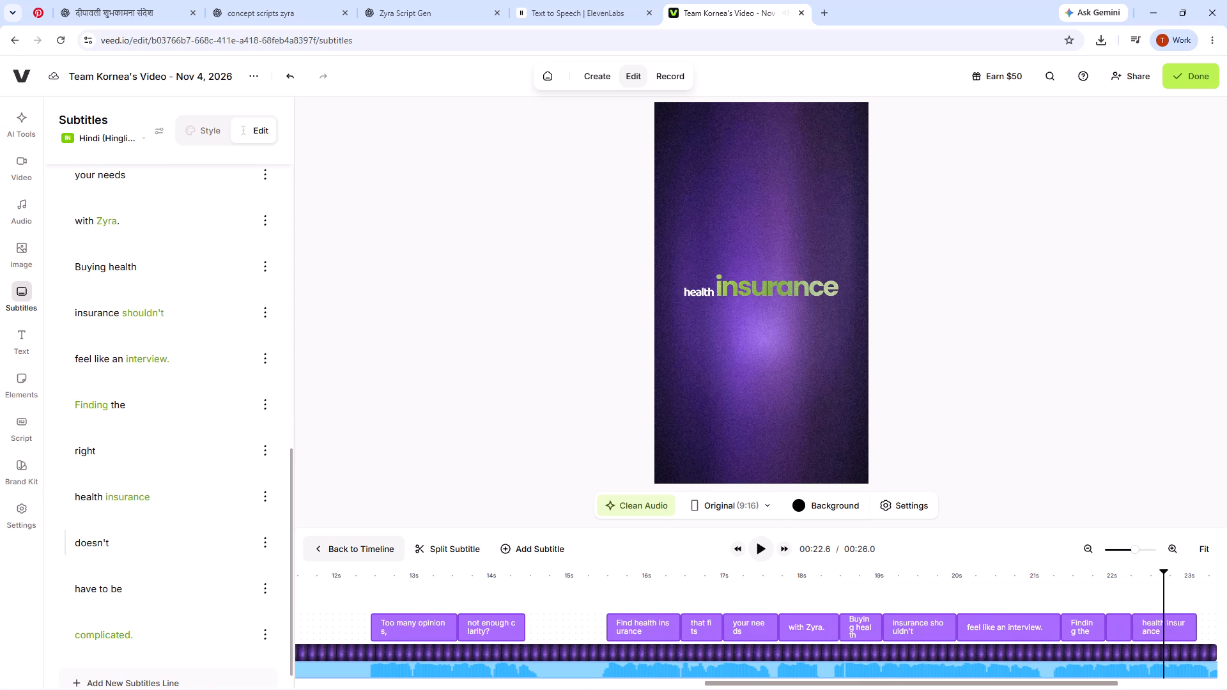
Merge the "doesn't" and "have to be" subtitles into "doesn't have to be" and play the closing sentence.
left_click(199, 564)
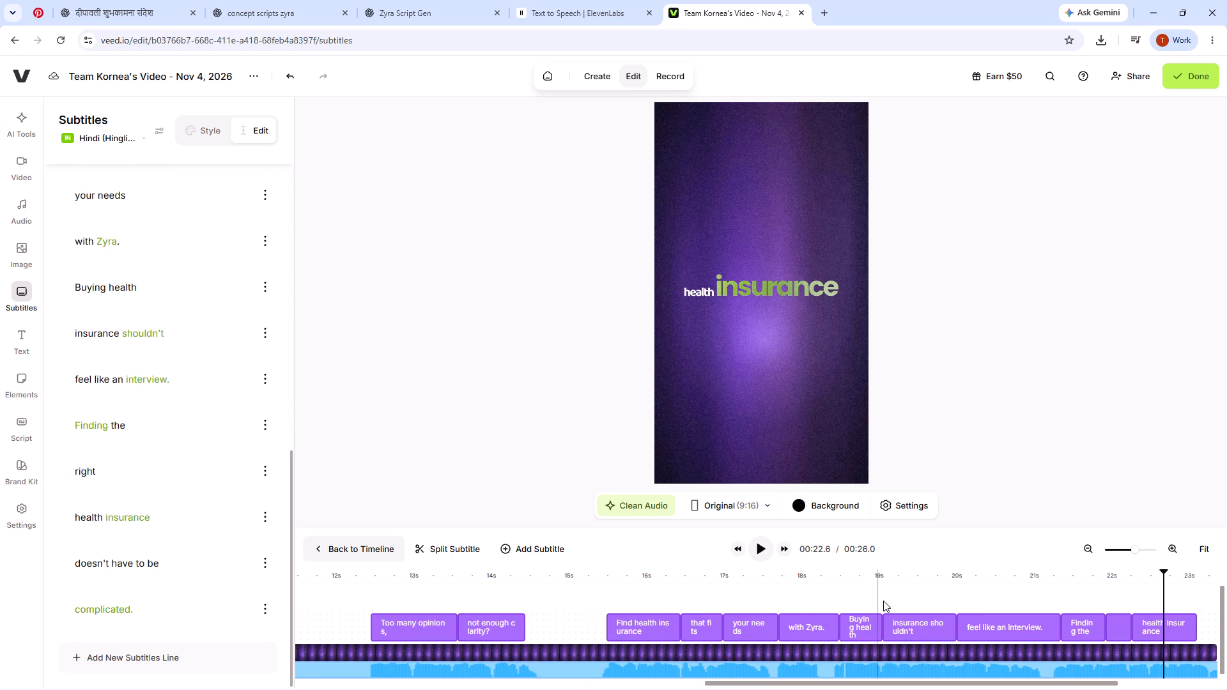
left_click(949, 579)
key("space")
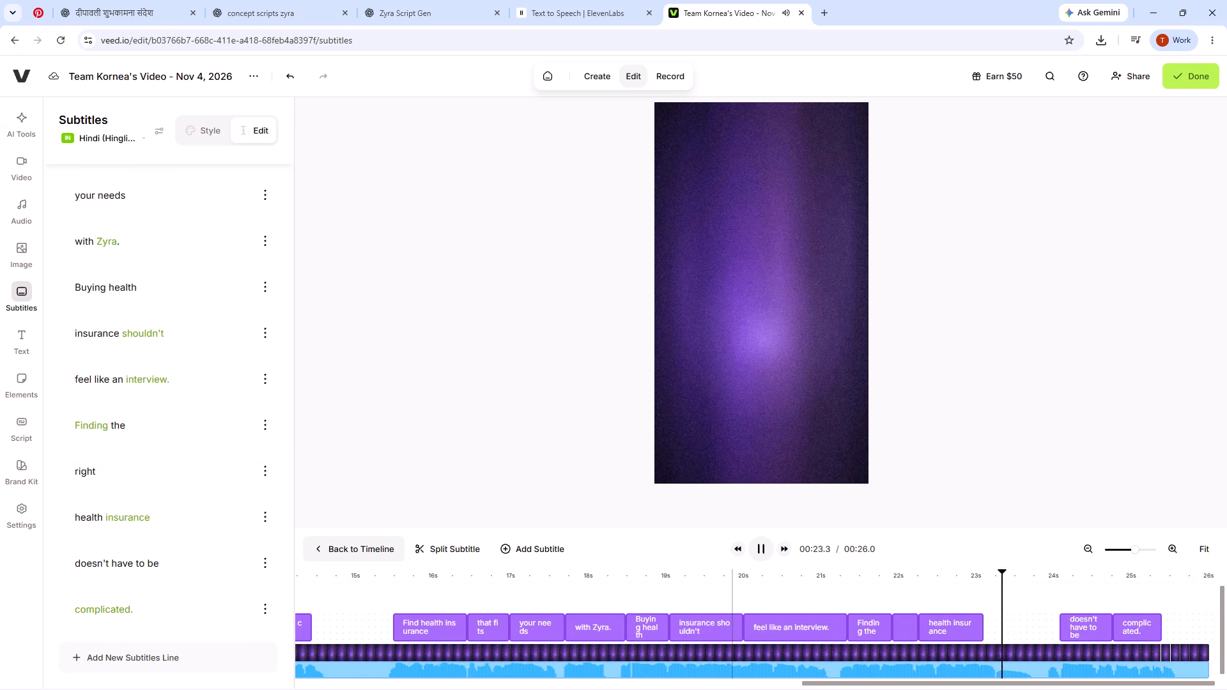
key("space")
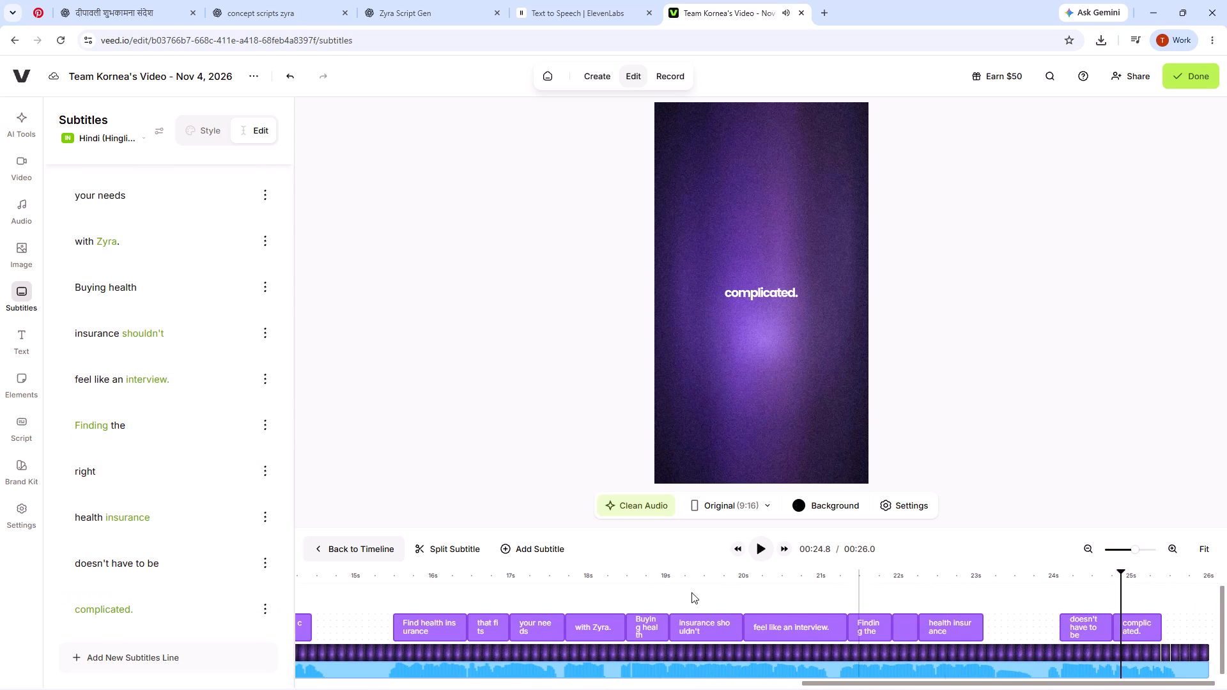
Emphasize "to be" in the "doesn't have to be" subtitle and play the closing sentence to the end.
left_click_drag(172, 567, 135, 569)
left_click(121, 535)
left_click(1021, 588)
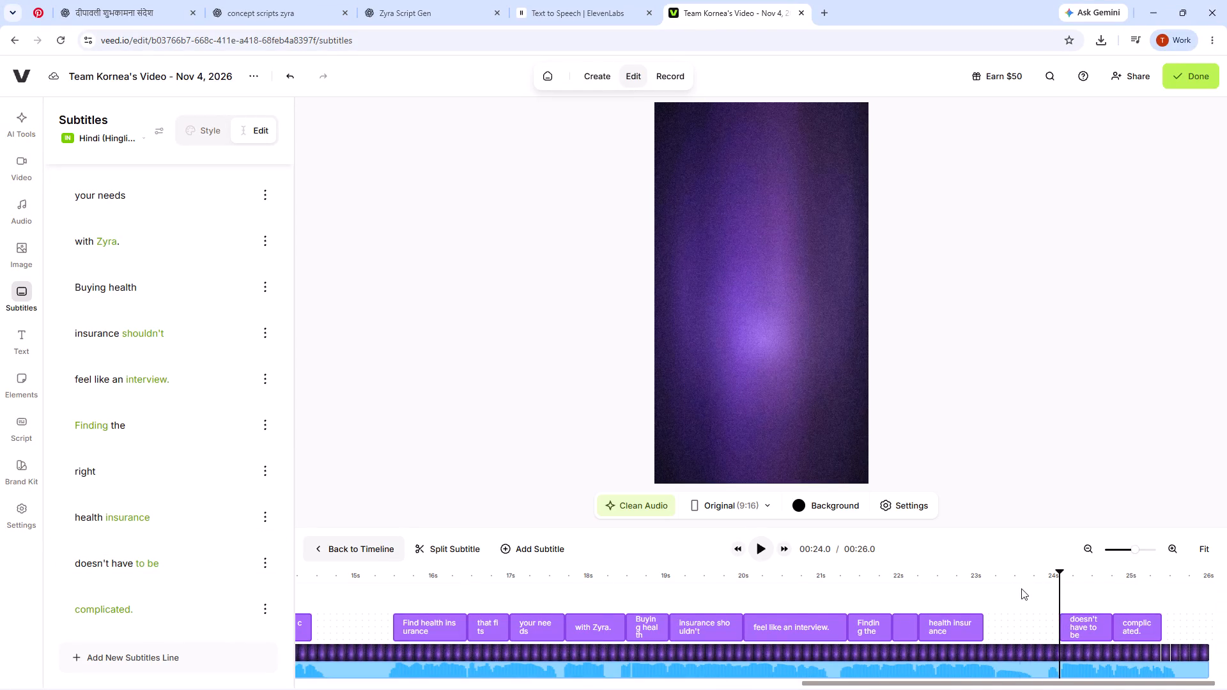
left_click(893, 587)
key("space")
left_click(893, 587)
left_click(886, 583)
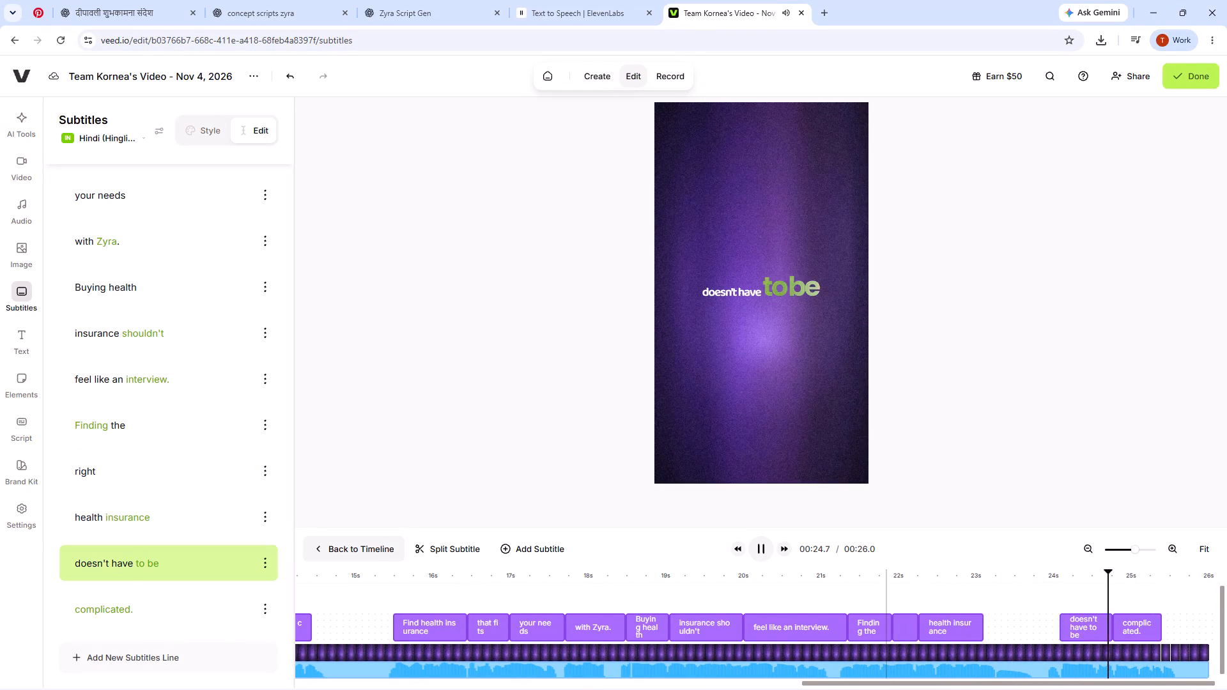
key("space")
key("space")
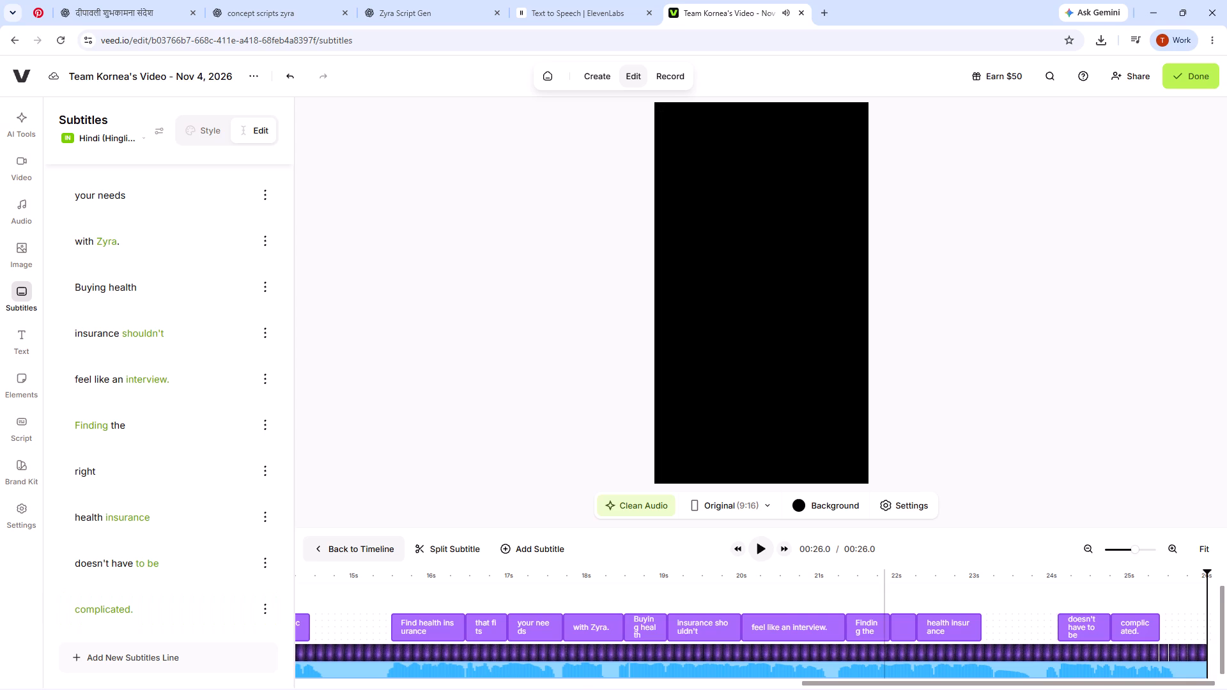
Finish editing, render the subtitled video, and download it in MP4 format.
left_click(1182, 81)
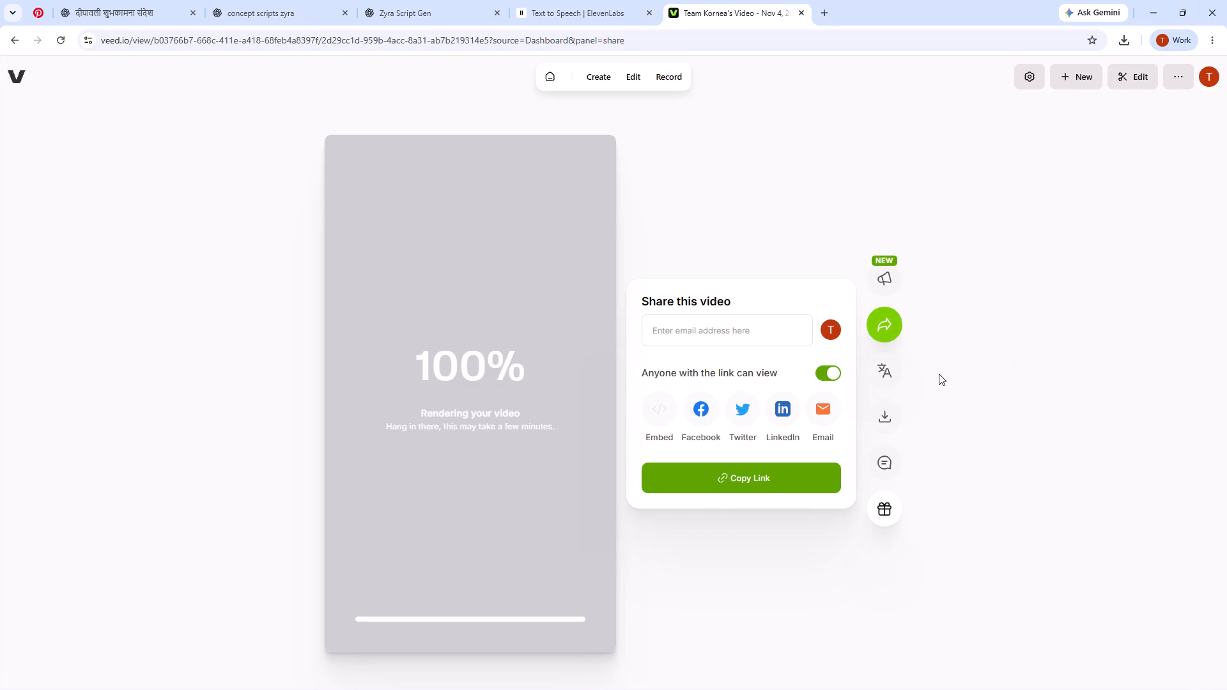
left_click(886, 422)
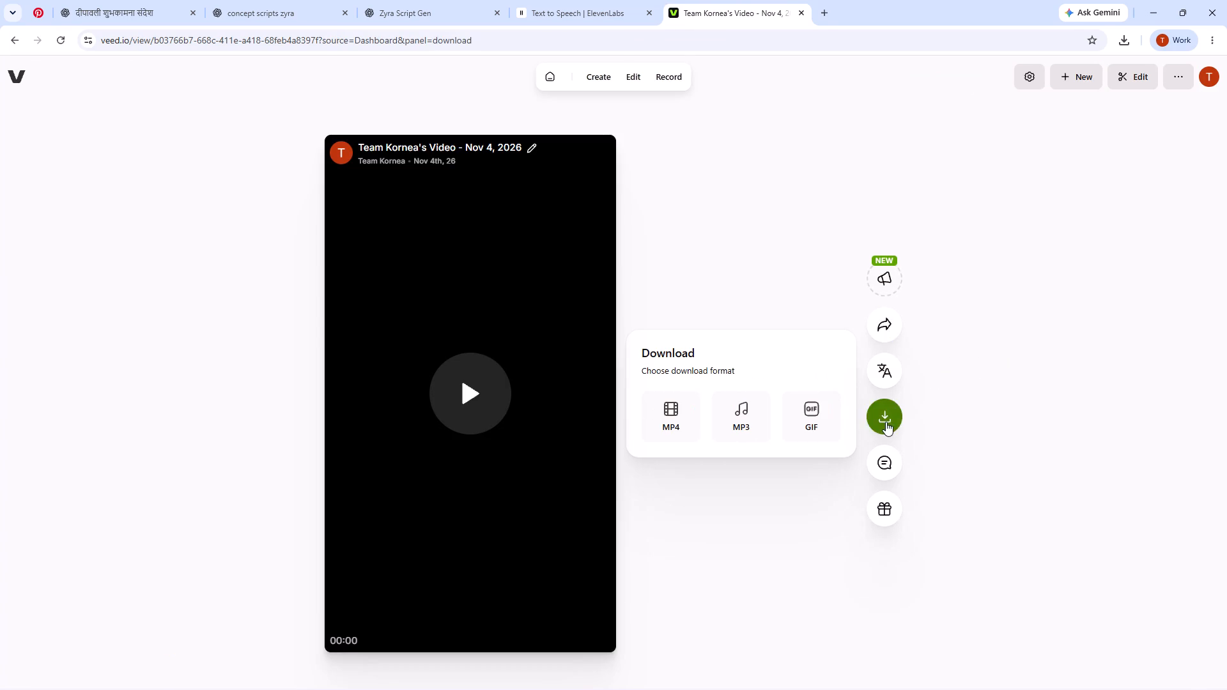
left_click(668, 424)
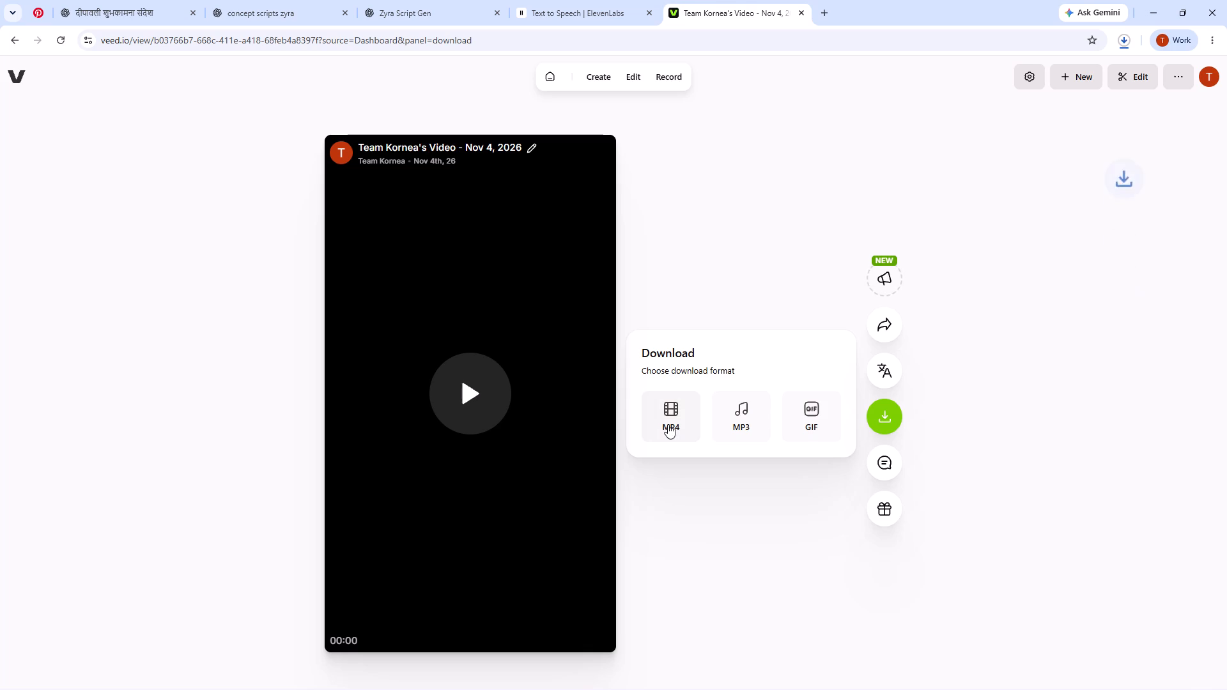
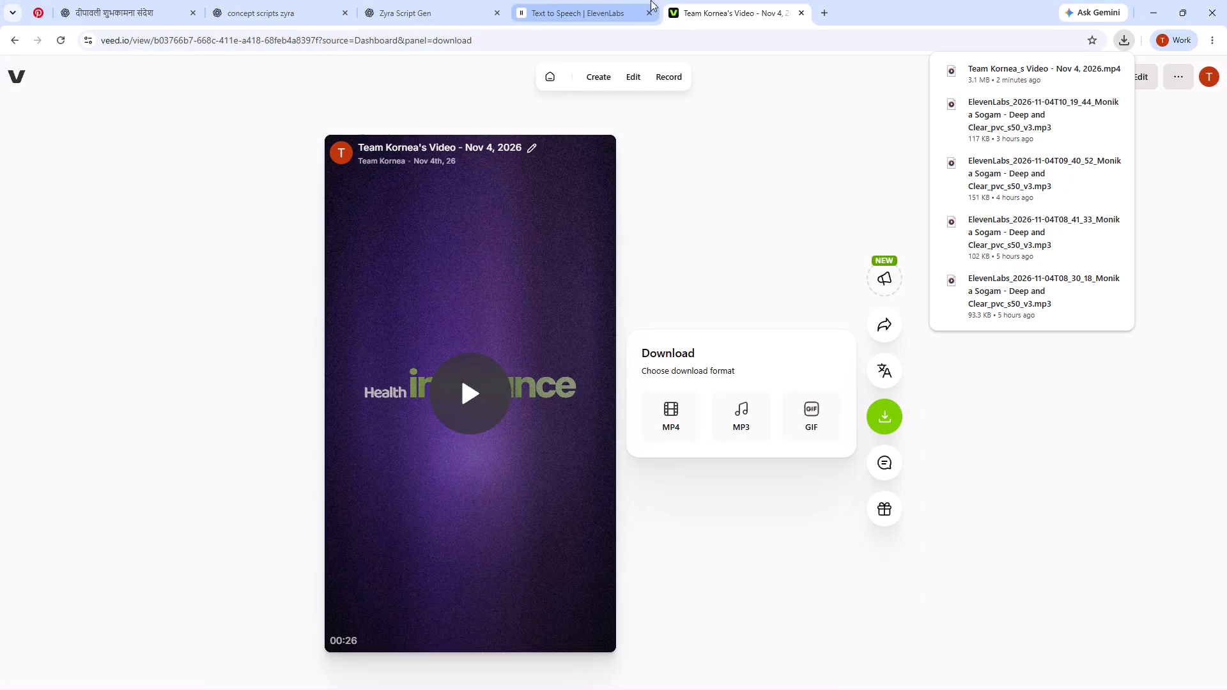
Switch to DaVinci Resolve's Edit page and open Bin 6 inside the addds bin of the media pool.
left_click(822, 13)
left_click(1160, 8)
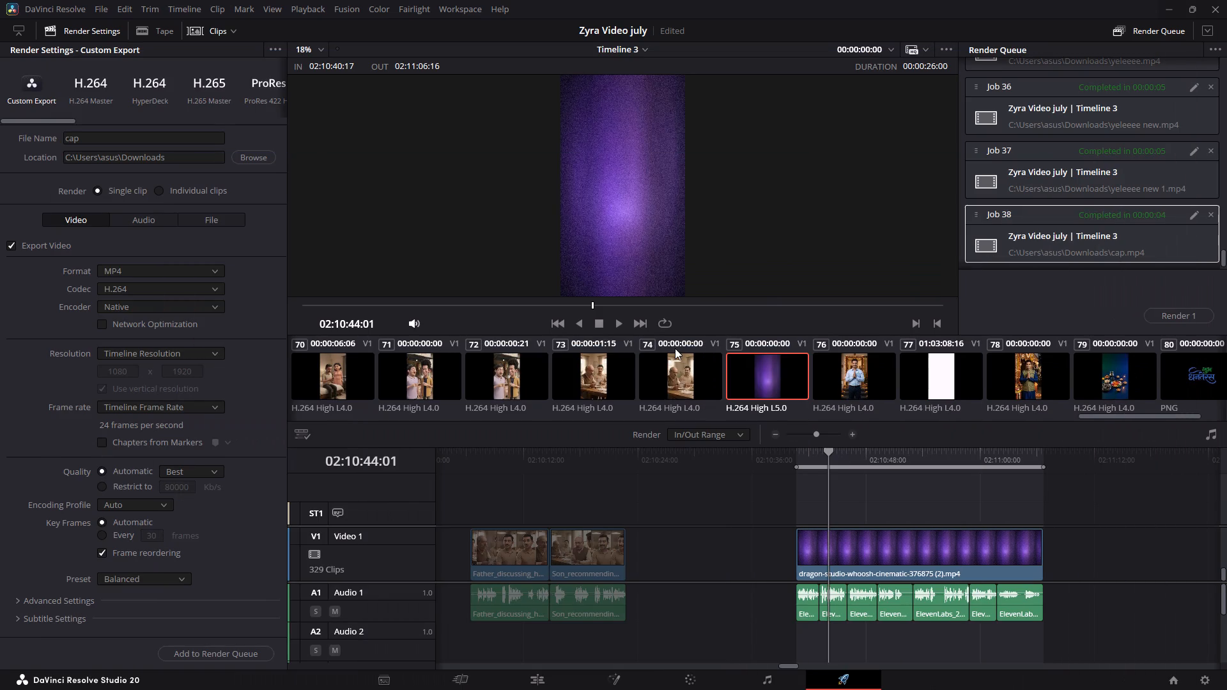
left_click(514, 686)
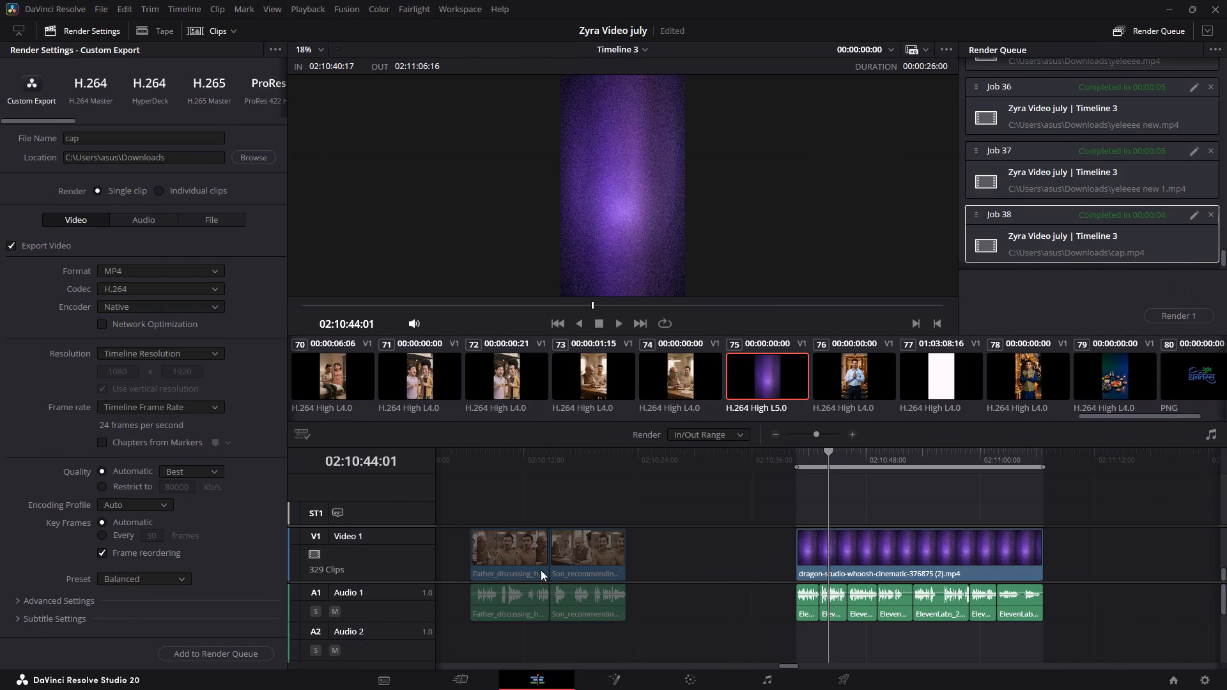
scroll(520, 277, "down", 5)
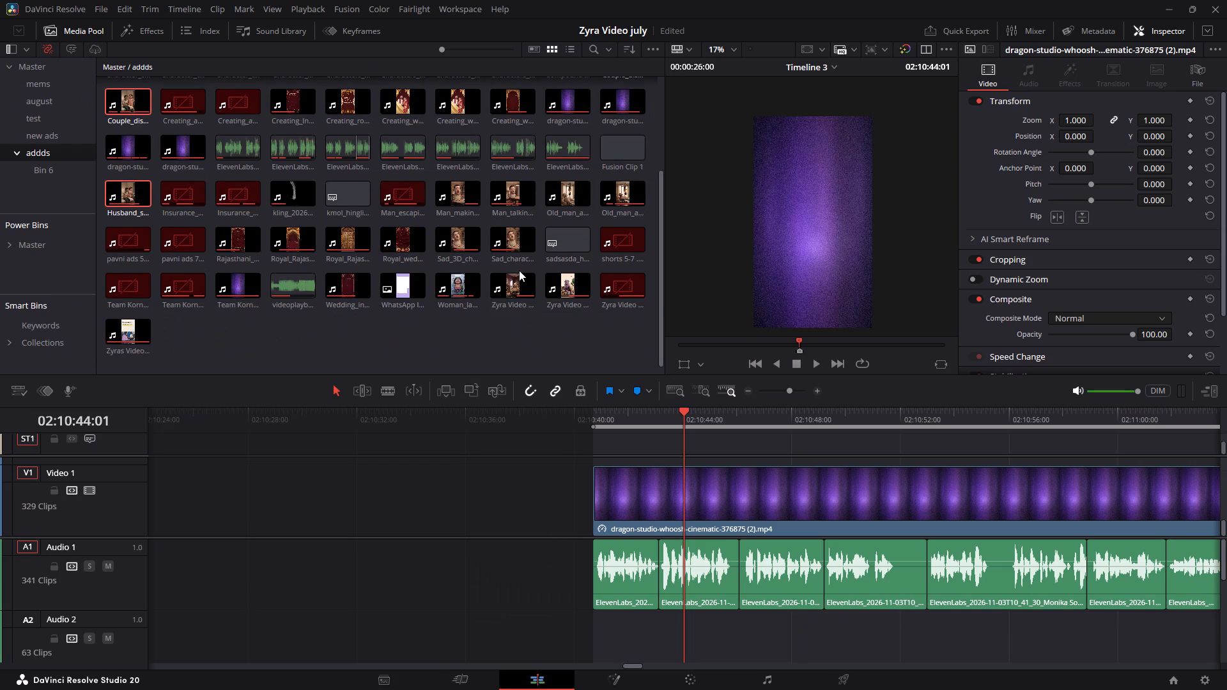
left_click(61, 178)
scroll(353, 211, "down", 5)
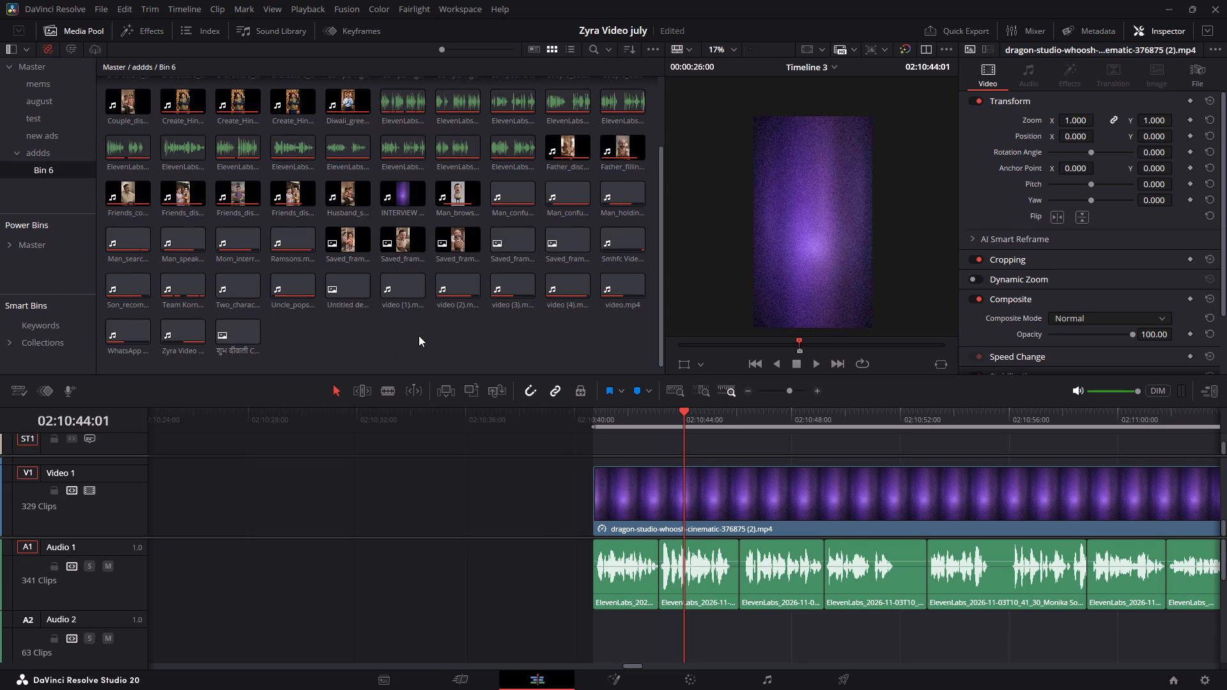
left_click(419, 334)
key("alt+Tab")
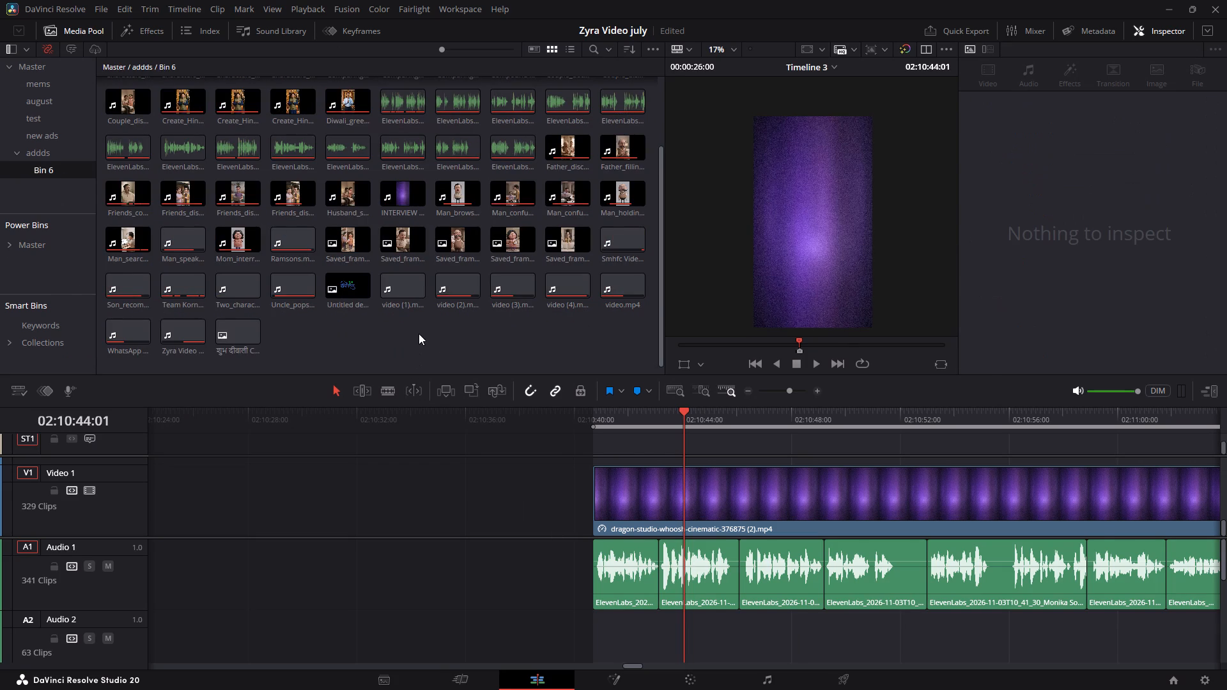
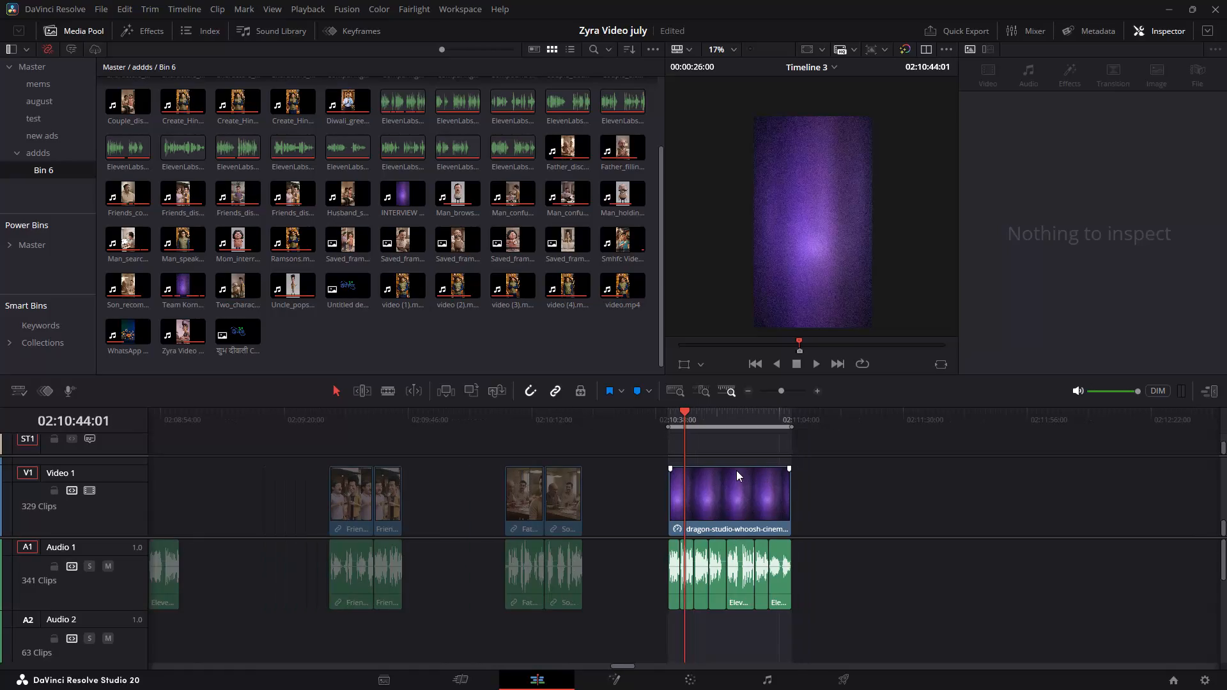
Clear the in and out points marked around the purple background clip on Timeline 3.
left_click(736, 489)
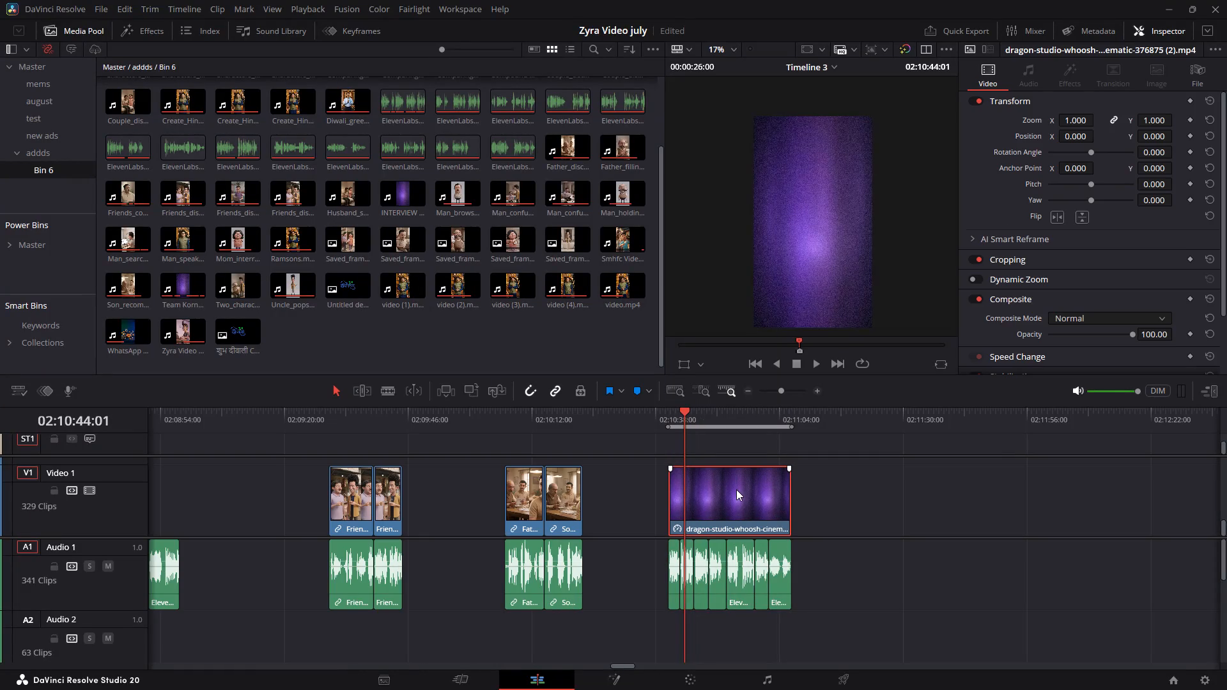
key("alt+x")
Import the downloaded "Team Kornea_s Video - Nov 4, 2026" file from Downloads into Bin 6.
left_click(628, 351)
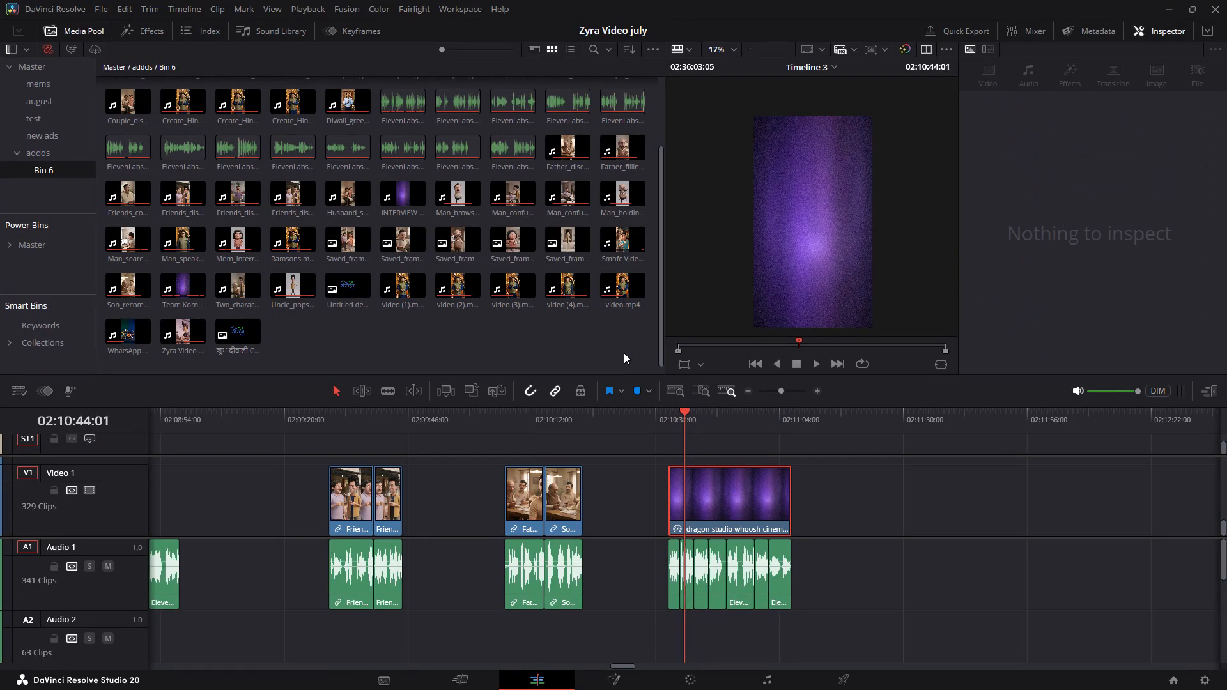
key("ctrl+i")
left_click(158, 188)
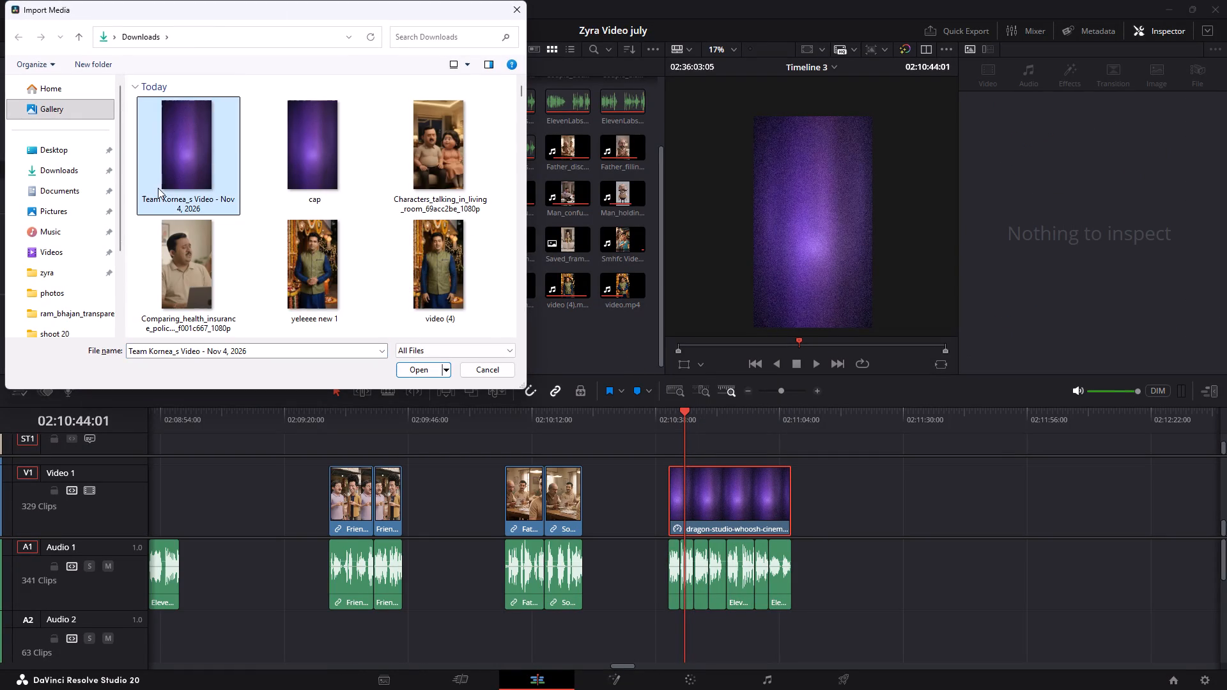
key("Return")
Place the imported captioned video on Video 1, a short gap after the purple background clip.
left_click_drag(183, 291, 854, 498)
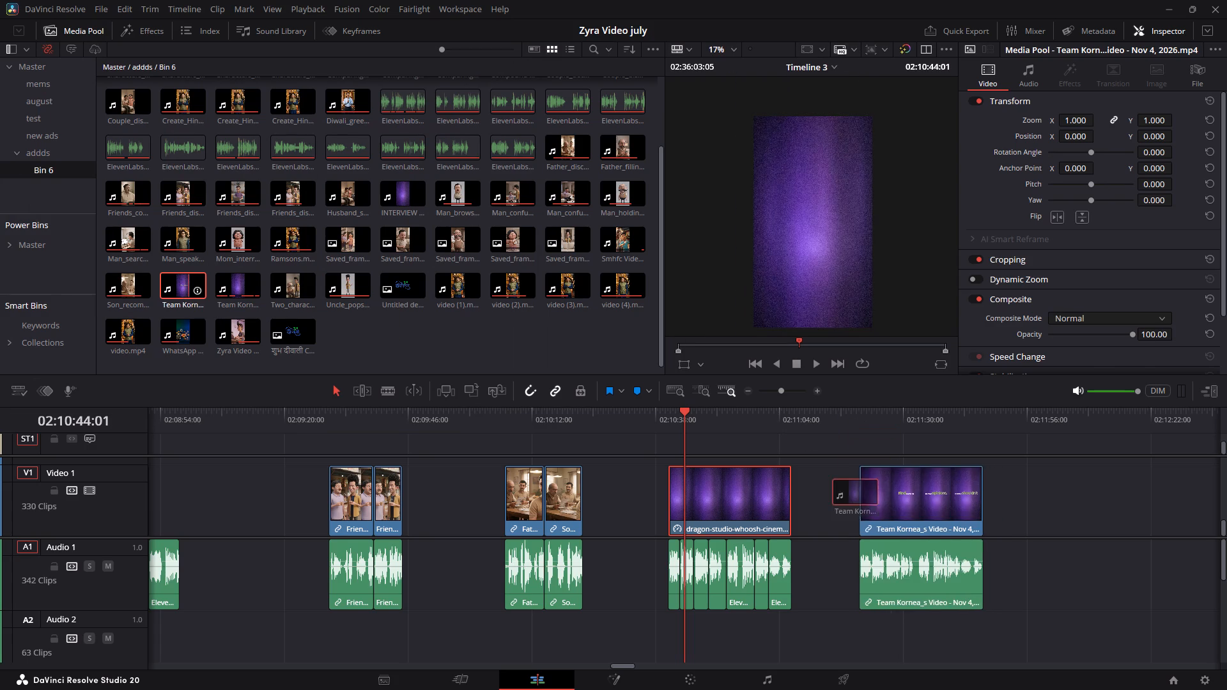
left_click_drag(854, 498, 815, 526)
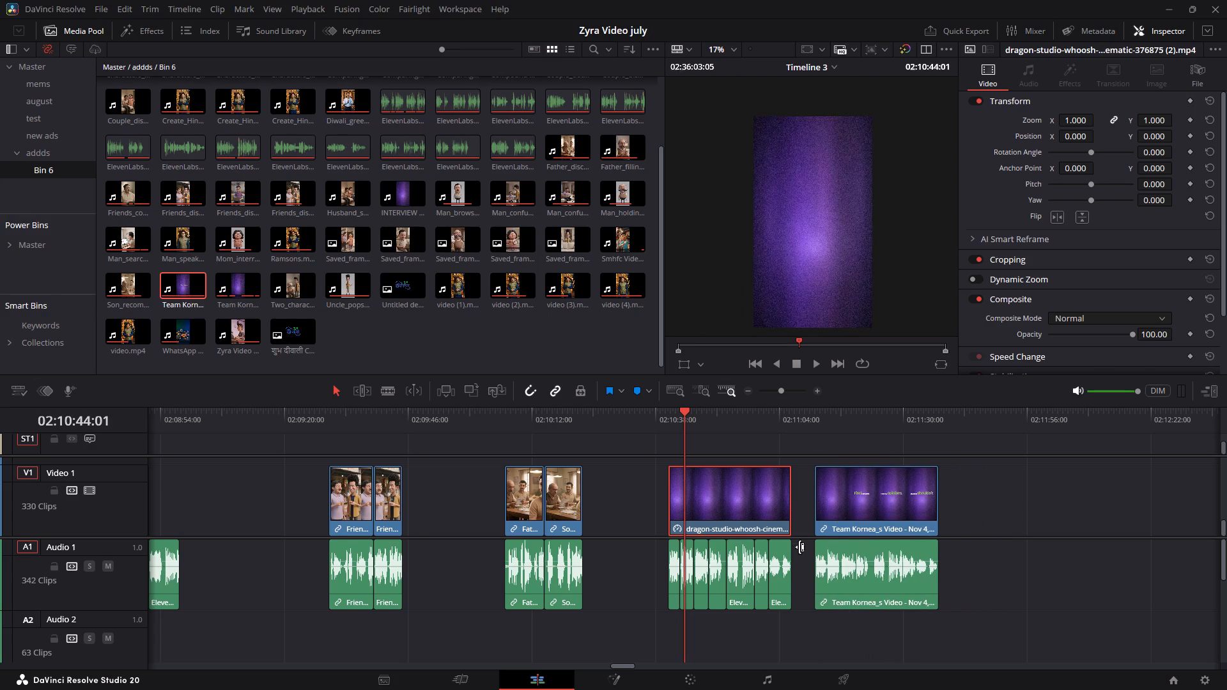
Split the captioned video and its audio at 02:11:13:23, in the pause after the first spoken line.
left_click(816, 428)
scroll(859, 572, "up", 4, "alt")
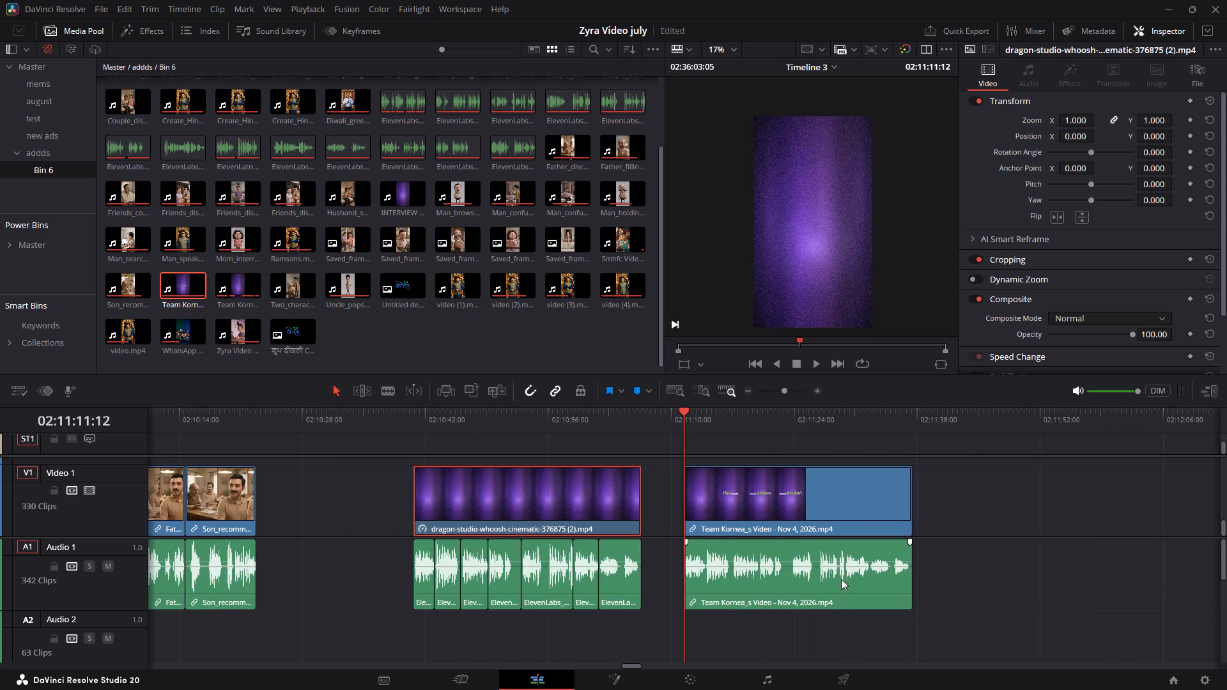
scroll(773, 587, "up", 3, "alt")
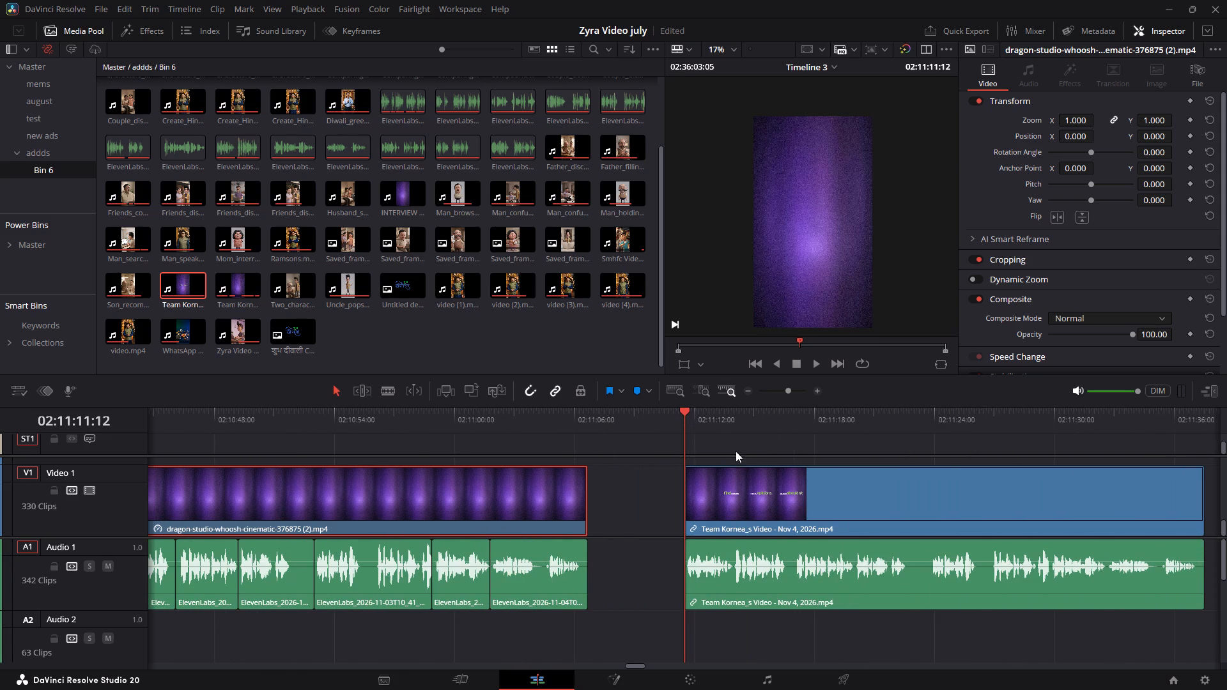
left_click(731, 424)
scroll(753, 500, "up", 6, "alt")
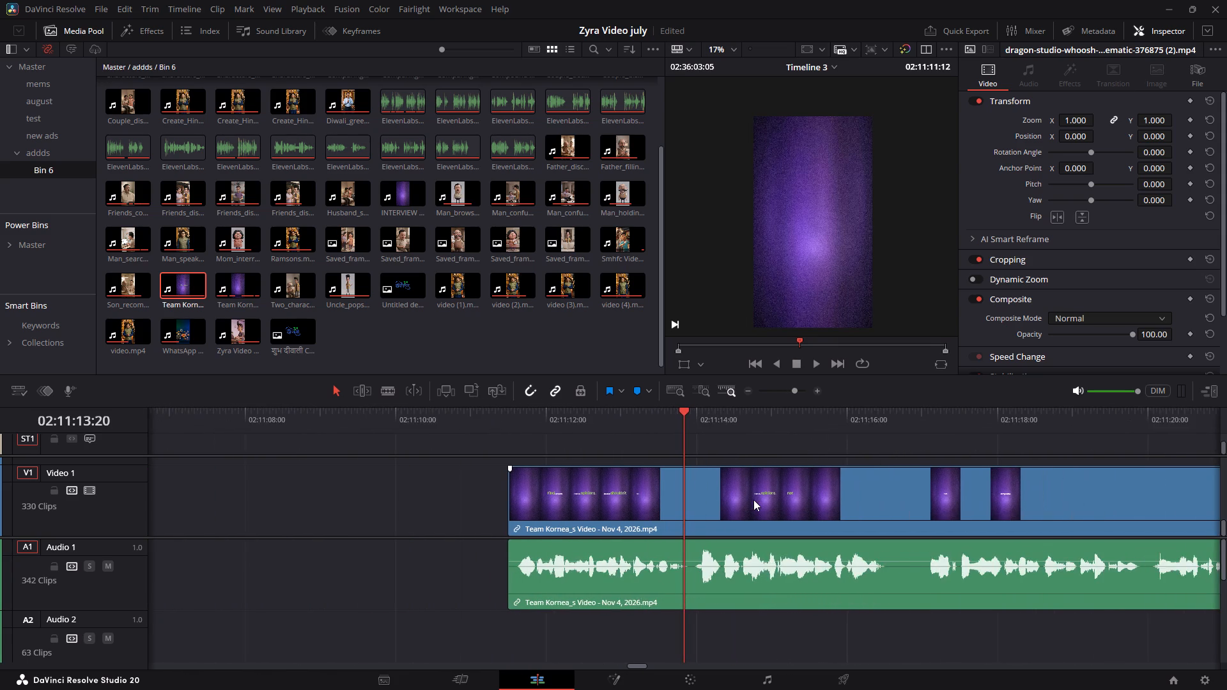
scroll(753, 500, "up", 1, "alt")
key("Right")
key("Right")
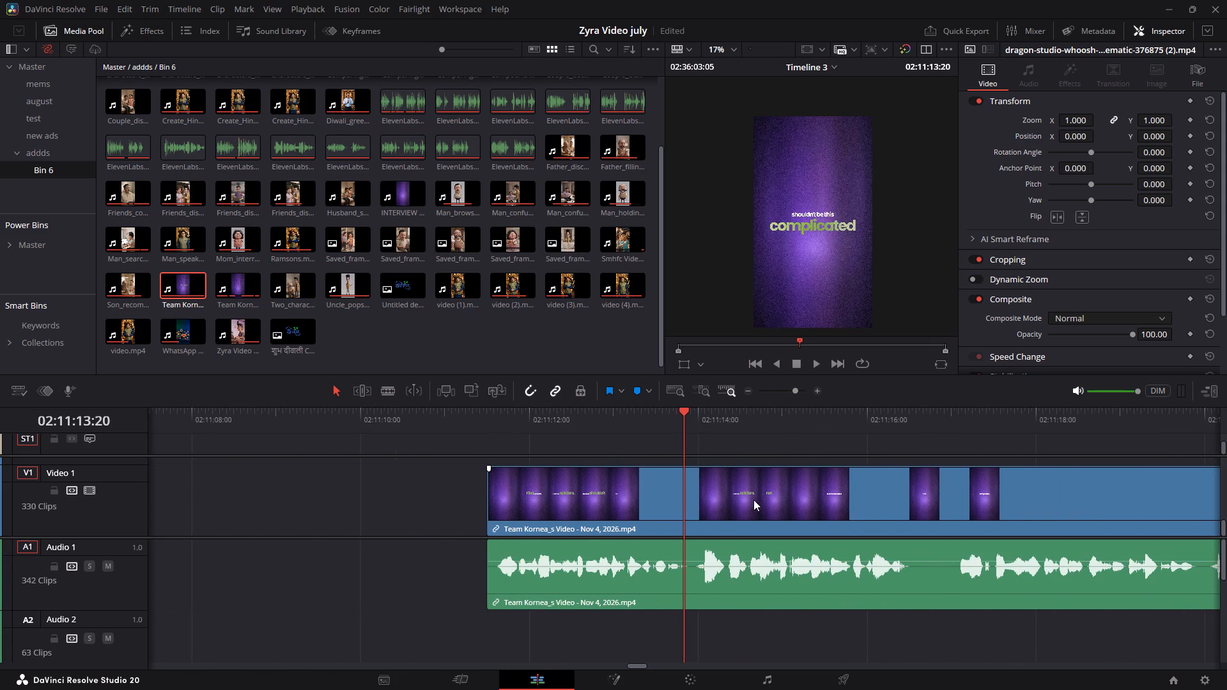
key("Right")
key("Right")
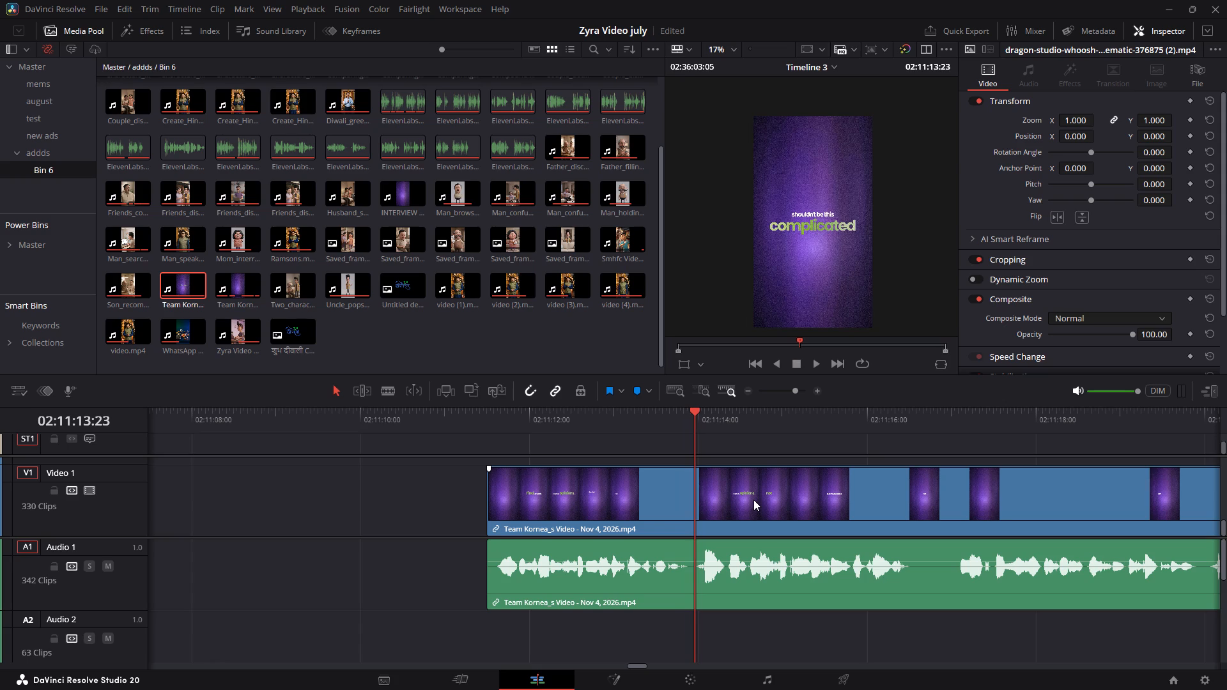
key("Right")
key("Left")
key("Left")
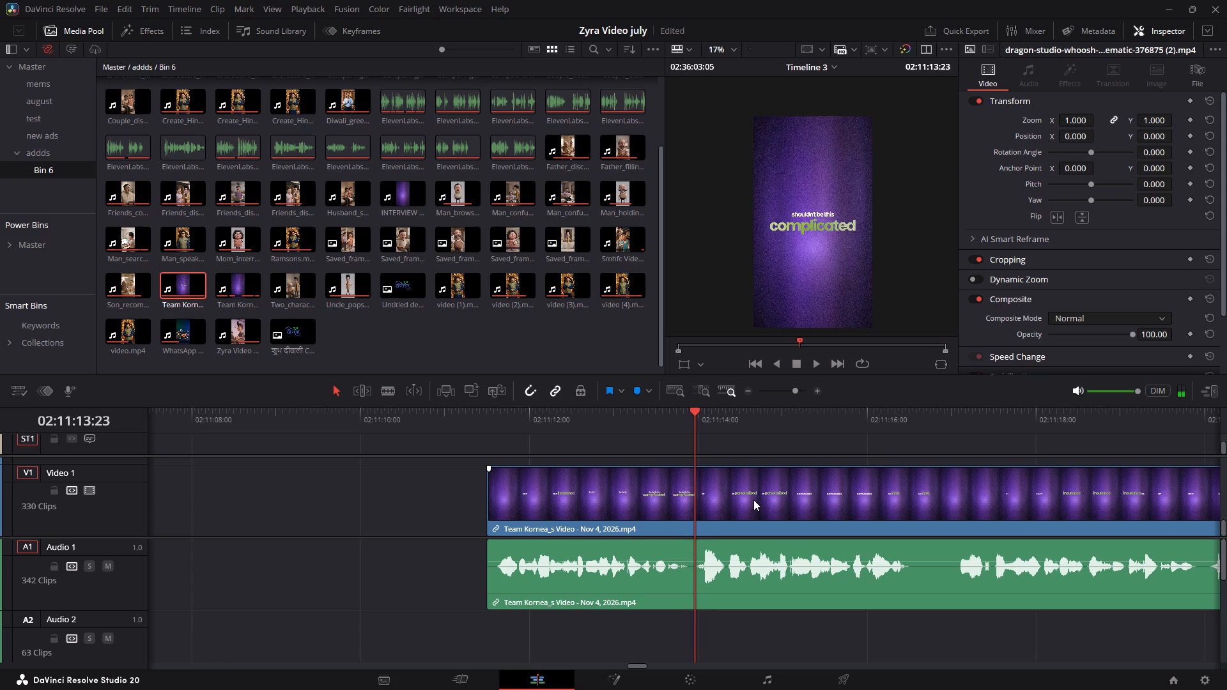
key("ctrl+b")
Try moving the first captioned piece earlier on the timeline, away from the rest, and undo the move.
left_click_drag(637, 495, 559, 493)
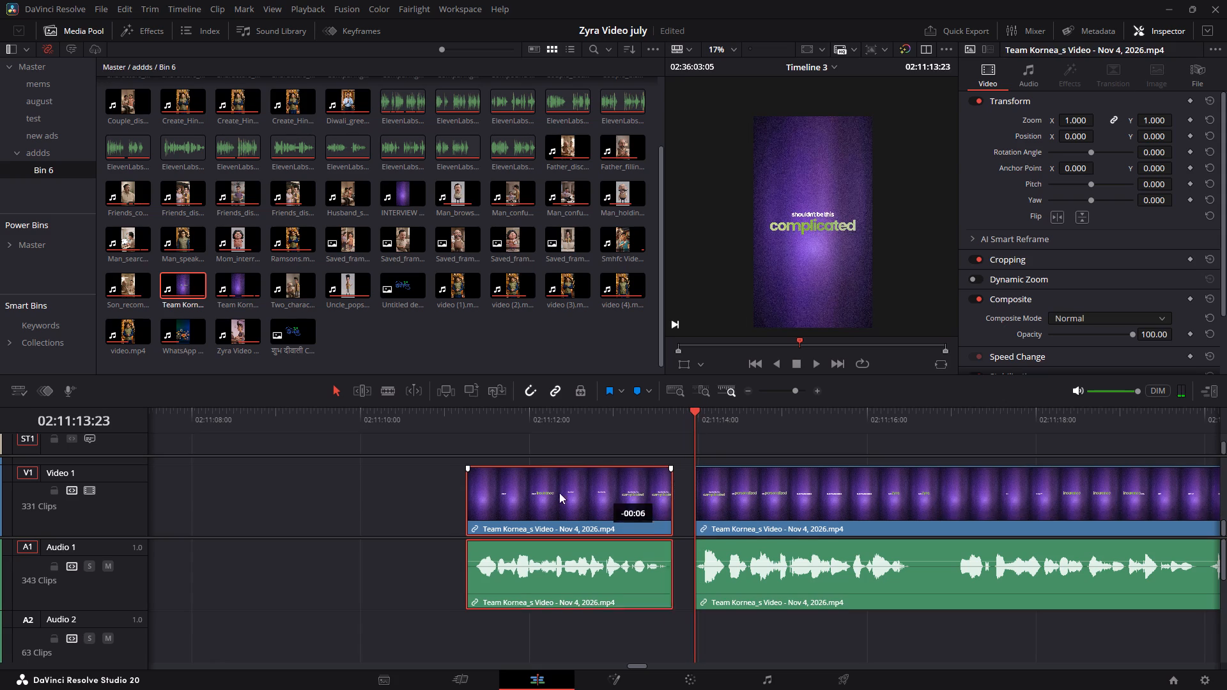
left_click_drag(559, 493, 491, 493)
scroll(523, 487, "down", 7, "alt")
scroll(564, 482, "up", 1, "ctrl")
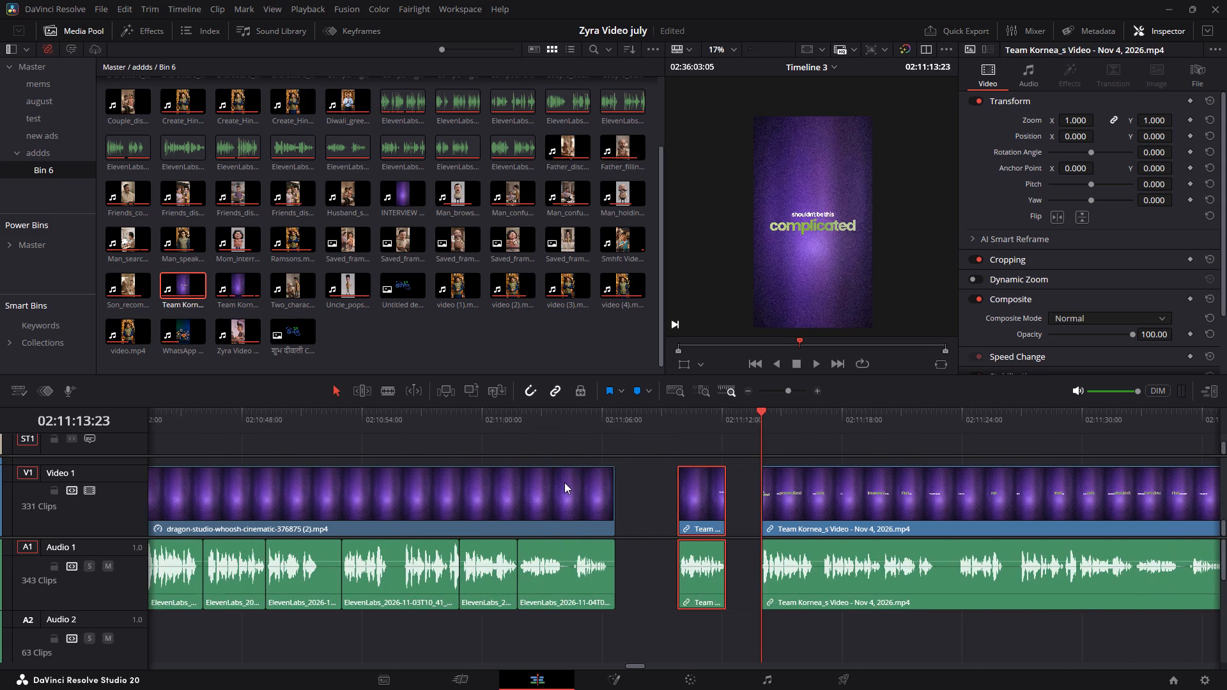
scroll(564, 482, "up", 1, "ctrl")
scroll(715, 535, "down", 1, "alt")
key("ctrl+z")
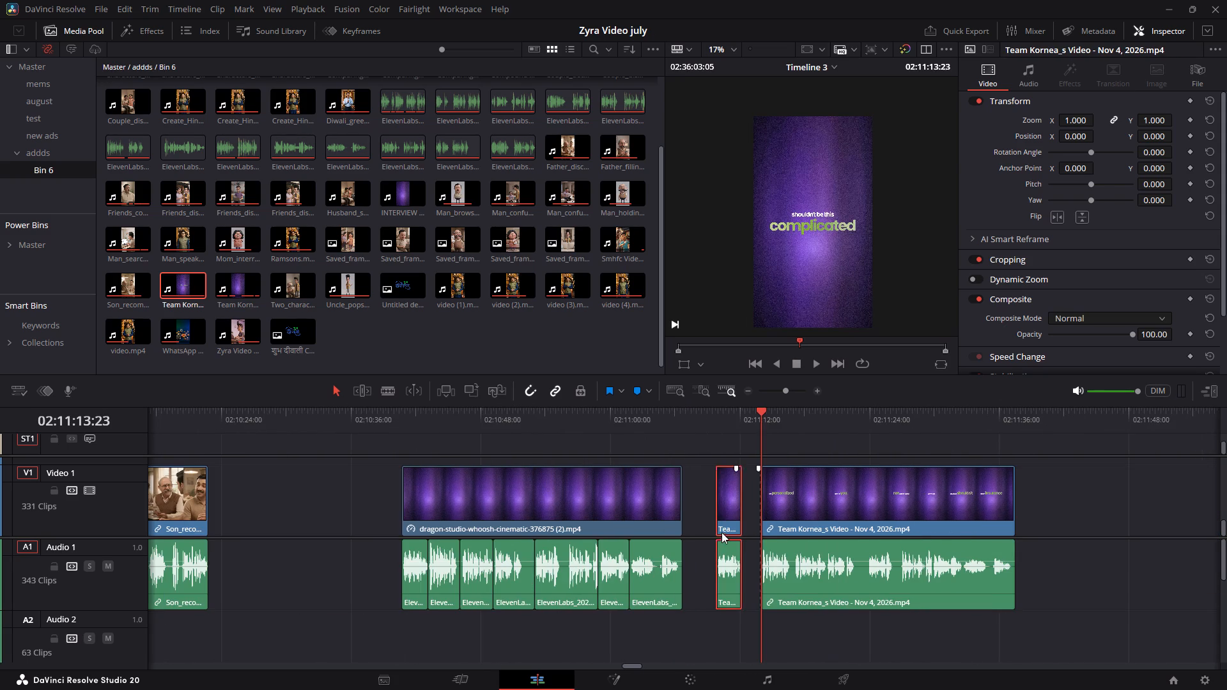
Move all the ElevenLabs voice clips from under the purple background clip to Audio 2, aligned beneath the captioned video.
scroll(739, 546, "down", 2, "alt")
left_click_drag(438, 587, 629, 601)
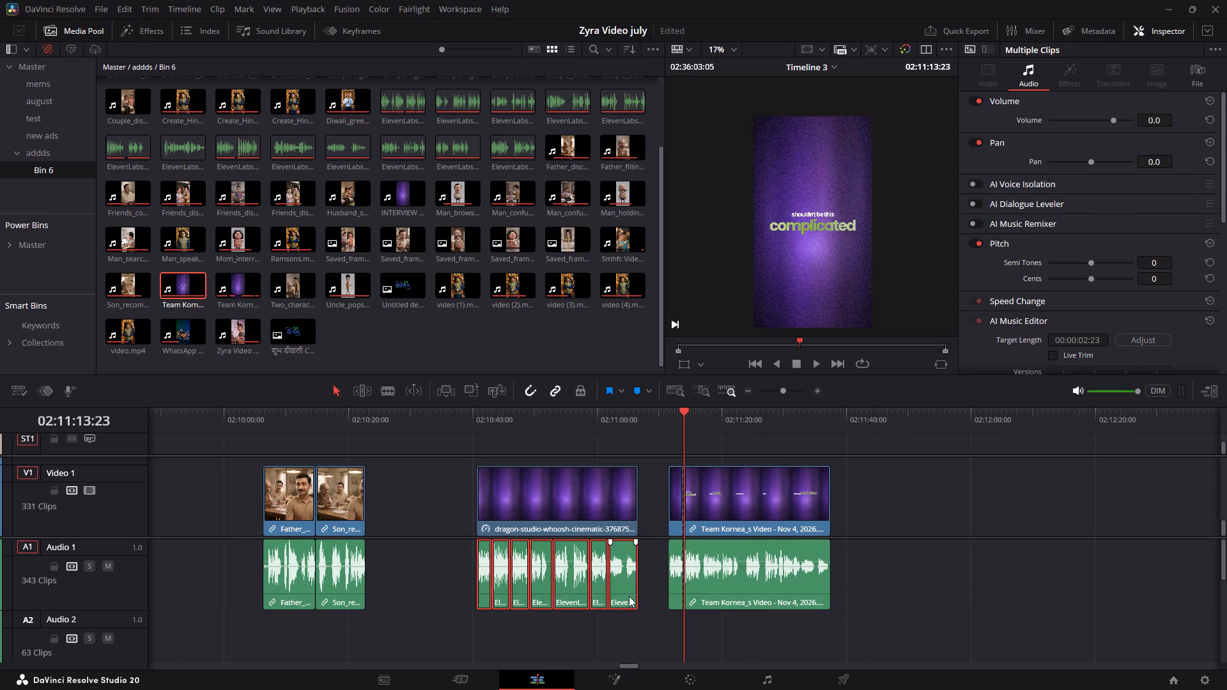
left_click_drag(626, 588, 819, 618)
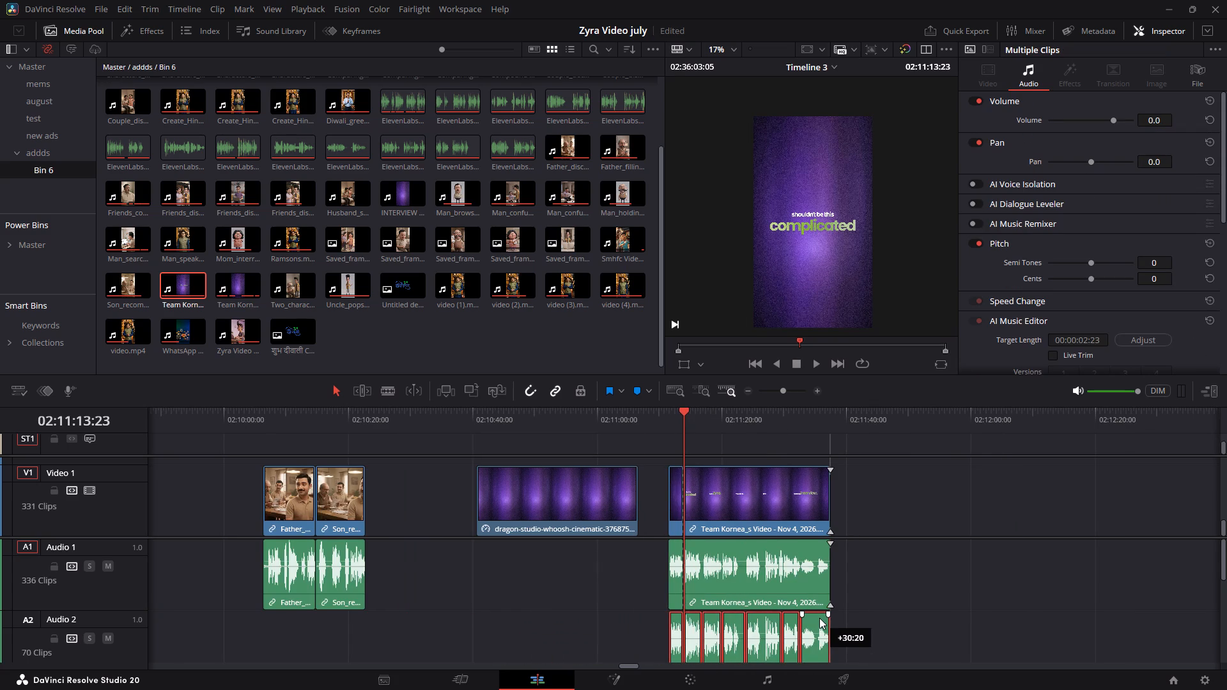
left_click_drag(819, 618, 817, 618)
scroll(801, 601, "up", 8, "alt")
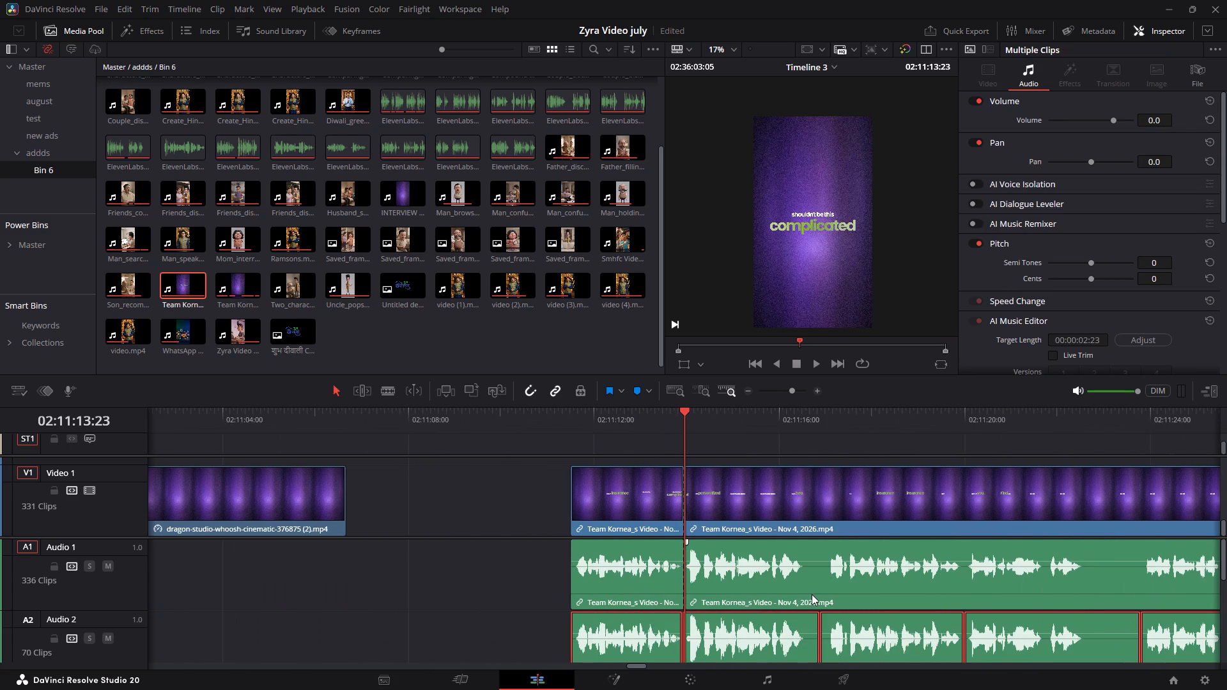
scroll(812, 594, "up", 2, "alt")
scroll(867, 580, "down", 2, "ctrl")
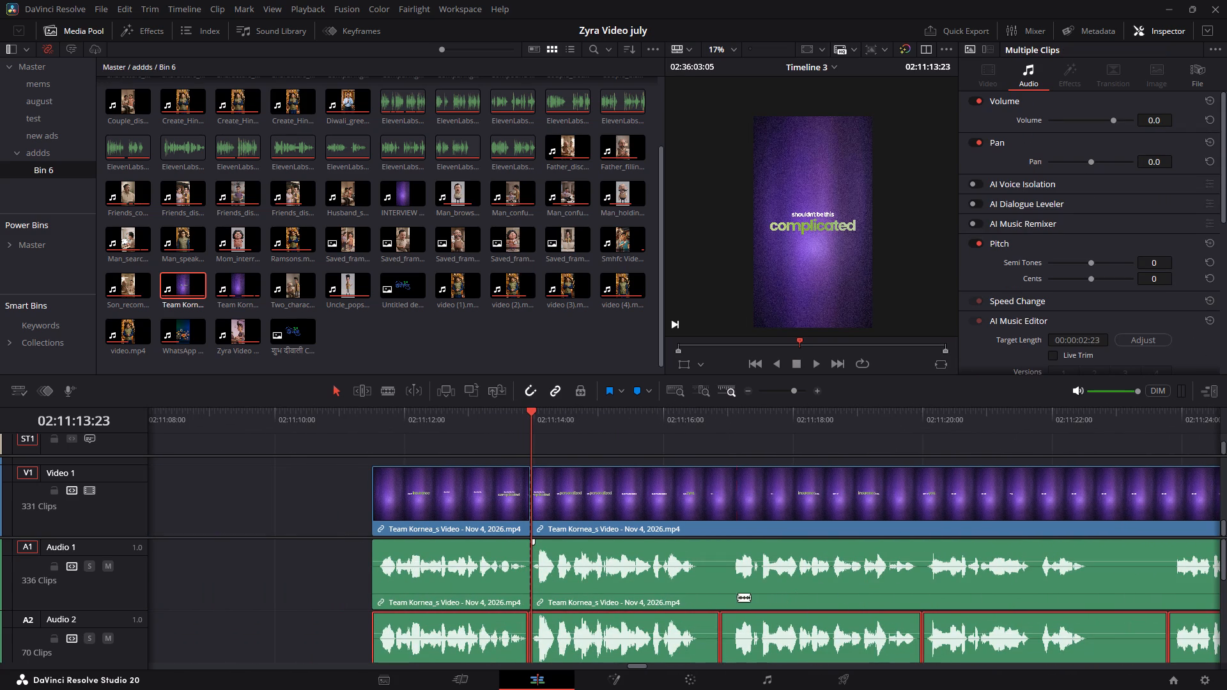
Split the captioned video at the next two voice-clip boundaries on Audio 2, at about 02:11:17 and 02:11:20.
key("b")
left_click(720, 579)
left_click(920, 583)
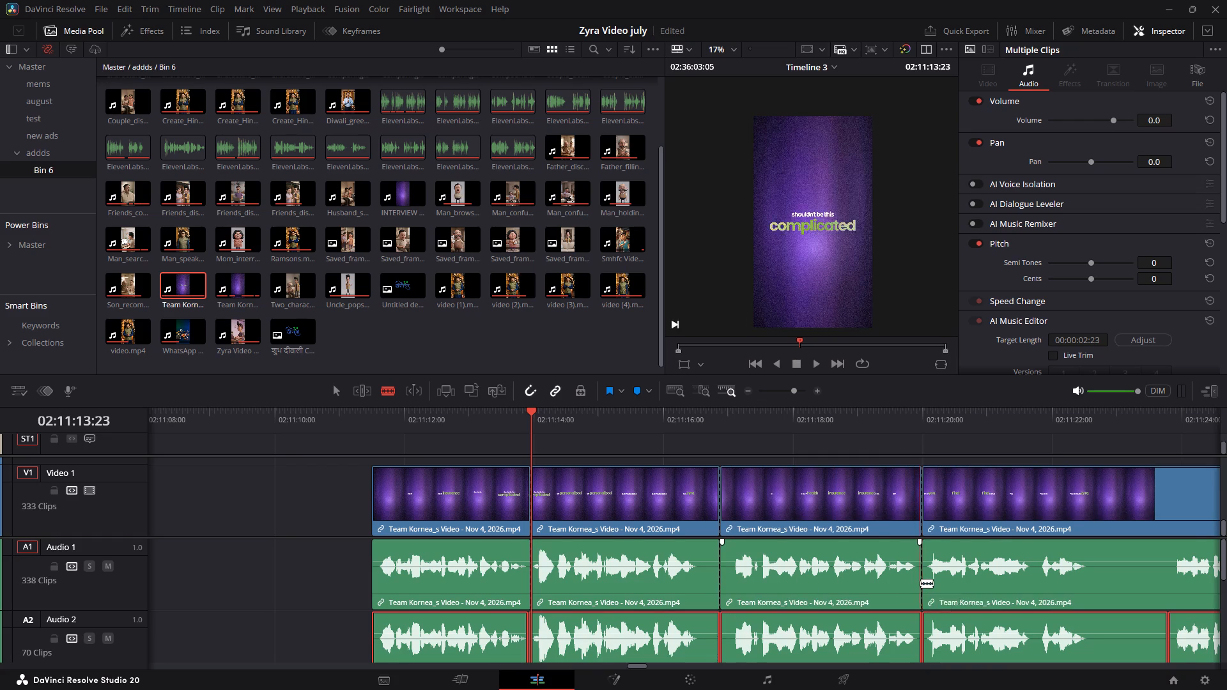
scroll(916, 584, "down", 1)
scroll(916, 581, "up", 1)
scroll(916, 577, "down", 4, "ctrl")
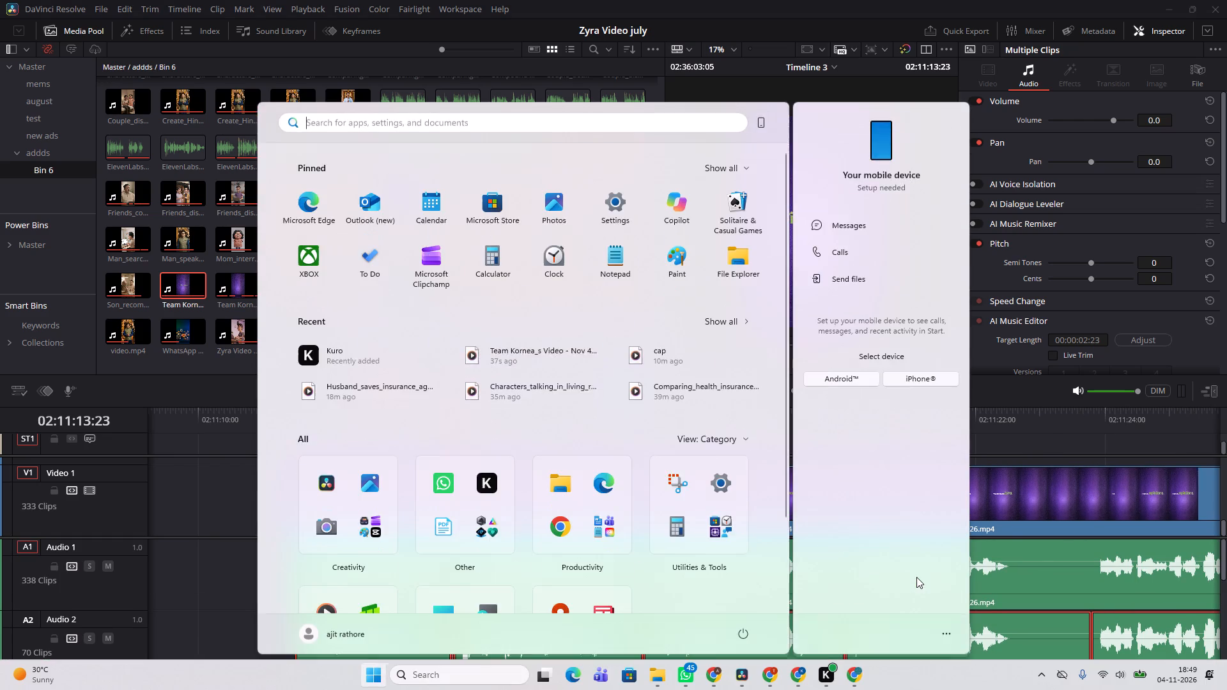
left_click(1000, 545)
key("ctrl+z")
Split the captioned video at the three remaining voice-clip boundaries on Audio 2, starting at about 02:11:23:17.
scroll(993, 549, "down", 1, "ctrl")
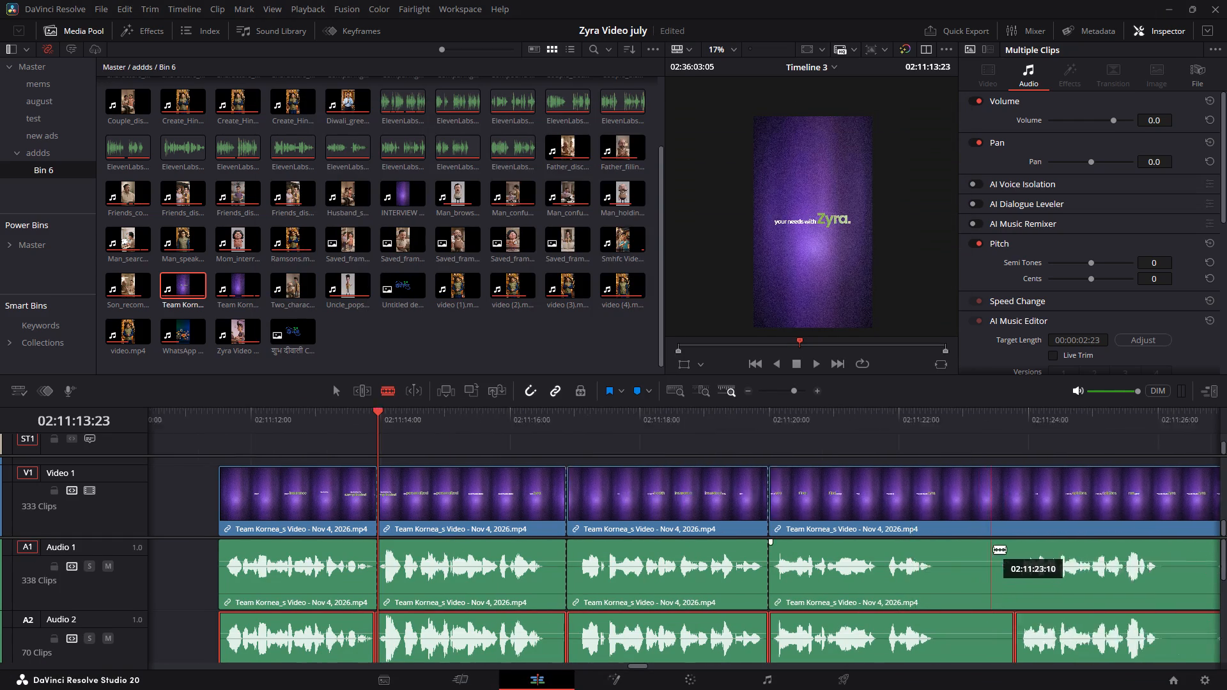
scroll(993, 549, "down", 1, "ctrl")
left_click(934, 571)
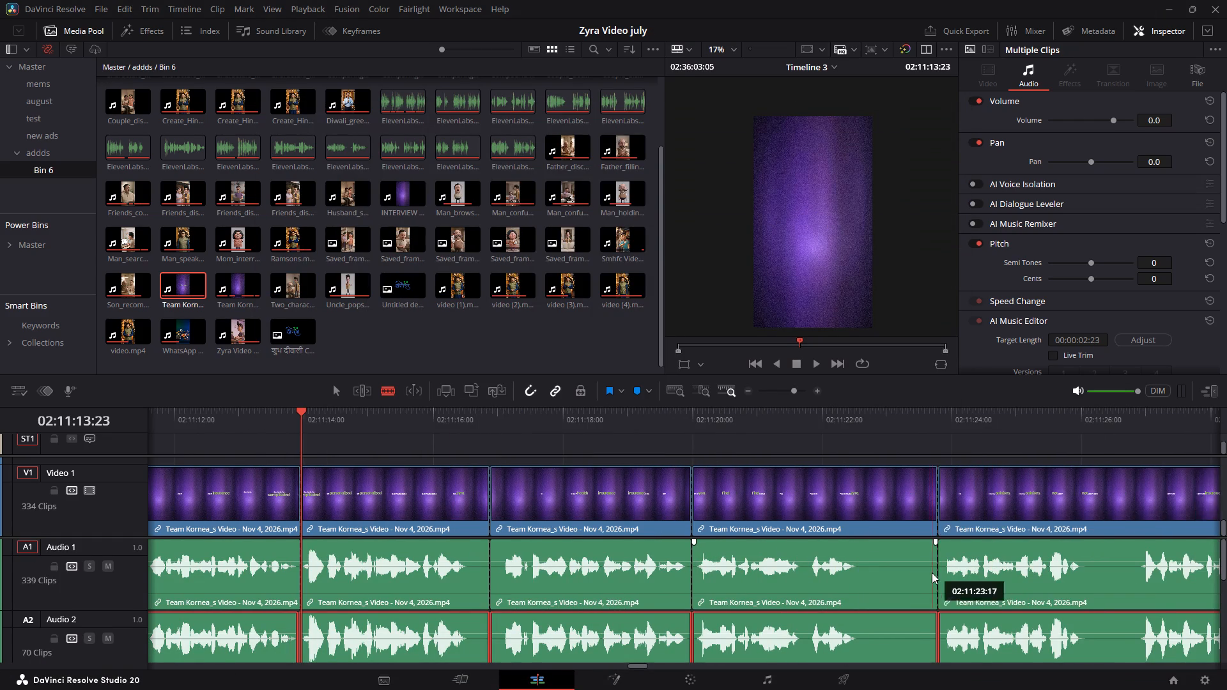
scroll(930, 573, "down", 6, "ctrl")
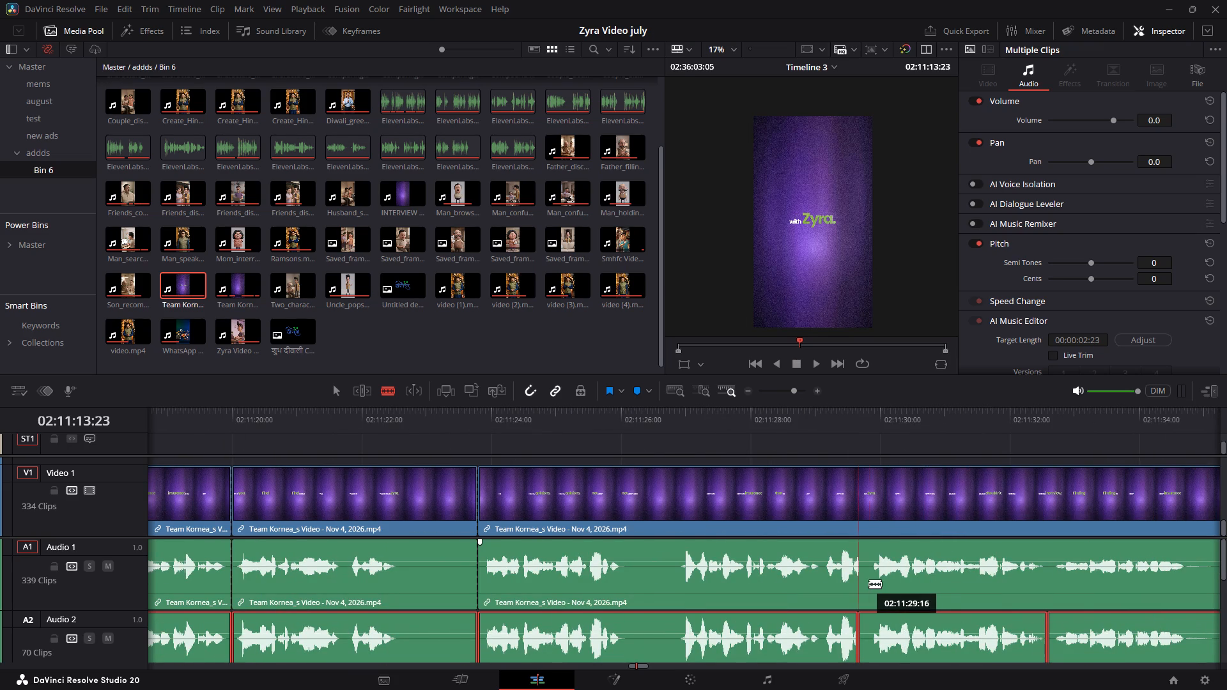
left_click(868, 583)
scroll(883, 581, "down", 1, "ctrl")
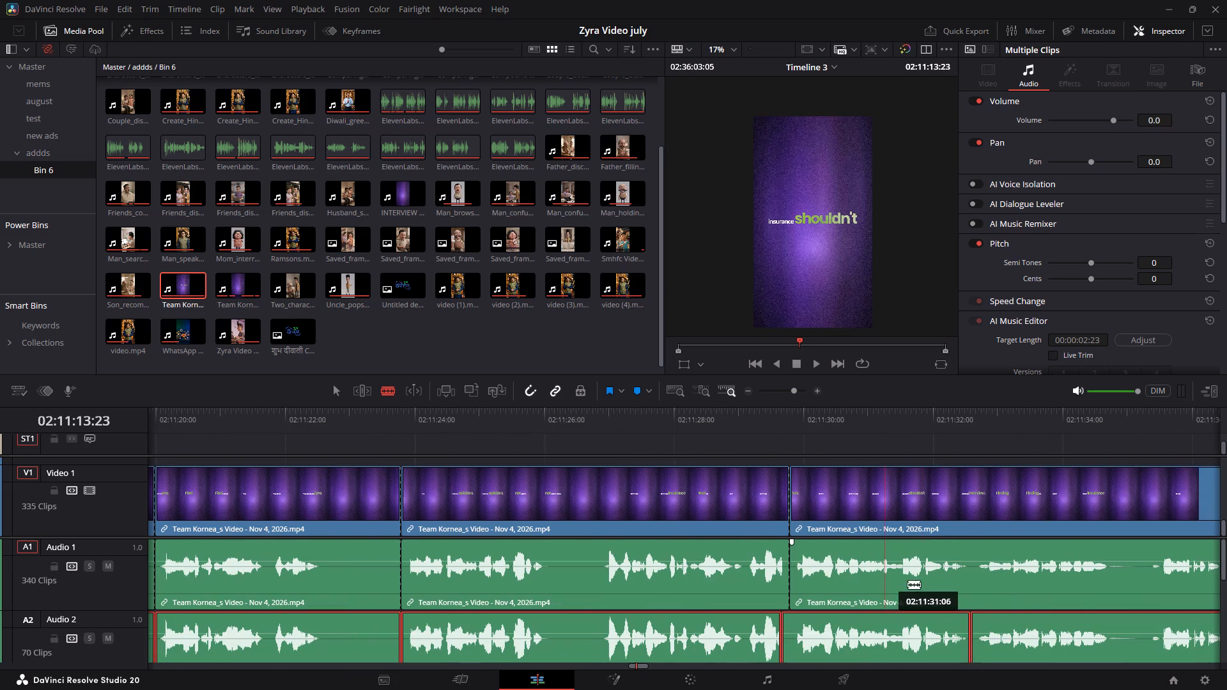
left_click(971, 579)
scroll(964, 581, "down", 4, "ctrl")
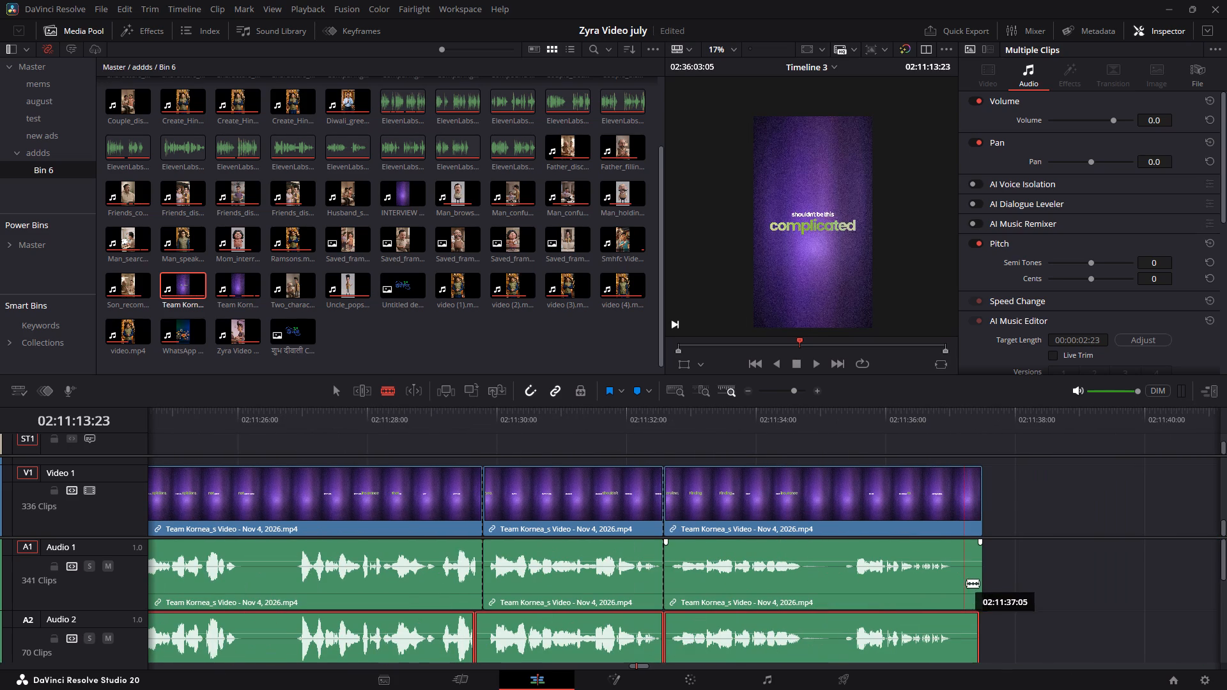
key("a")
Move all the reference voice clips from Audio 2 back to Audio 1 beneath the purple background clip.
scroll(966, 610, "down", 2, "alt")
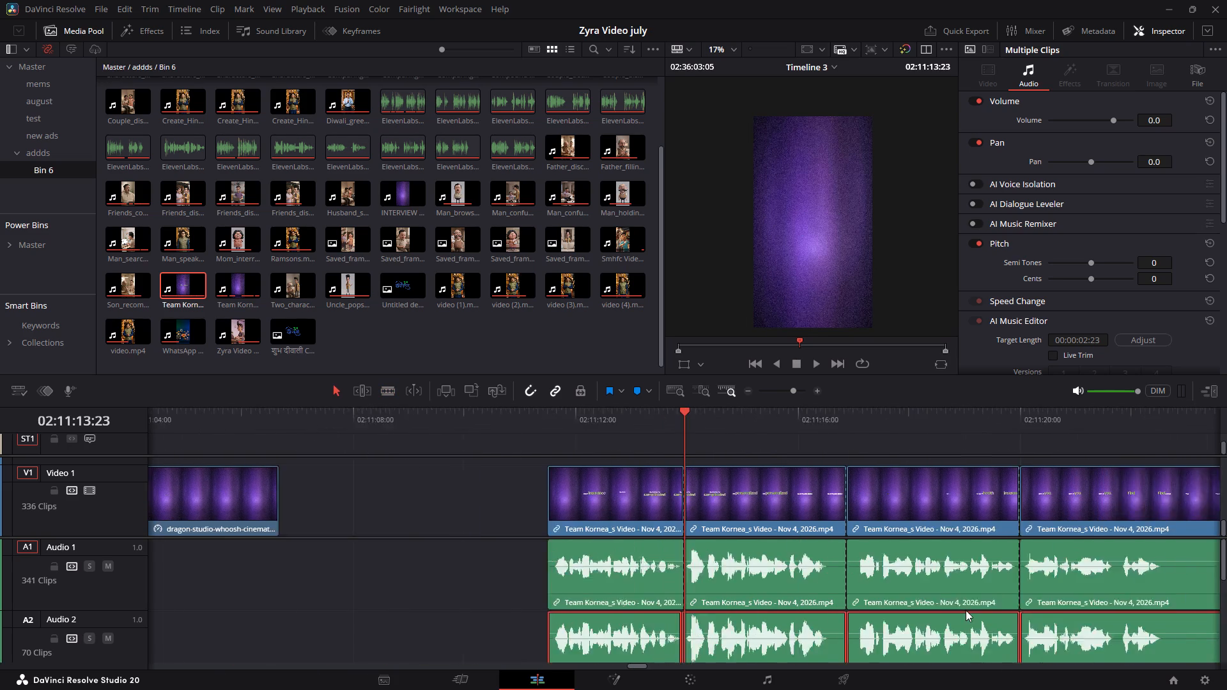
scroll(966, 610, "down", 6, "alt")
left_click_drag(904, 615, 689, 651)
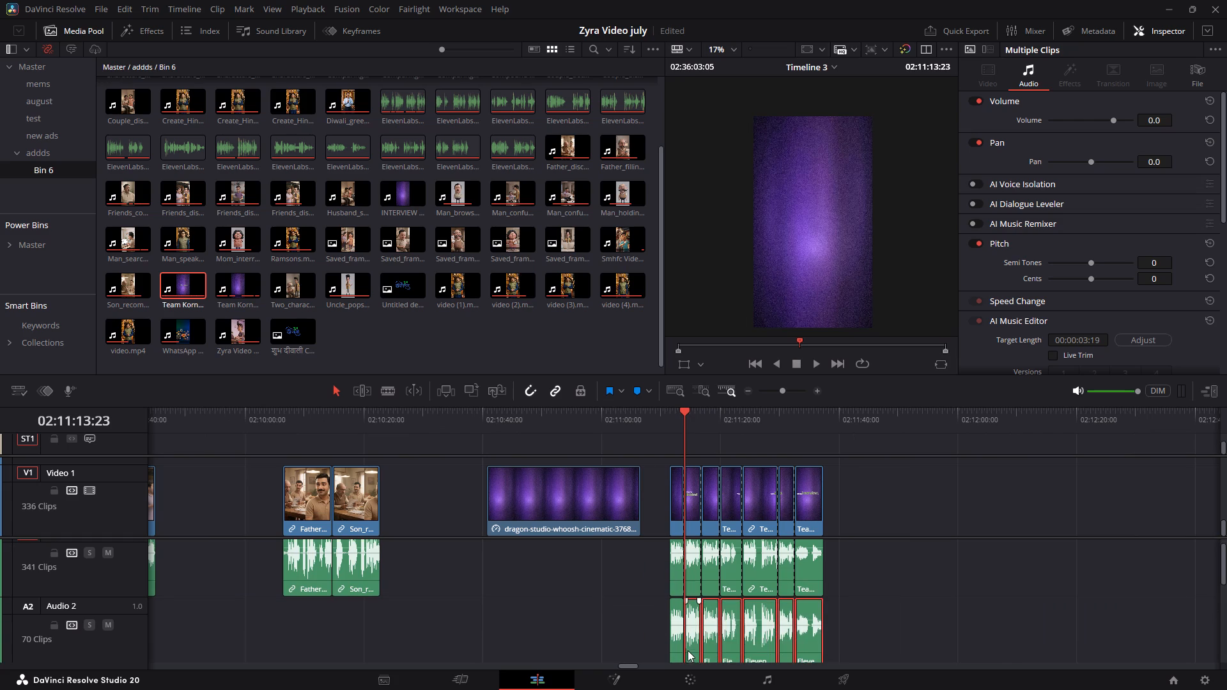
left_click_drag(930, 617, 654, 650)
left_click_drag(695, 624, 515, 604)
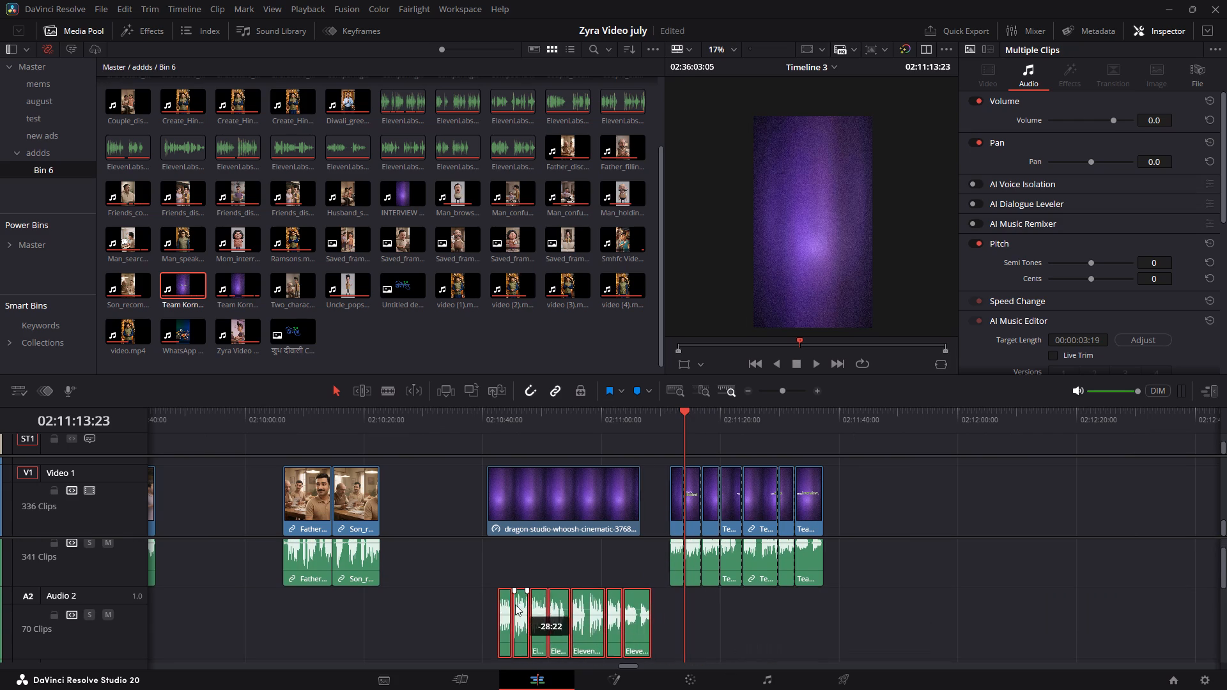
left_click_drag(515, 604, 508, 563)
left_click(924, 468)
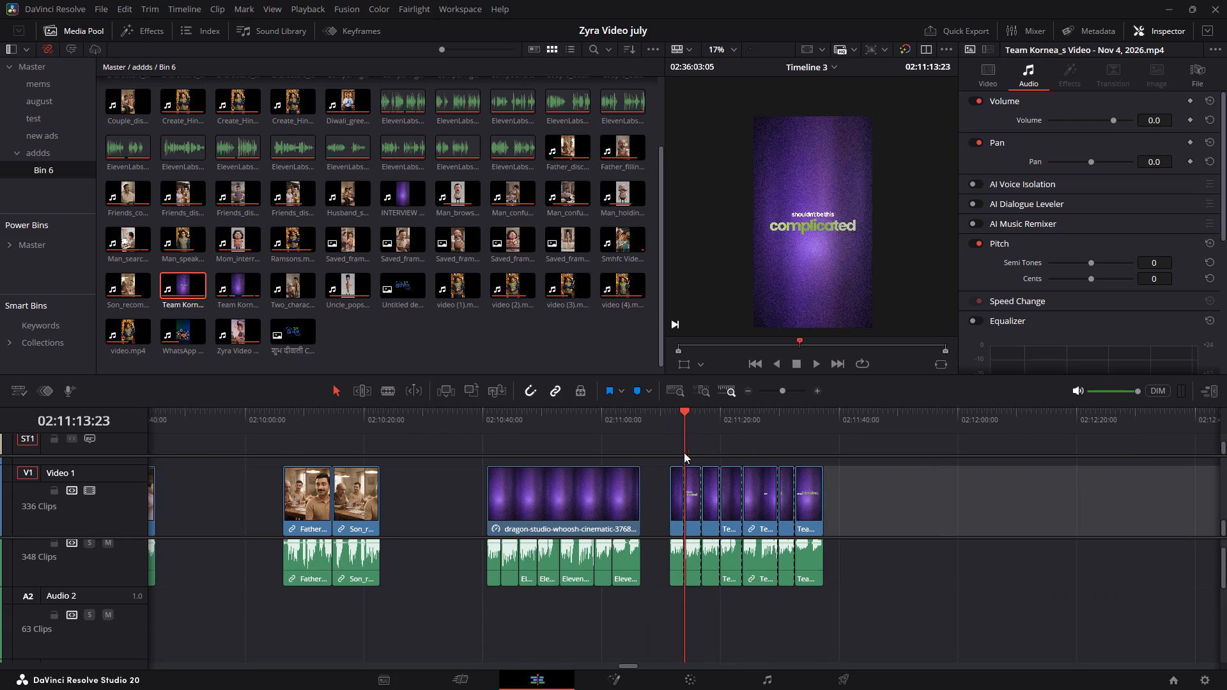
Move the voice clip that follows the couple and cartoon-characters scene slightly along Audio 1, to start at about 02:07:02.
left_click_drag(881, 537, 876, 567)
left_click(882, 520)
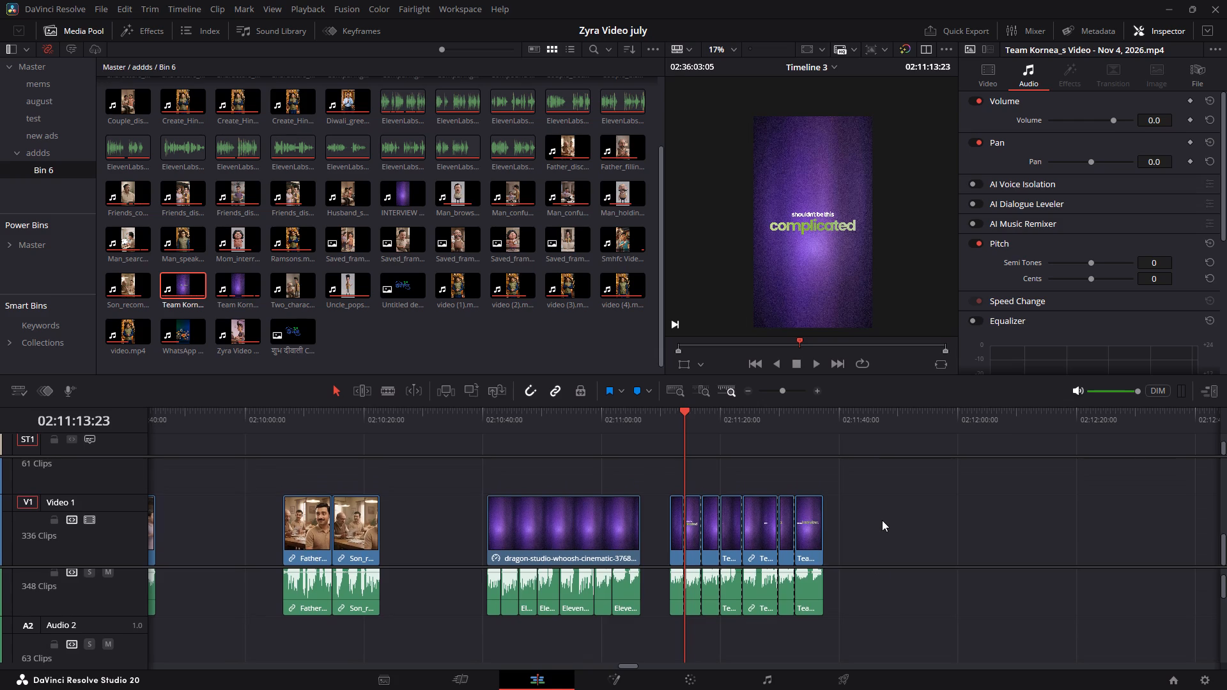
scroll(882, 519, "down", 5, "alt")
scroll(813, 514, "down", 2, "alt")
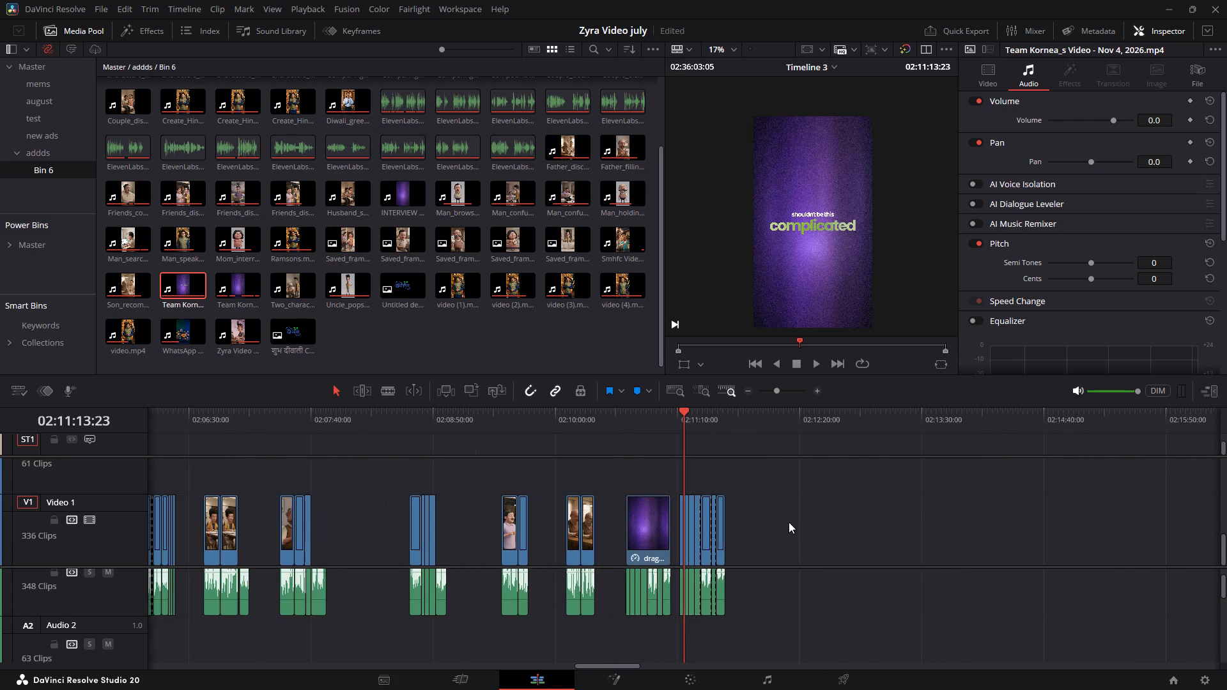
scroll(789, 522, "up", 4, "ctrl")
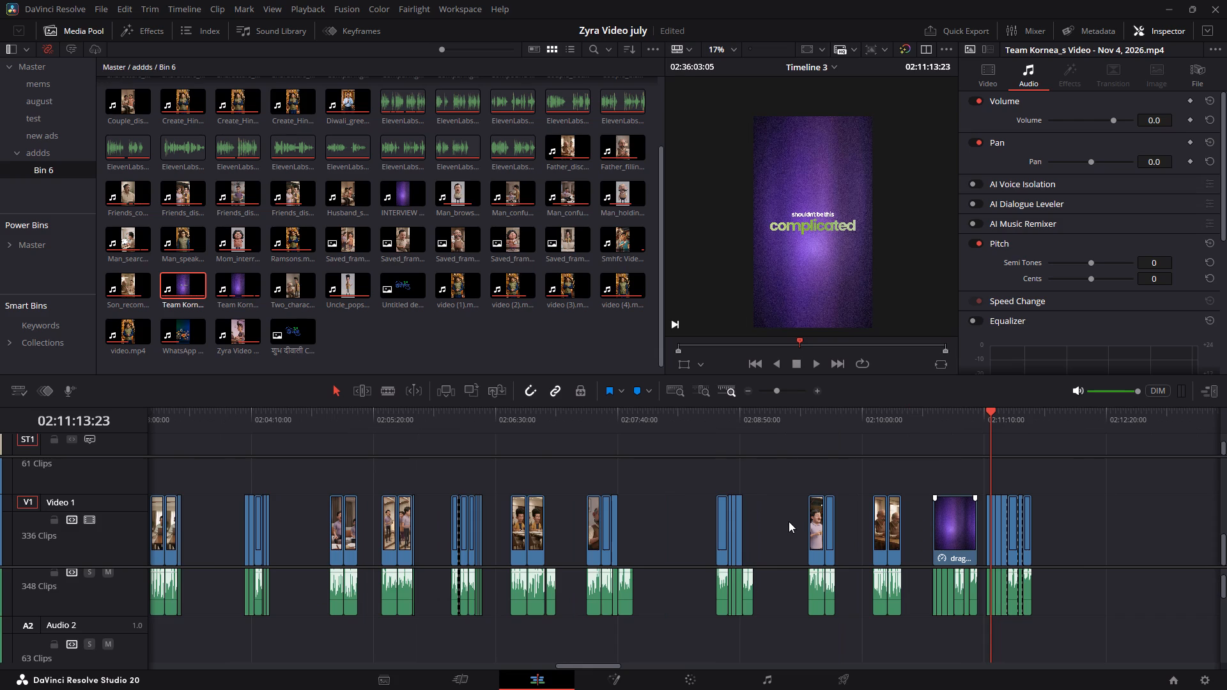
scroll(648, 532, "down", 1, "alt")
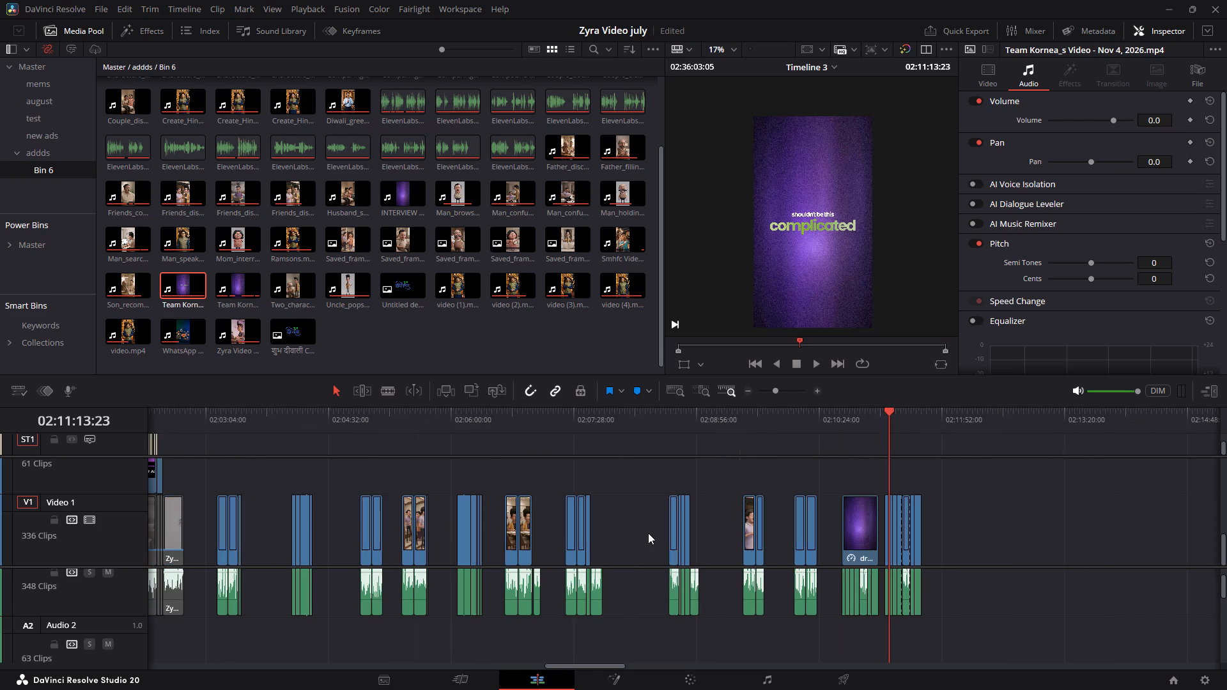
scroll(631, 535, "up", 1, "ctrl")
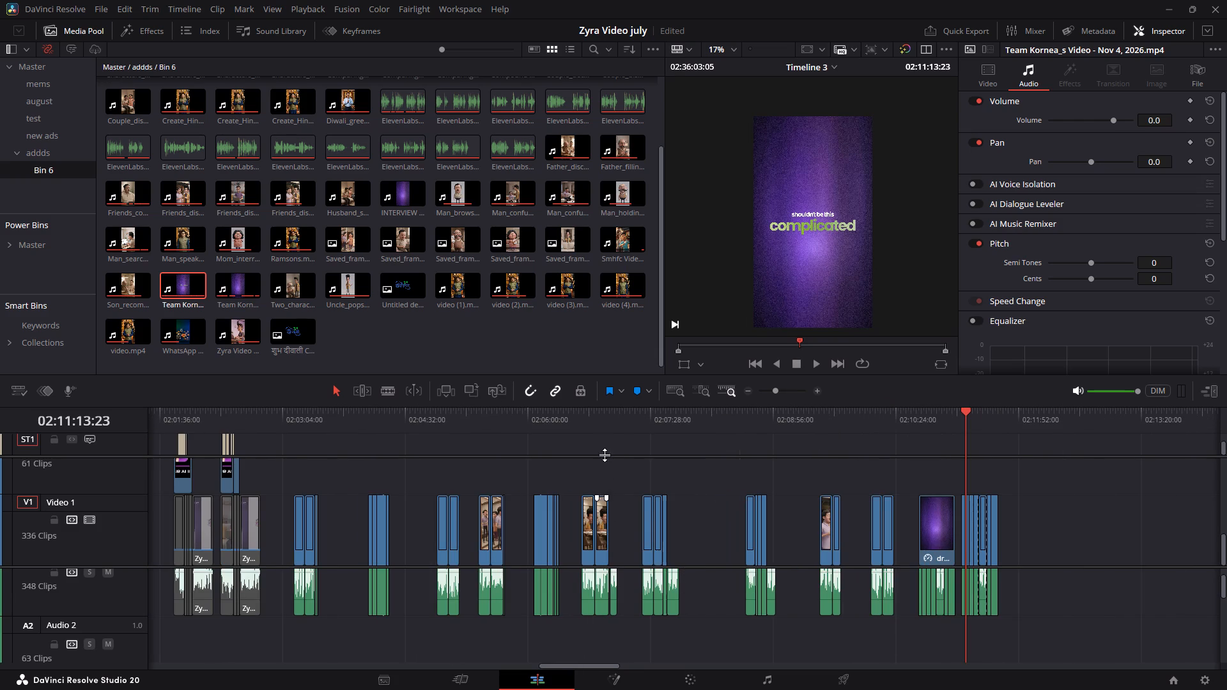
left_click(612, 431)
key("space")
key("space")
scroll(630, 581, "up", 3, "alt")
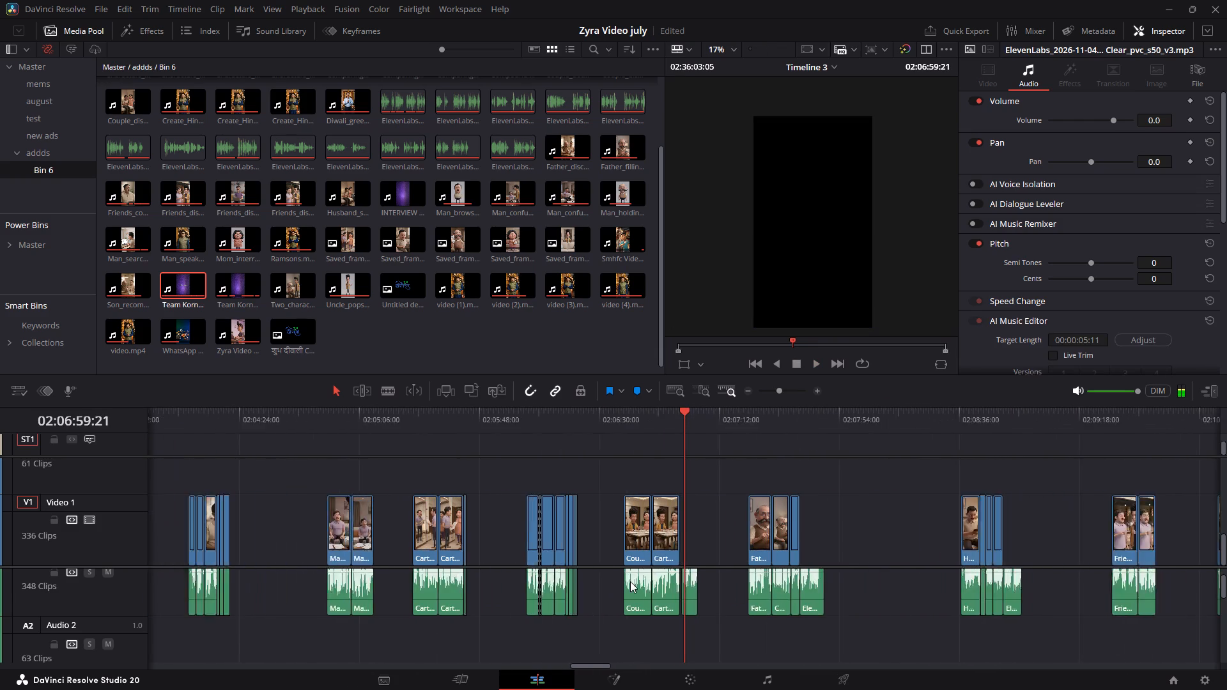
scroll(630, 581, "up", 2, "alt")
scroll(688, 589, "down", 1, "ctrl")
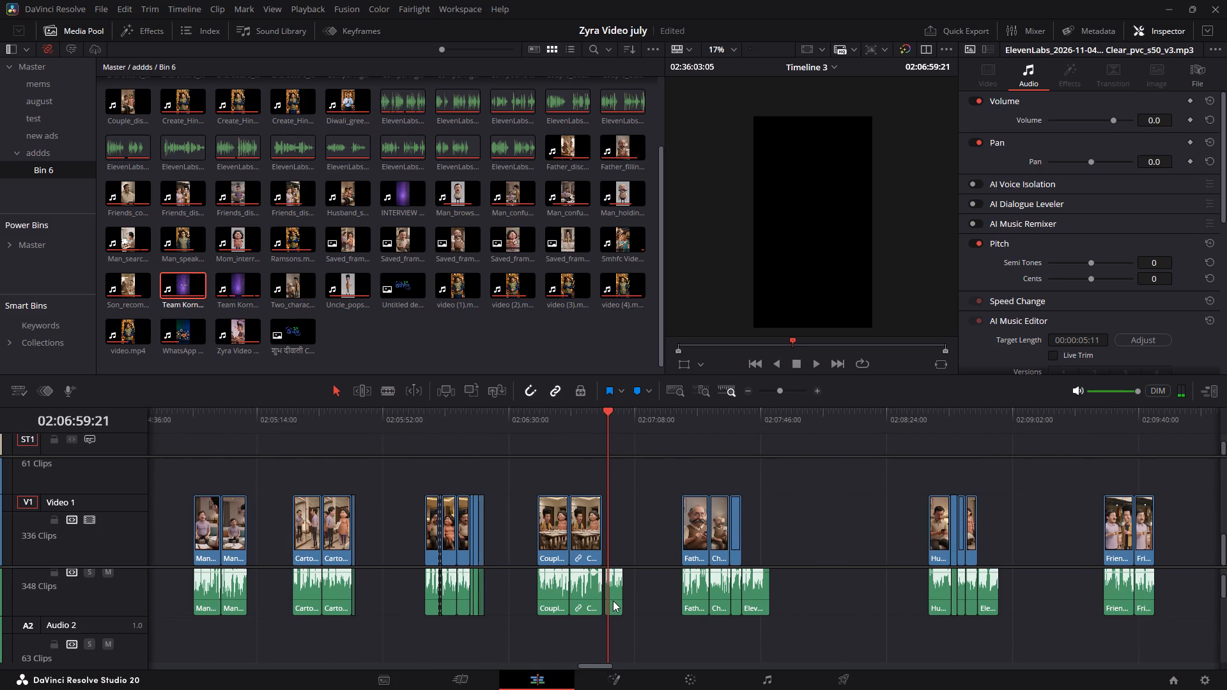
left_click_drag(613, 601, 642, 598)
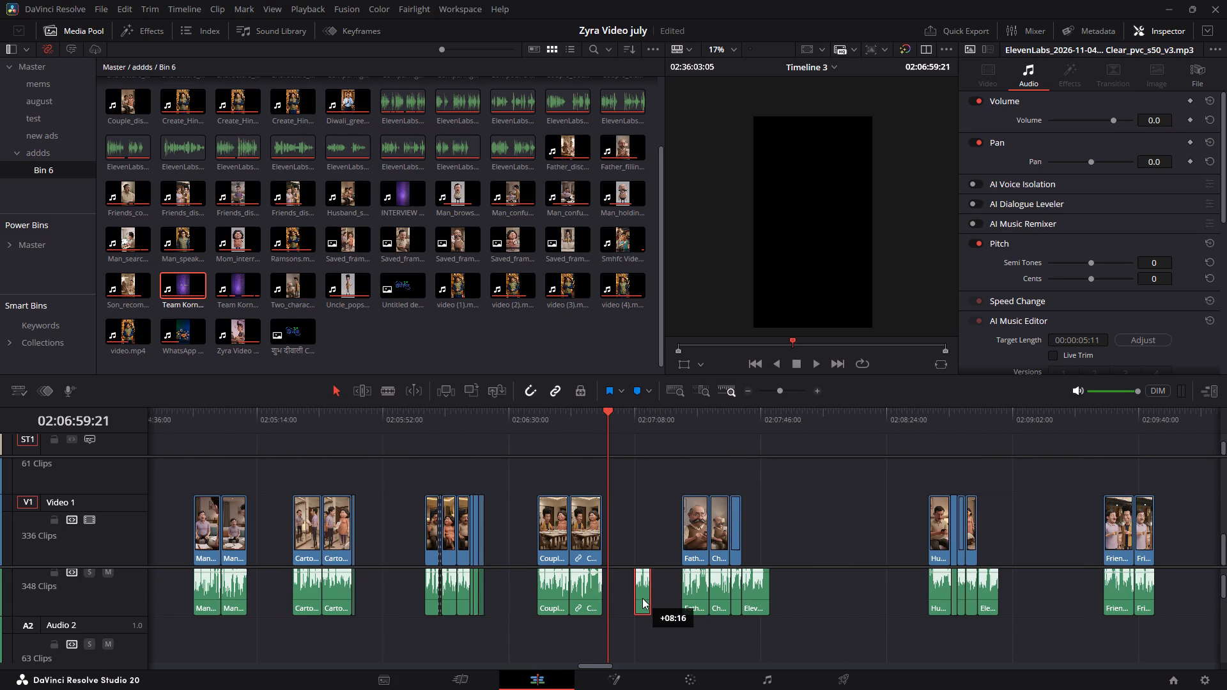
left_click_drag(642, 598, 625, 601)
Move the voice clip at the end of the father insurance scene directly behind the repositioned voice clip on Audio 1.
left_click_drag(766, 601, 698, 615)
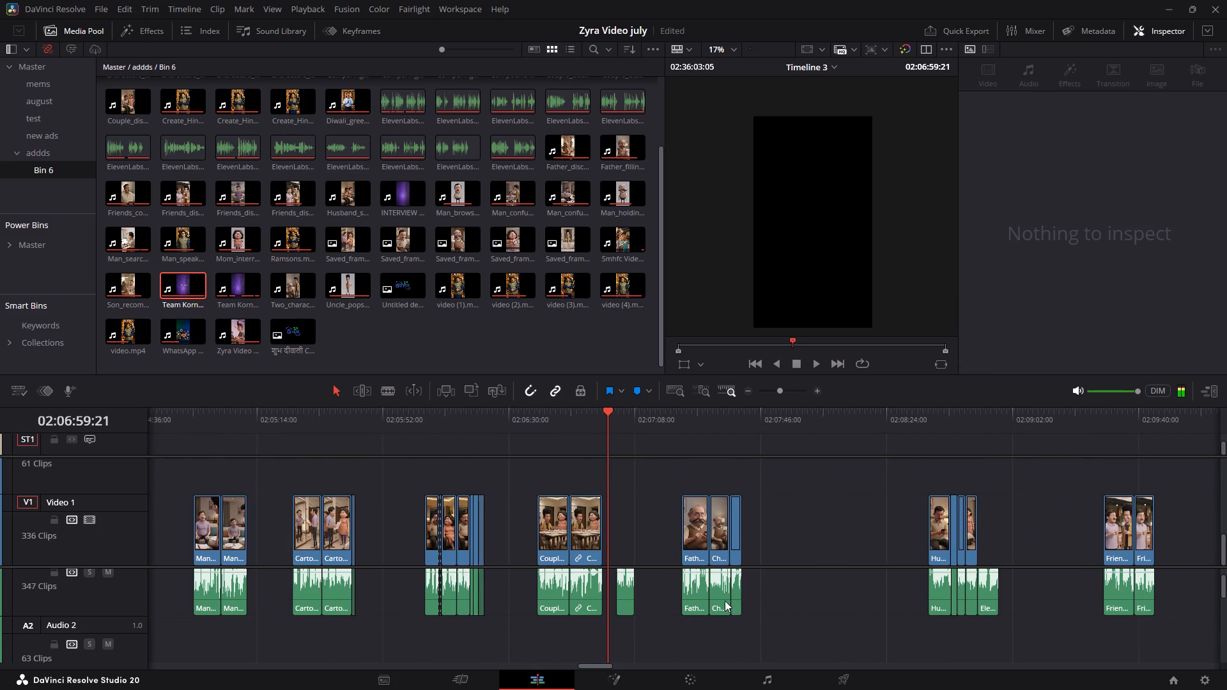
key("ctrl+z")
left_click_drag(752, 594, 647, 612)
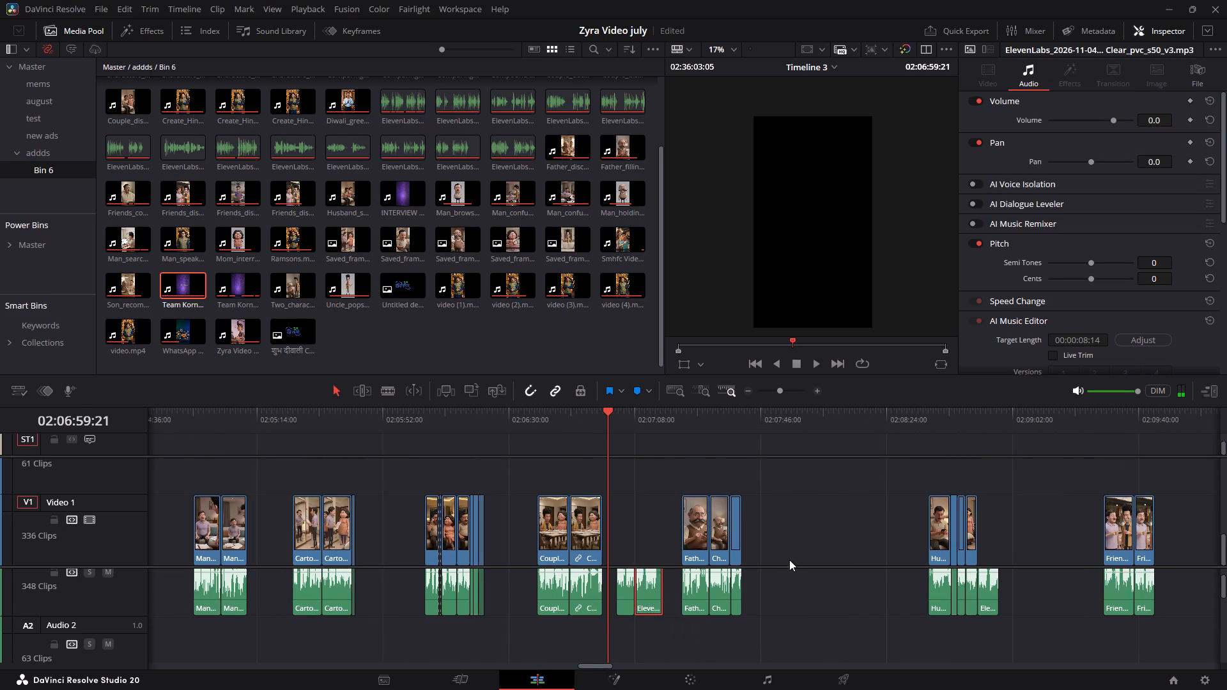
Duplicate the purple background clip, shorten the copy, and place it on Video 1 above the two joined voice clips.
scroll(795, 558, "down", 3, "ctrl")
scroll(806, 551, "down", 2, "alt")
left_click(1121, 533)
left_click_drag(1121, 533, 1048, 533, "alt")
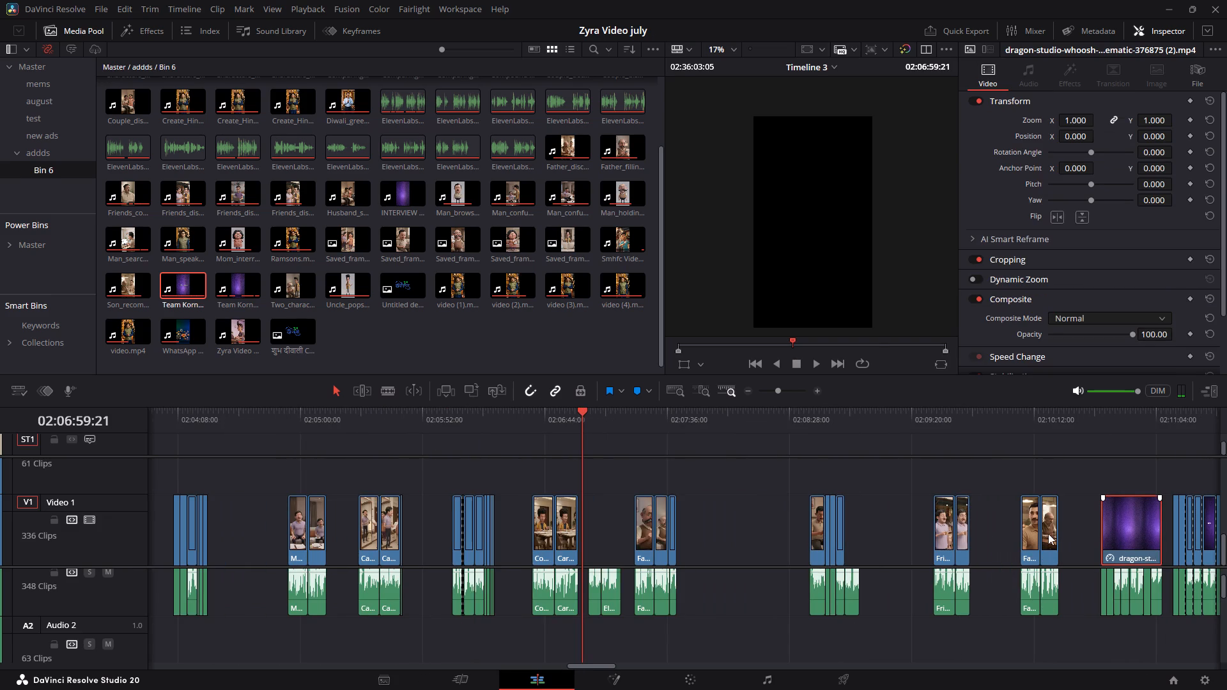
left_click_drag(1048, 533, 726, 540, "alt")
left_click_drag(1128, 535, 708, 542, "alt")
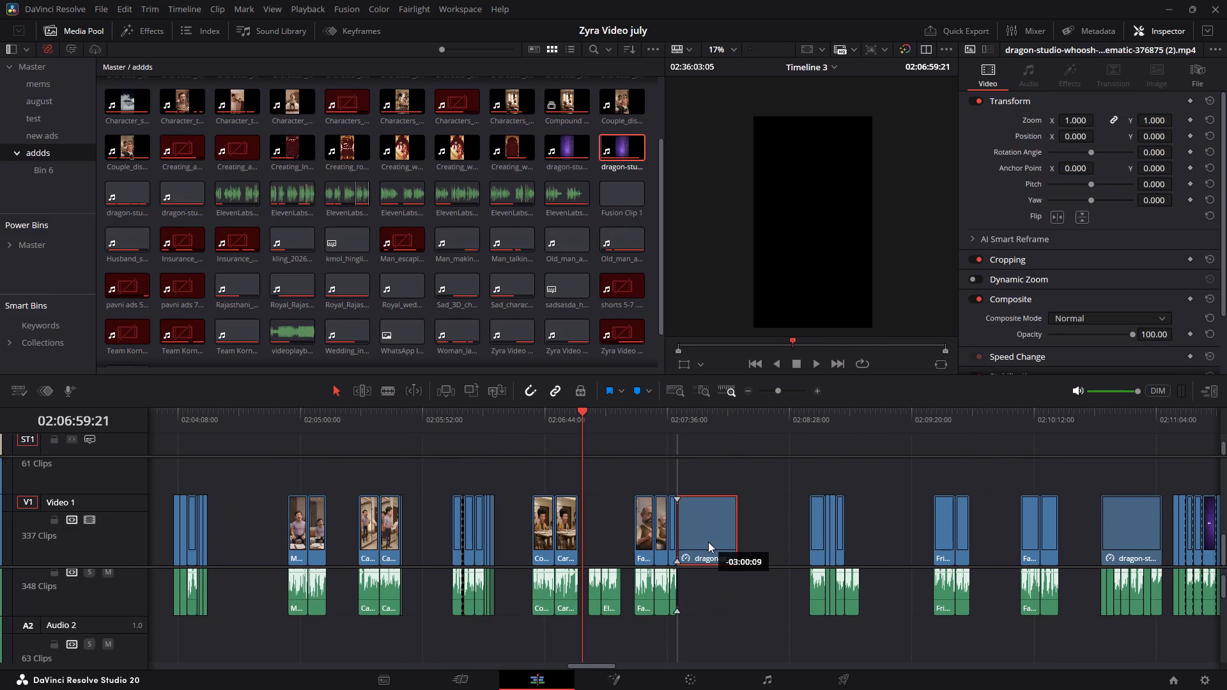
left_click_drag(708, 542, 734, 542, "alt")
left_click_drag(768, 530, 725, 536)
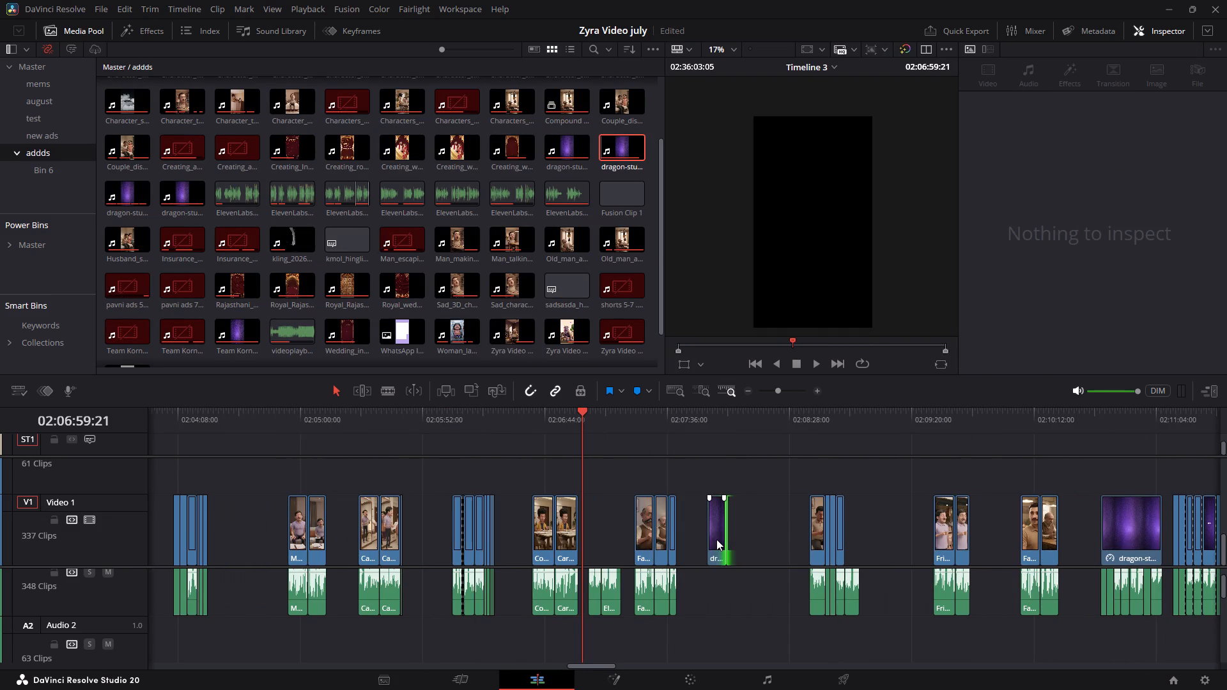
left_click_drag(716, 539, 598, 546)
Extend the purple background copy to the end of the second voice clip, for a length of about 14:01.
scroll(608, 538, "up", 11, "alt")
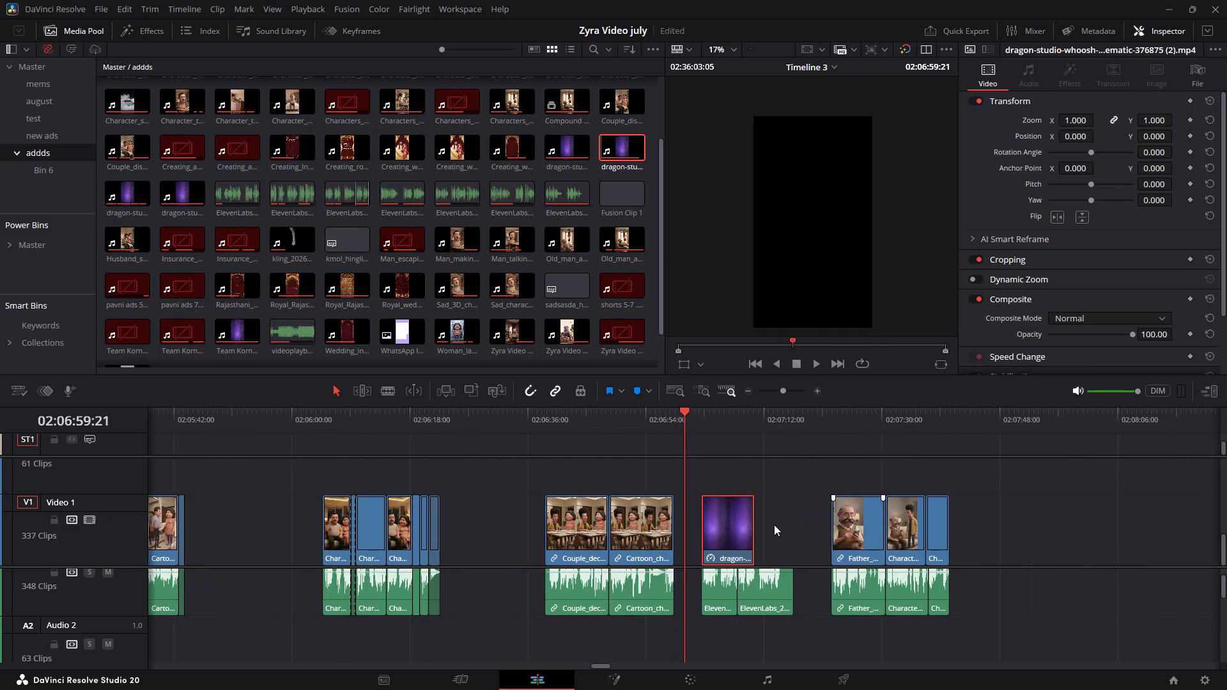
scroll(772, 526, "up", 2, "alt")
scroll(772, 526, "down", 3, "ctrl")
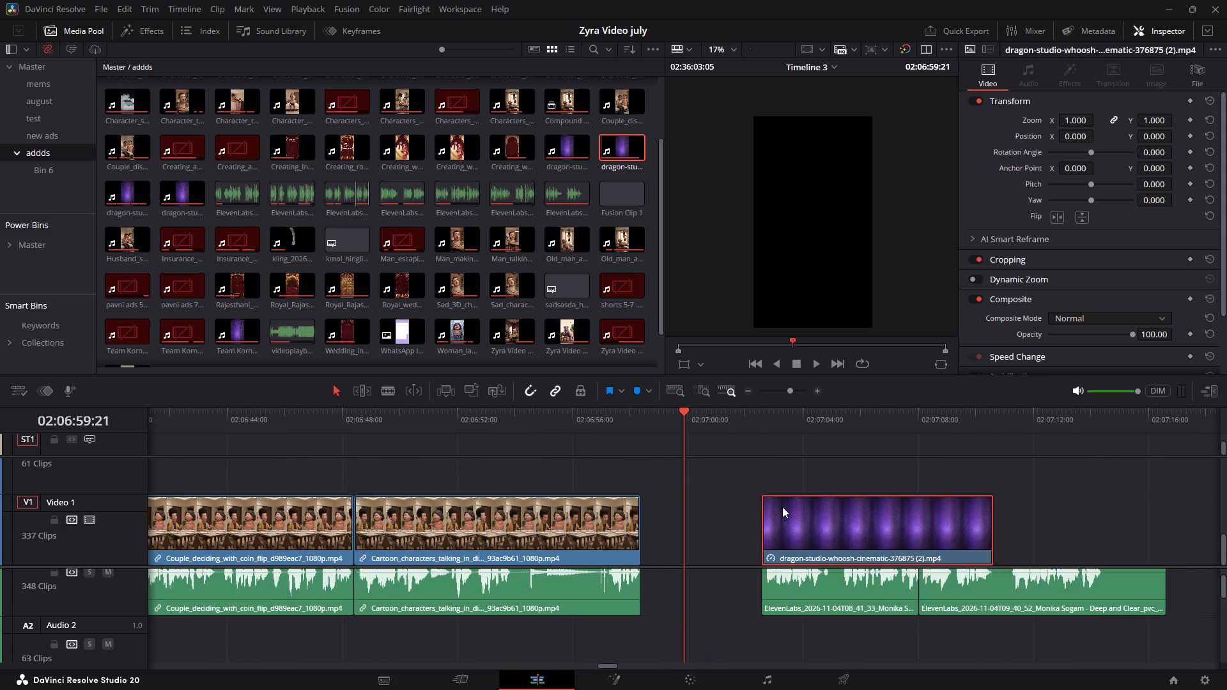
scroll(782, 503, "down", 2, "ctrl")
left_click_drag(684, 525, 857, 547, "ctrl")
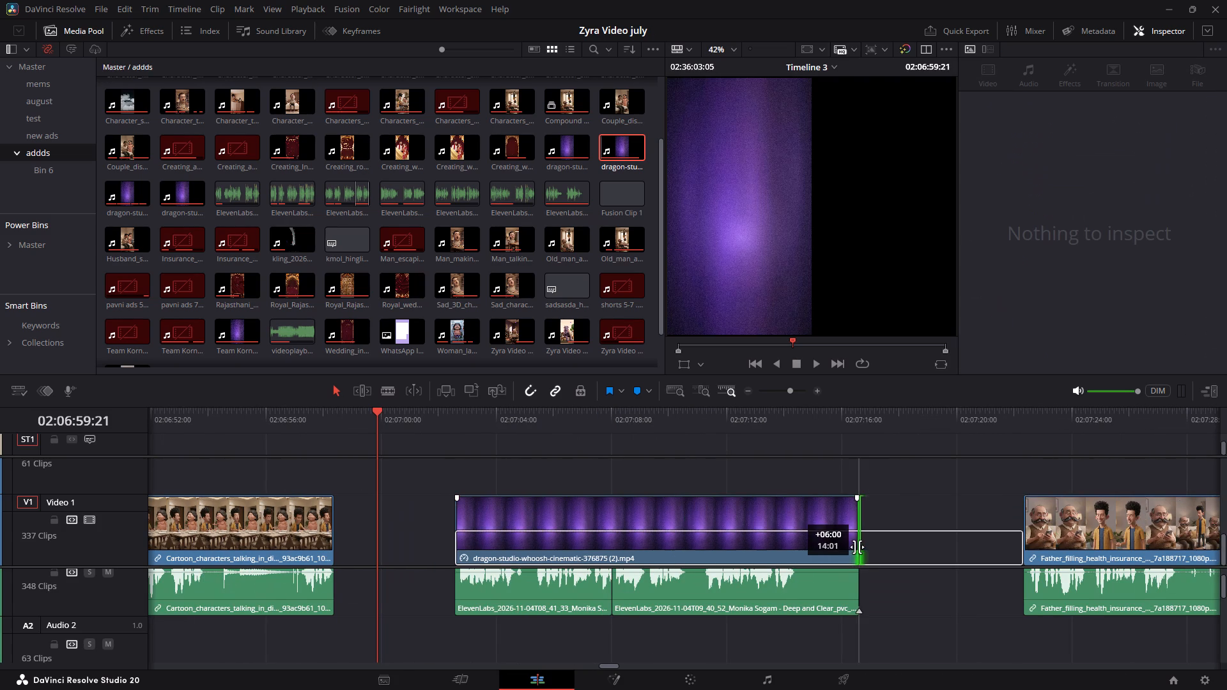
left_click_drag(857, 547, 858, 547, "ctrl")
Set the timeline's playback resolution.
left_click(313, 3)
left_click(311, 6)
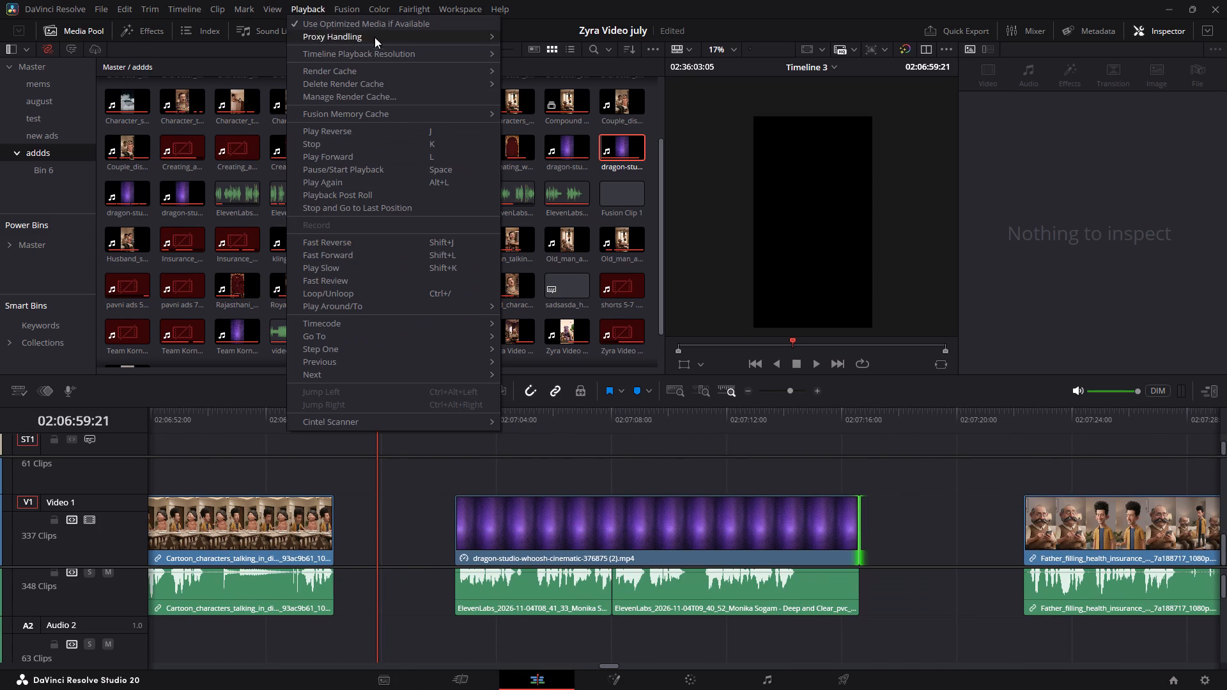
left_click(386, 49)
left_click(547, 82)
Mark the purple clip copy as the export range, with in point 02:07:02:14 and out point 02:07:16:15.
left_click_drag(480, 429, 479, 429)
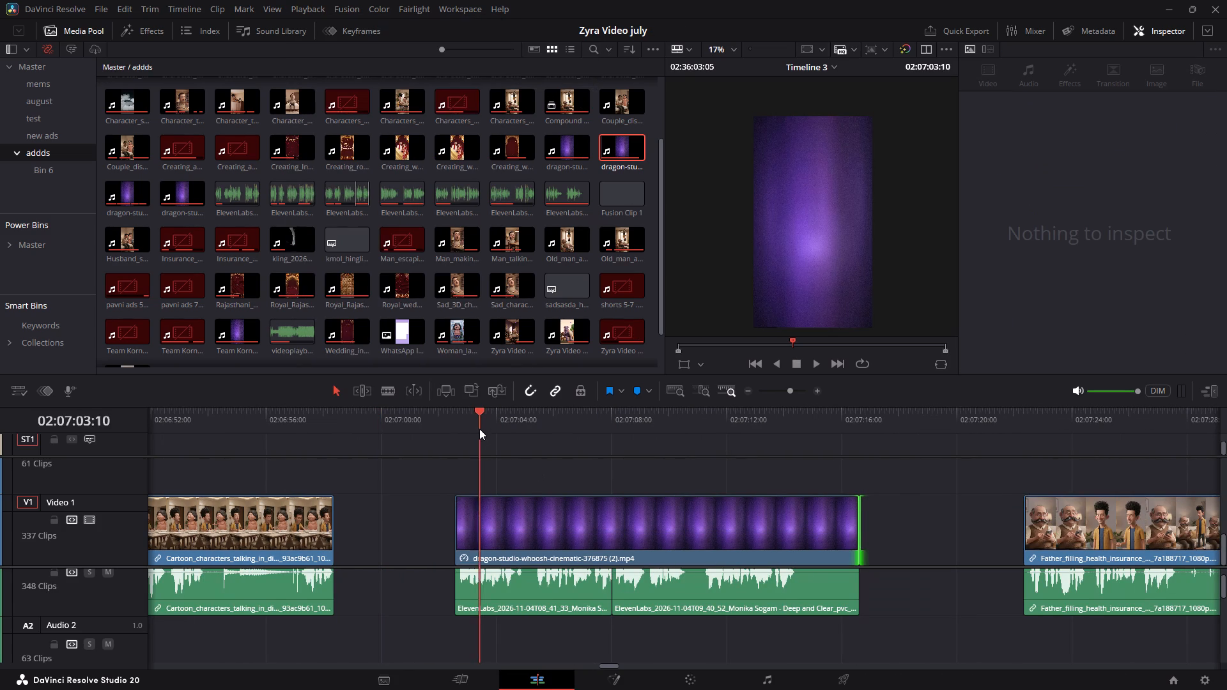
left_click_drag(479, 429, 458, 429)
key("i")
left_click_drag(458, 429, 585, 431)
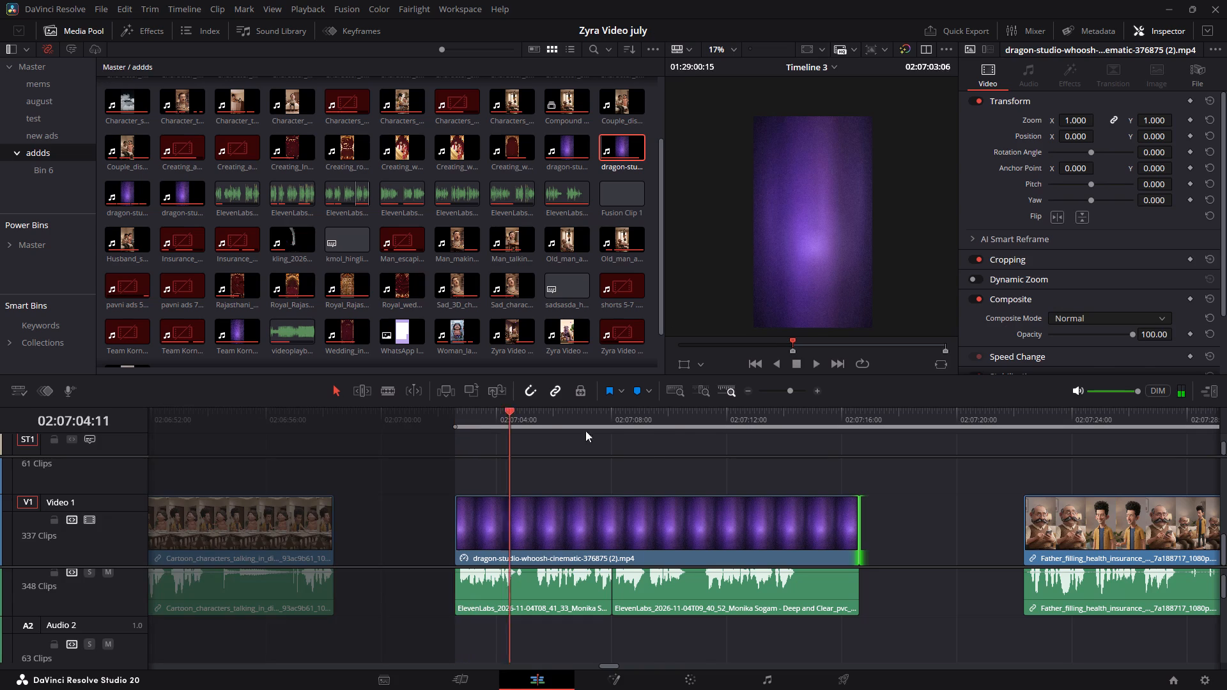
left_click_drag(585, 431, 860, 448)
key("o")
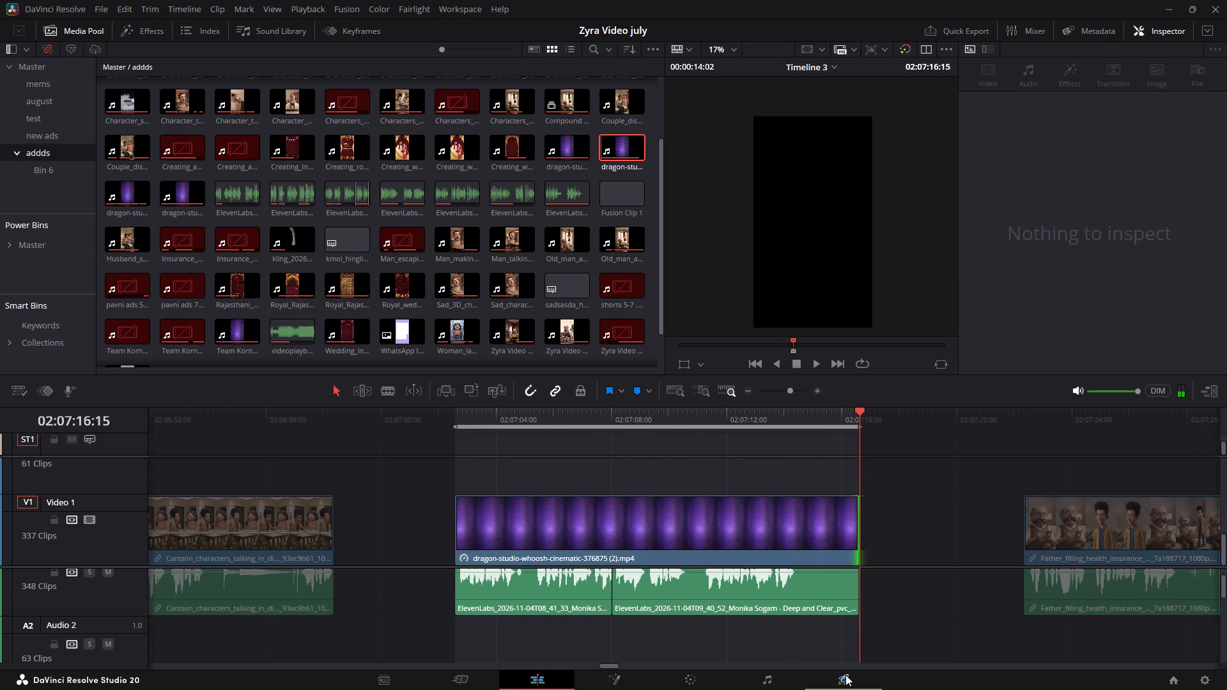
Render the marked range as an MP4 named cap 1 to the Downloads folder.
left_click(845, 675)
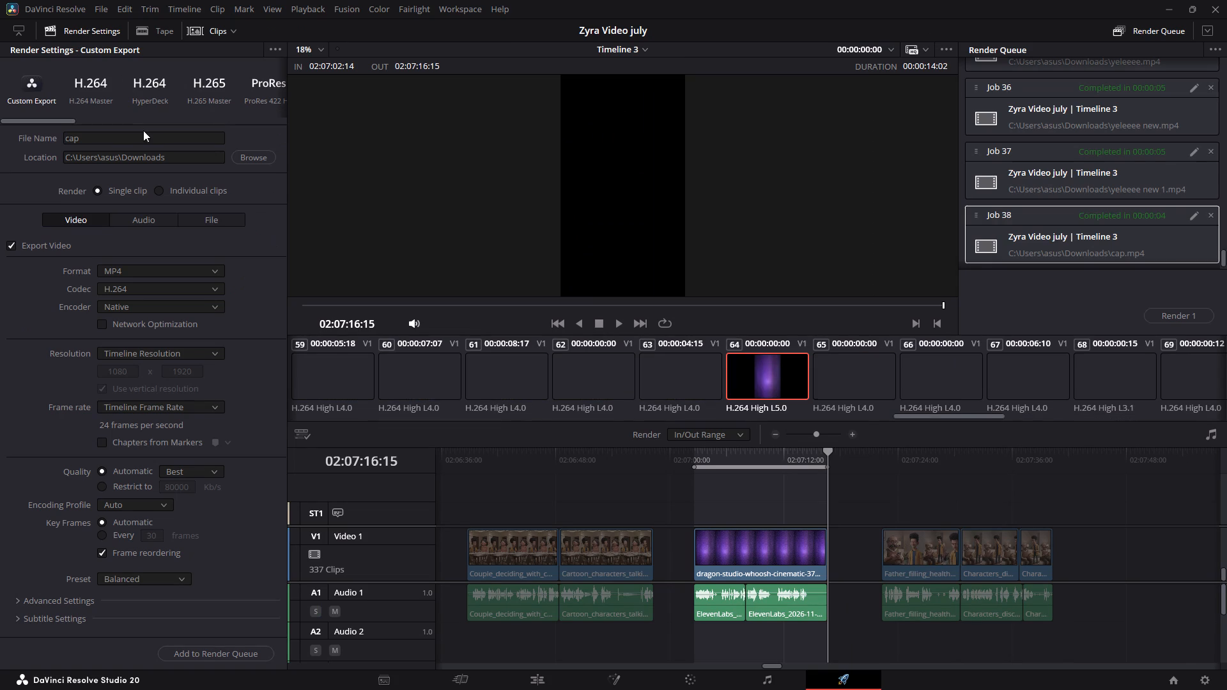
left_click(139, 139)
key("space")
key("1")
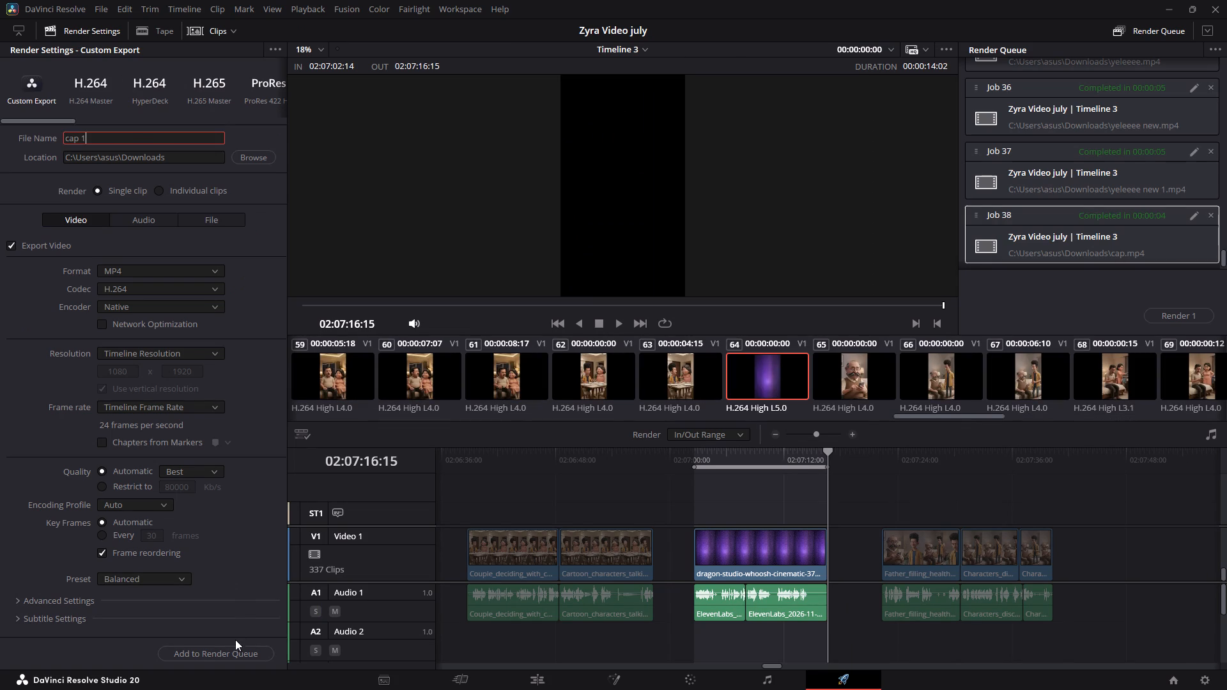
left_click(234, 645)
left_click(231, 649)
left_click(1191, 313)
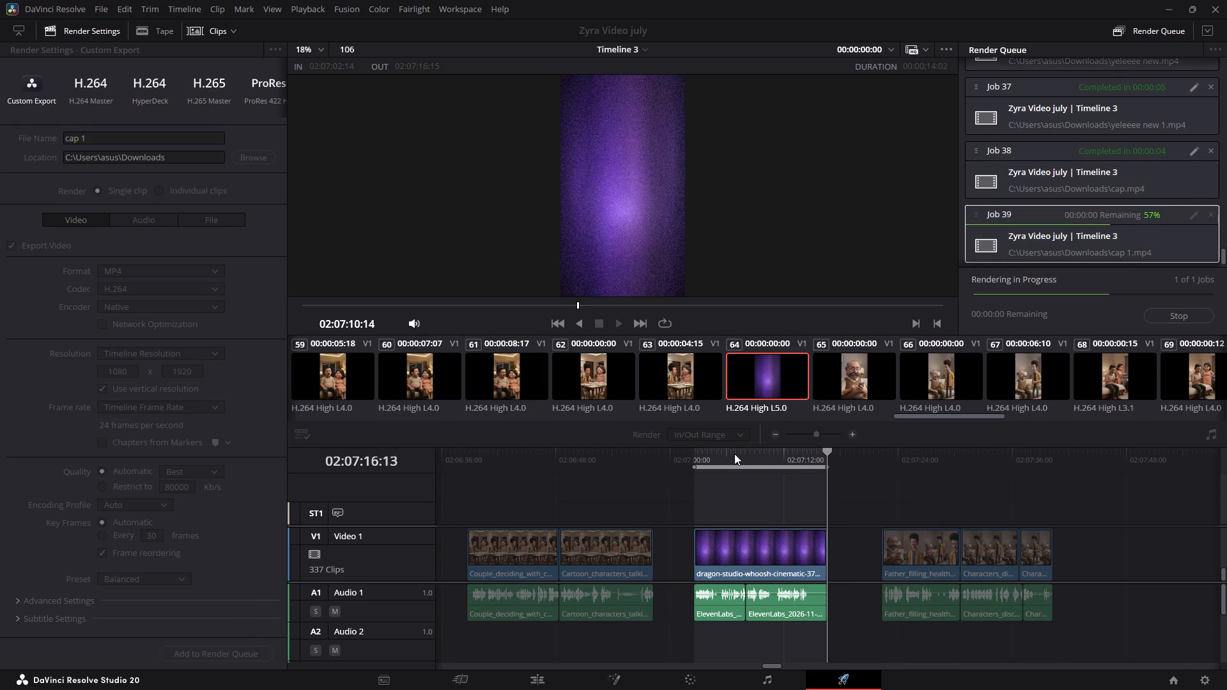
Switch to the VEED page in Chrome and open the captioned video project for editing.
key("alt+Tab")
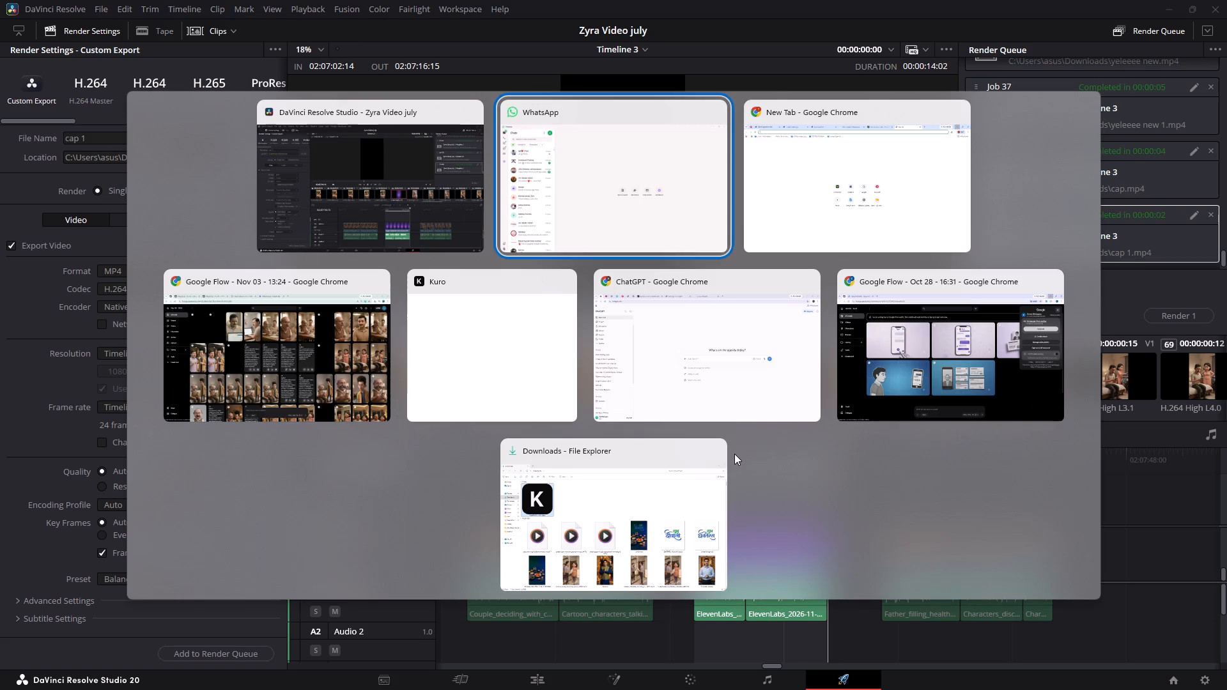
key("alt+Tab")
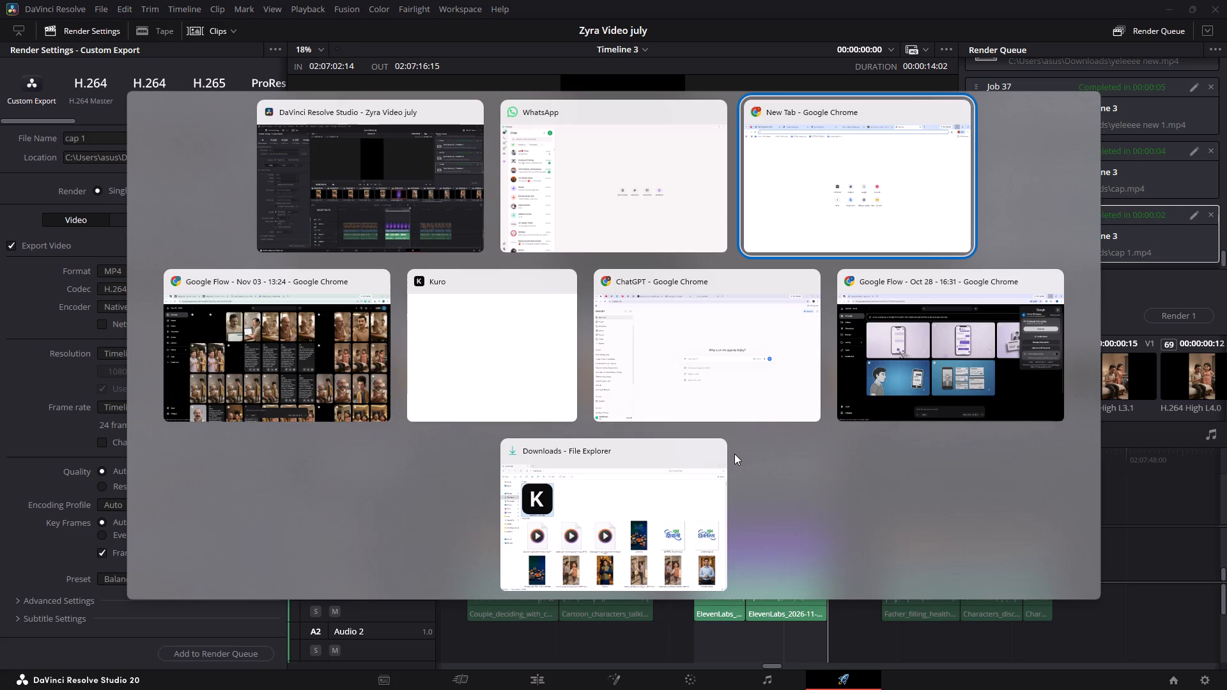
left_click(773, 0)
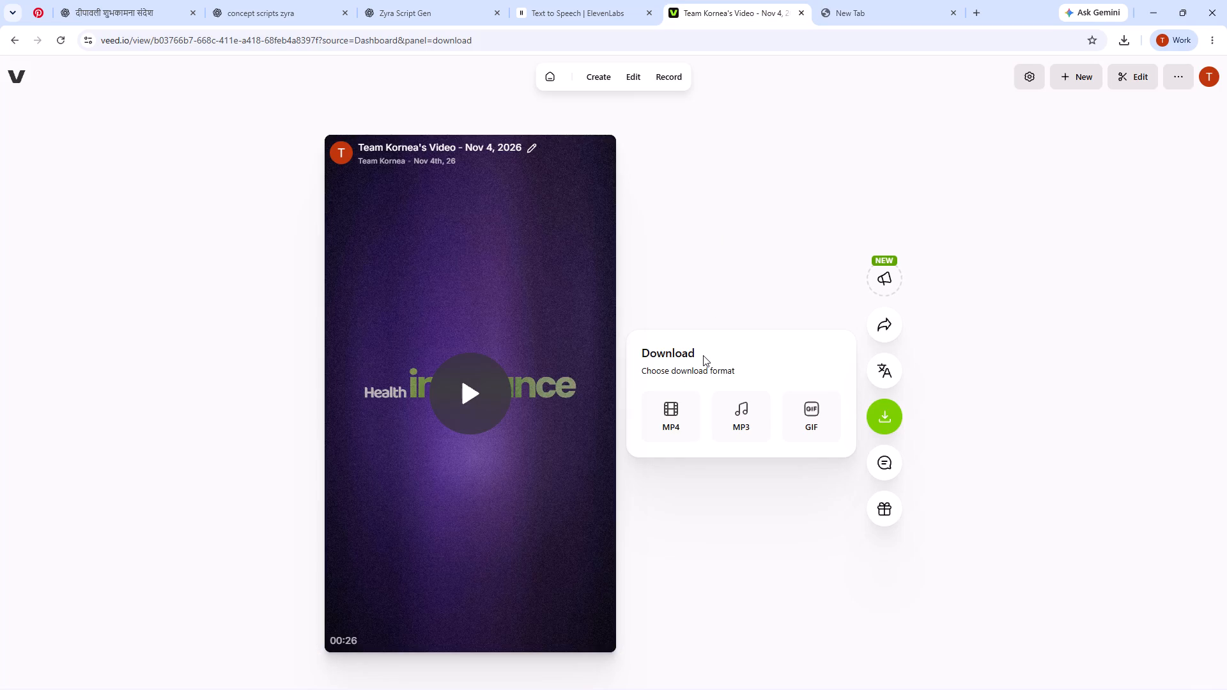
left_click(626, 79)
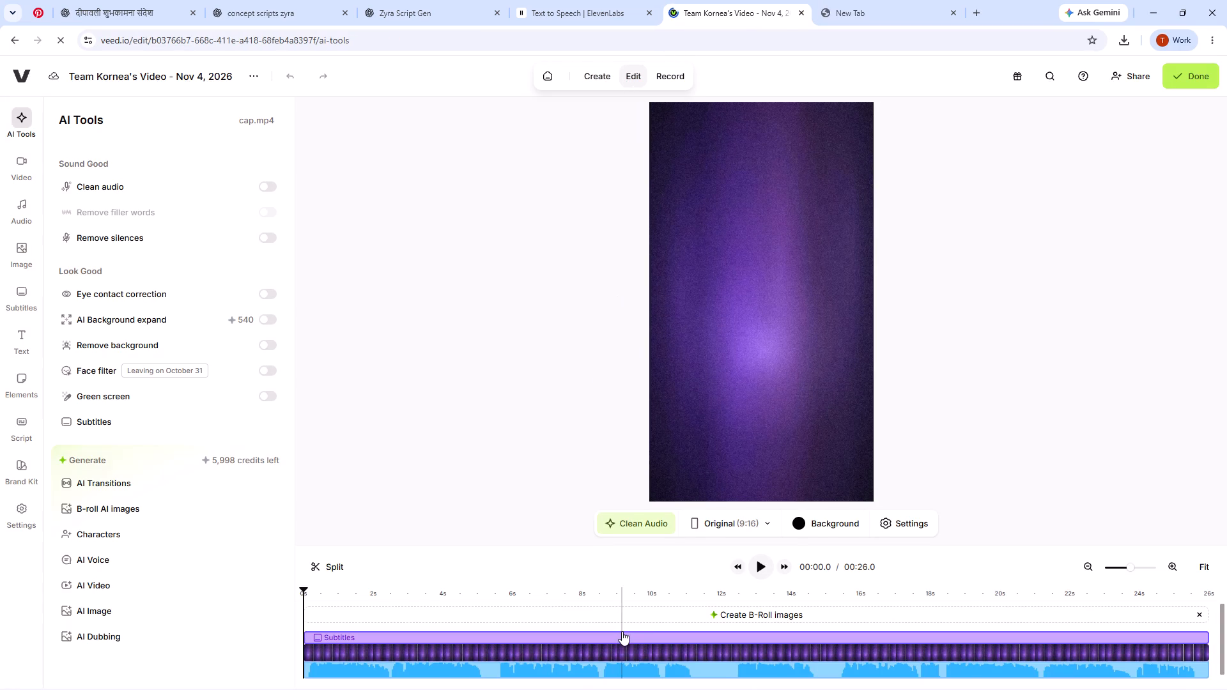
Upload the newly rendered cap 1 video from Downloads into the VEED project.
scroll(622, 631, "down", 10, "ctrl")
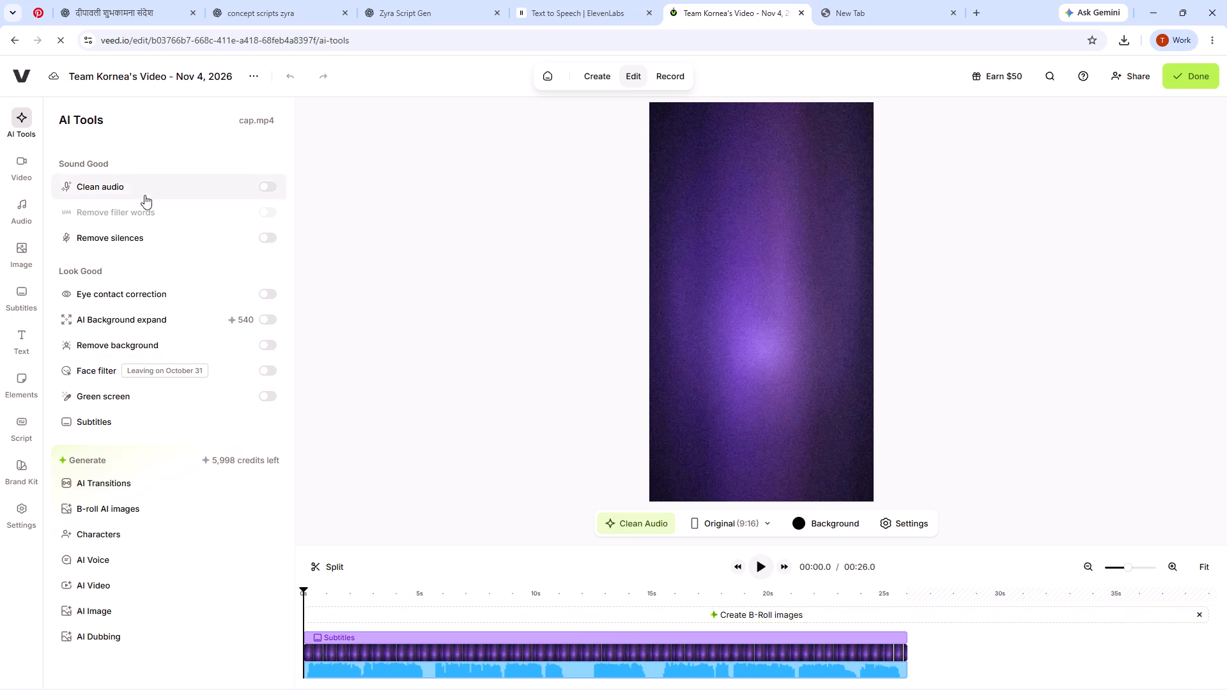
left_click(26, 168)
left_click(209, 155)
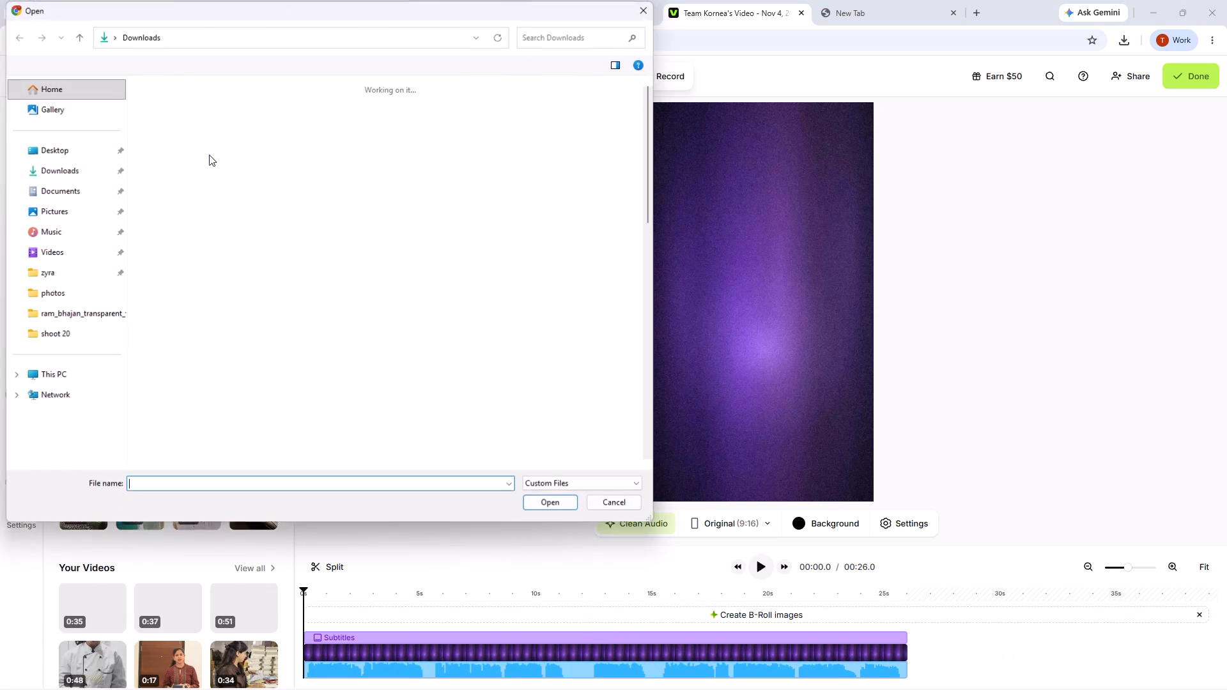
left_click(208, 155)
key("Return")
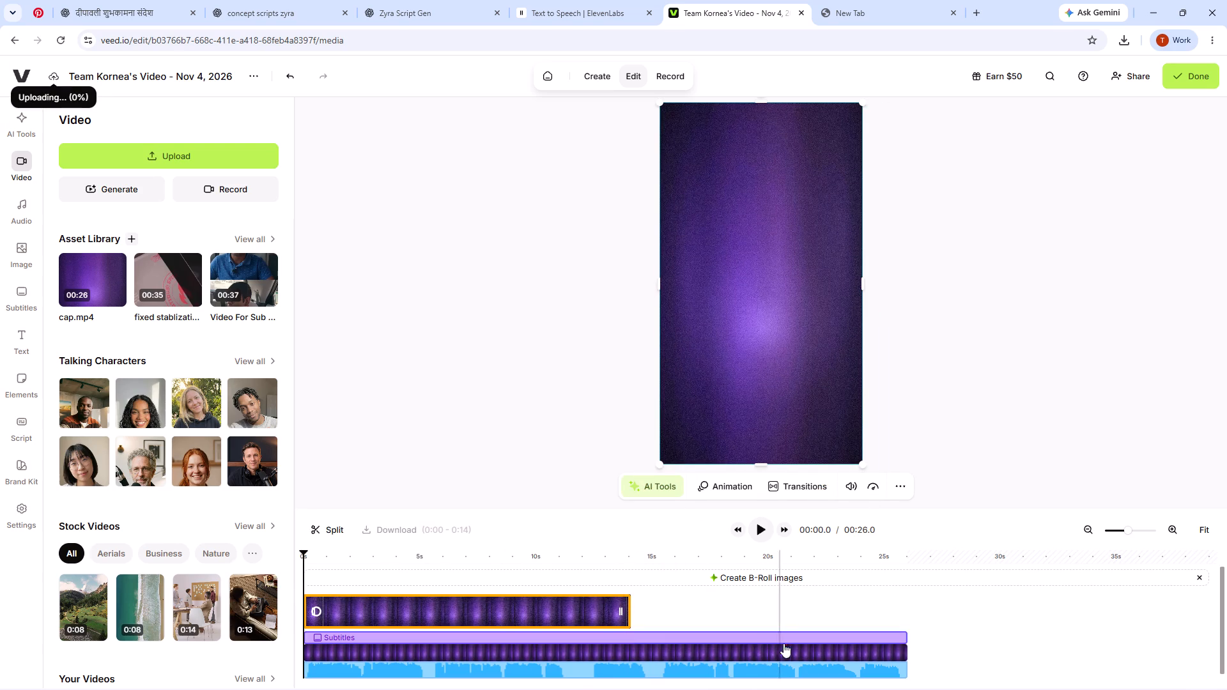
Move the uploaded 14-second clip onto the main video track, directly after cap.mp4 at about 26 seconds.
scroll(629, 608, "down", 2, "ctrl")
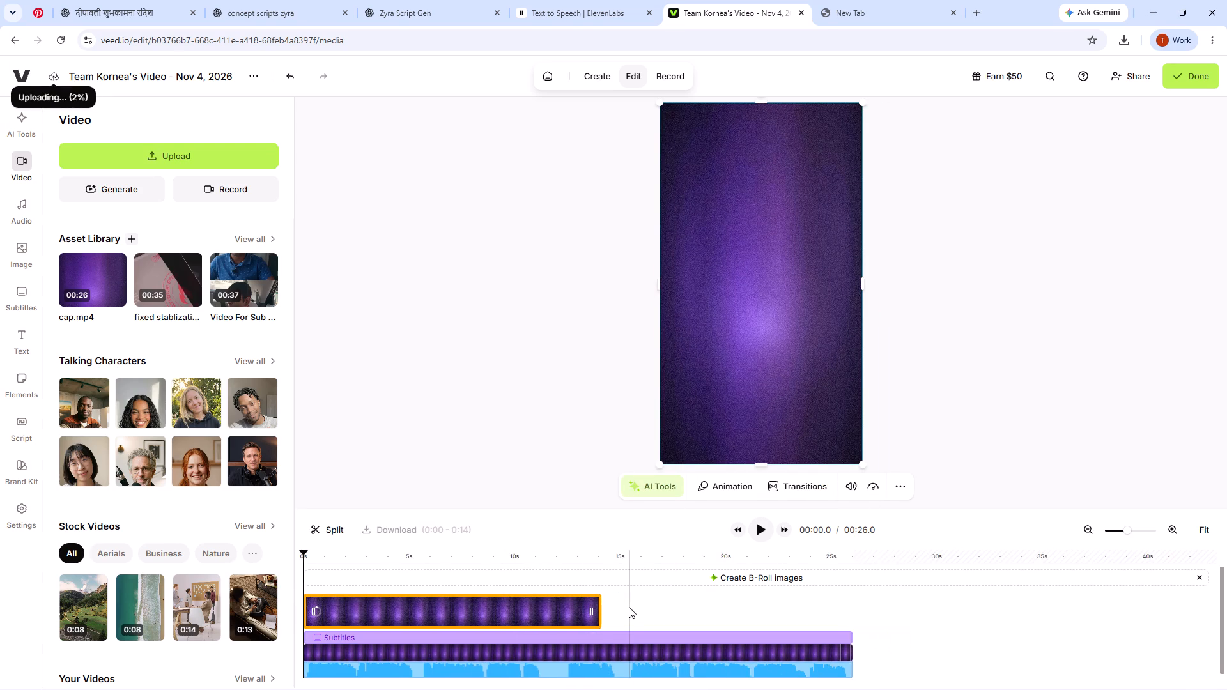
scroll(629, 607, "down", 4, "ctrl")
scroll(473, 594, "down", 5, "ctrl")
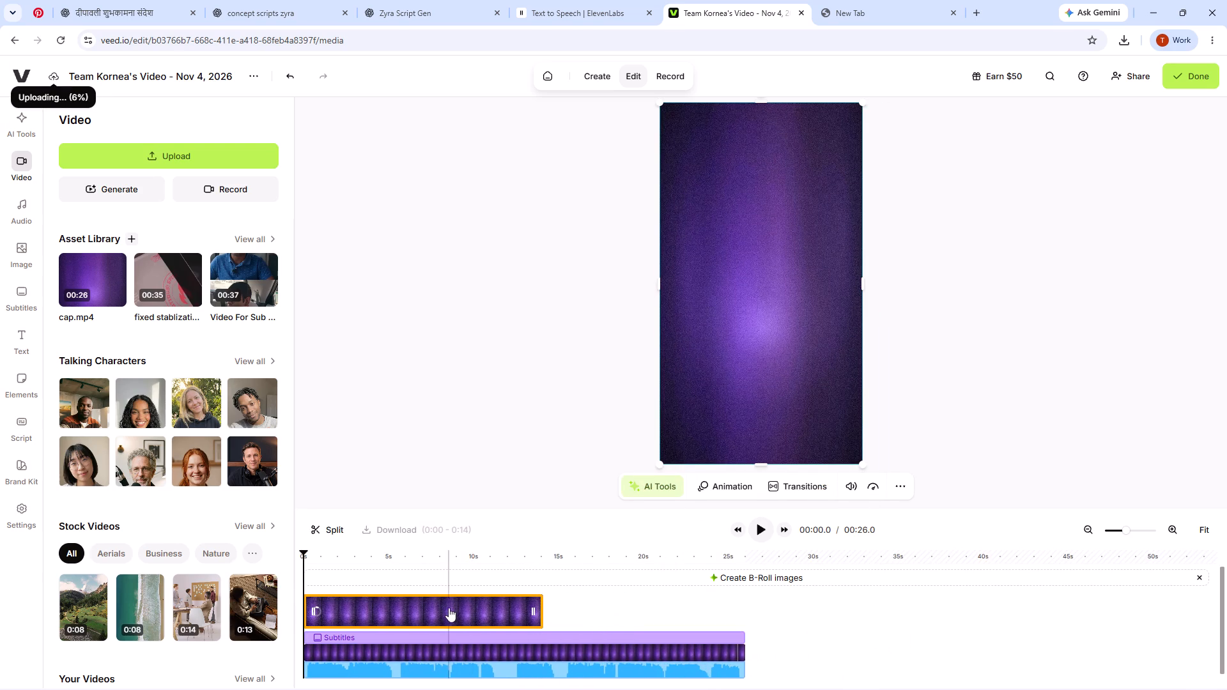
left_click_drag(449, 608, 893, 647)
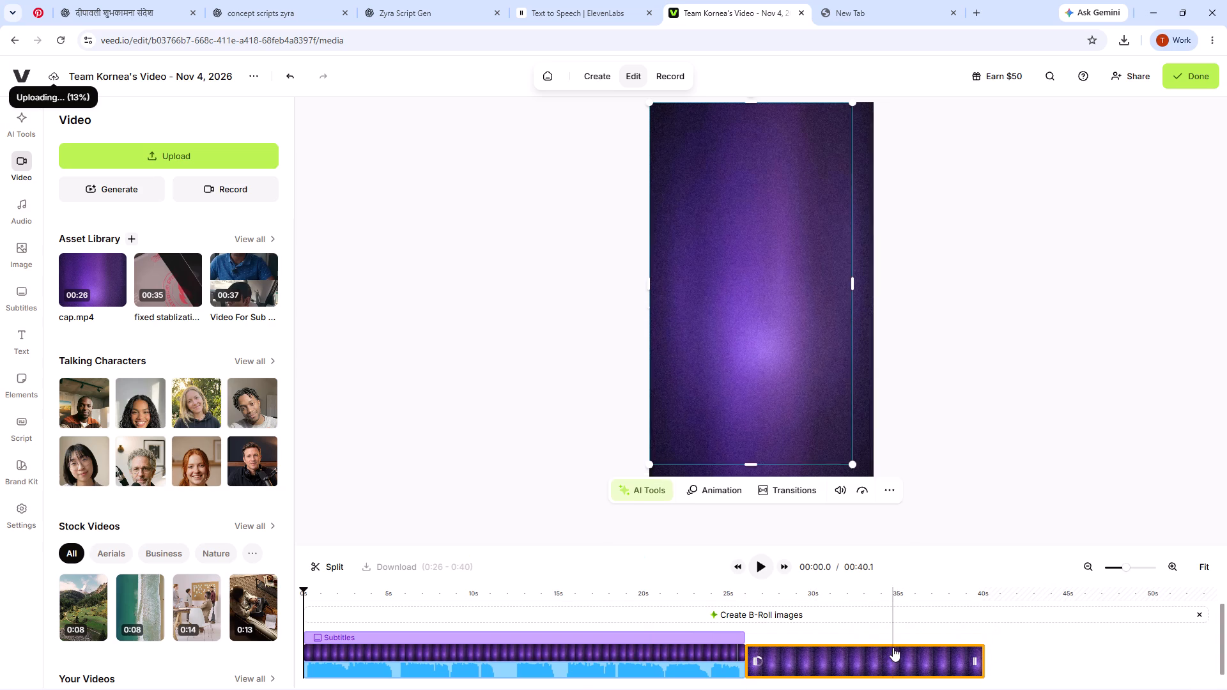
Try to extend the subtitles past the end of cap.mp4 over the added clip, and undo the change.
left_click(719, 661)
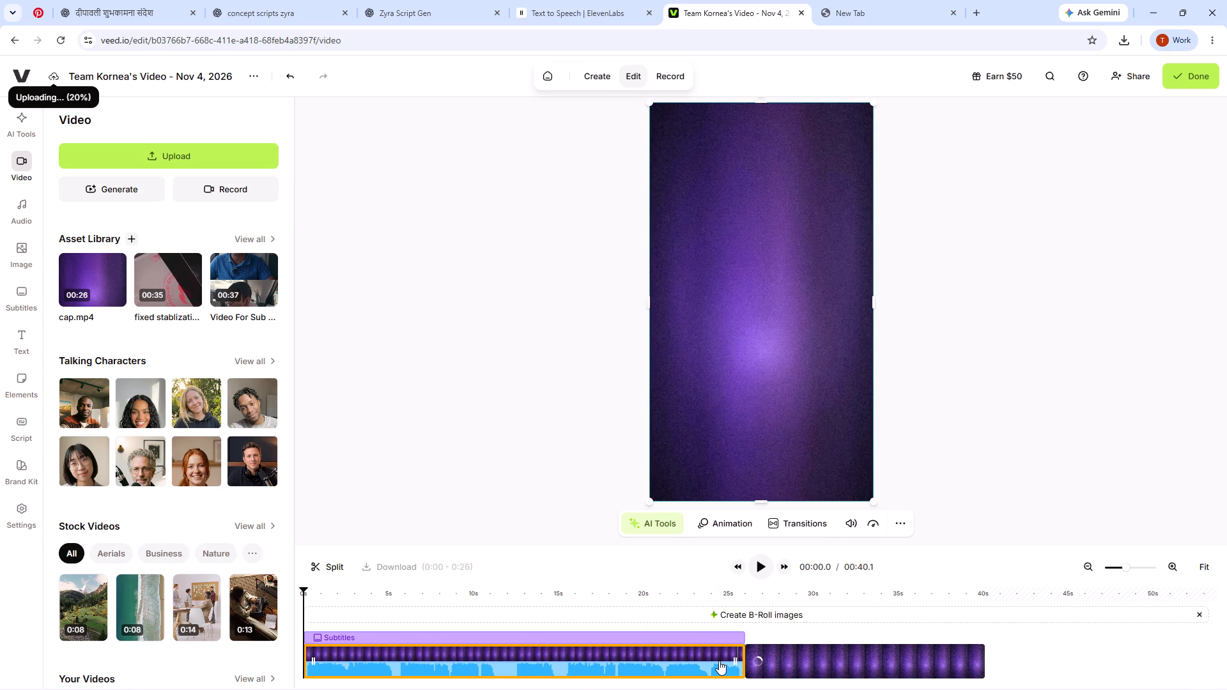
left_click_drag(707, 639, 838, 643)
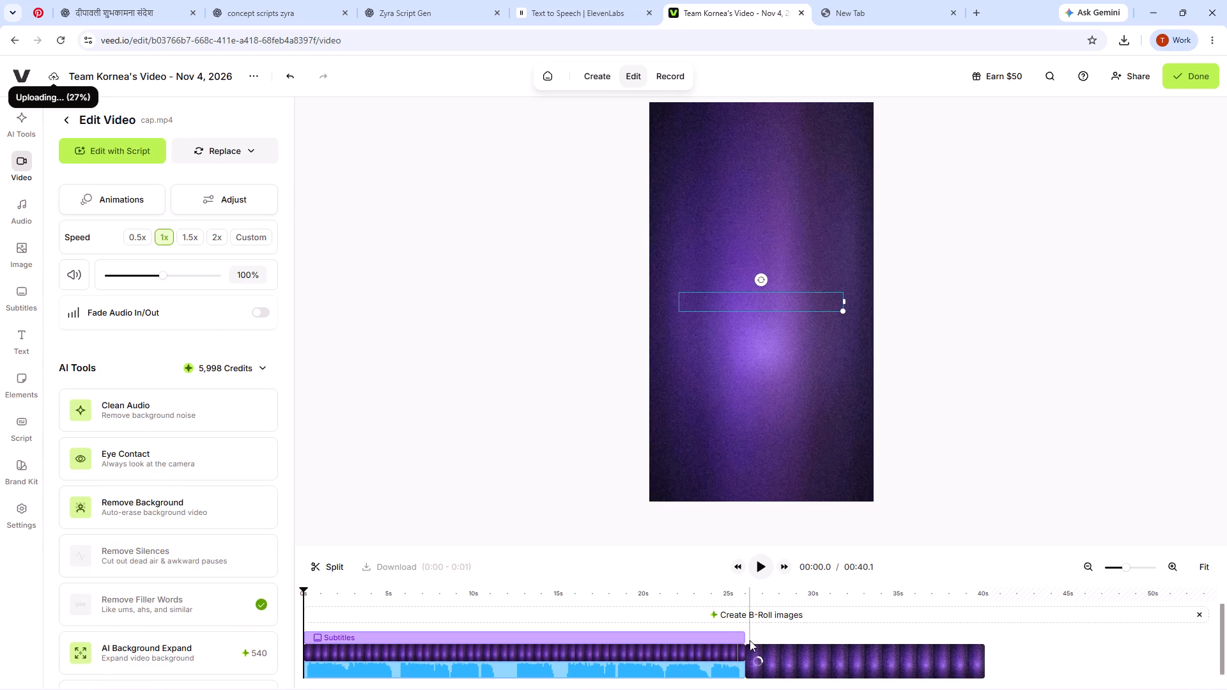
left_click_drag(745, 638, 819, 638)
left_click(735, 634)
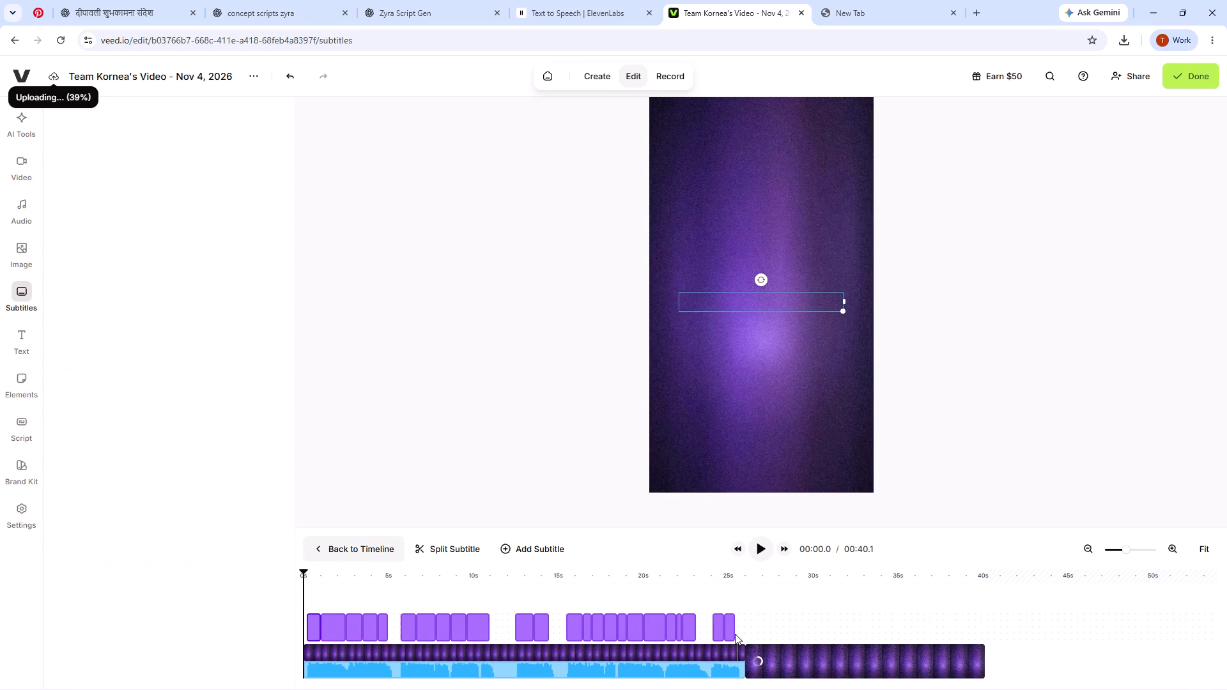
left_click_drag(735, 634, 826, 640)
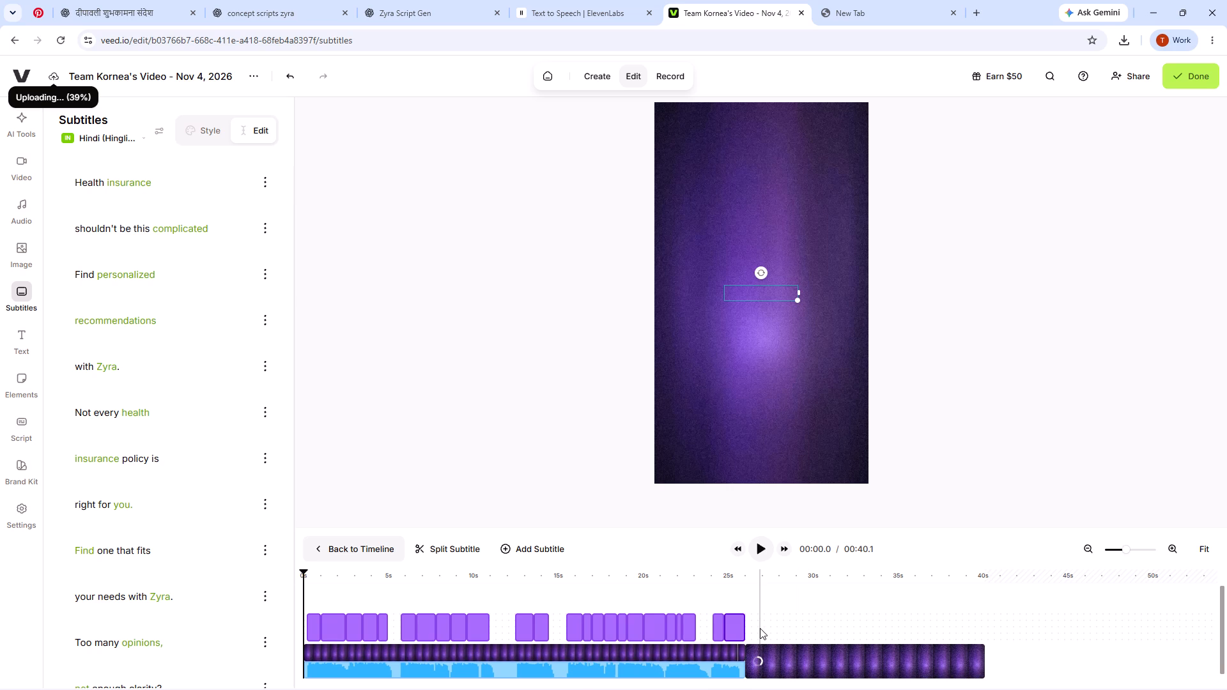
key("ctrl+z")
Delete the cap.mp4 clip from the VEED timeline.
left_click(725, 657)
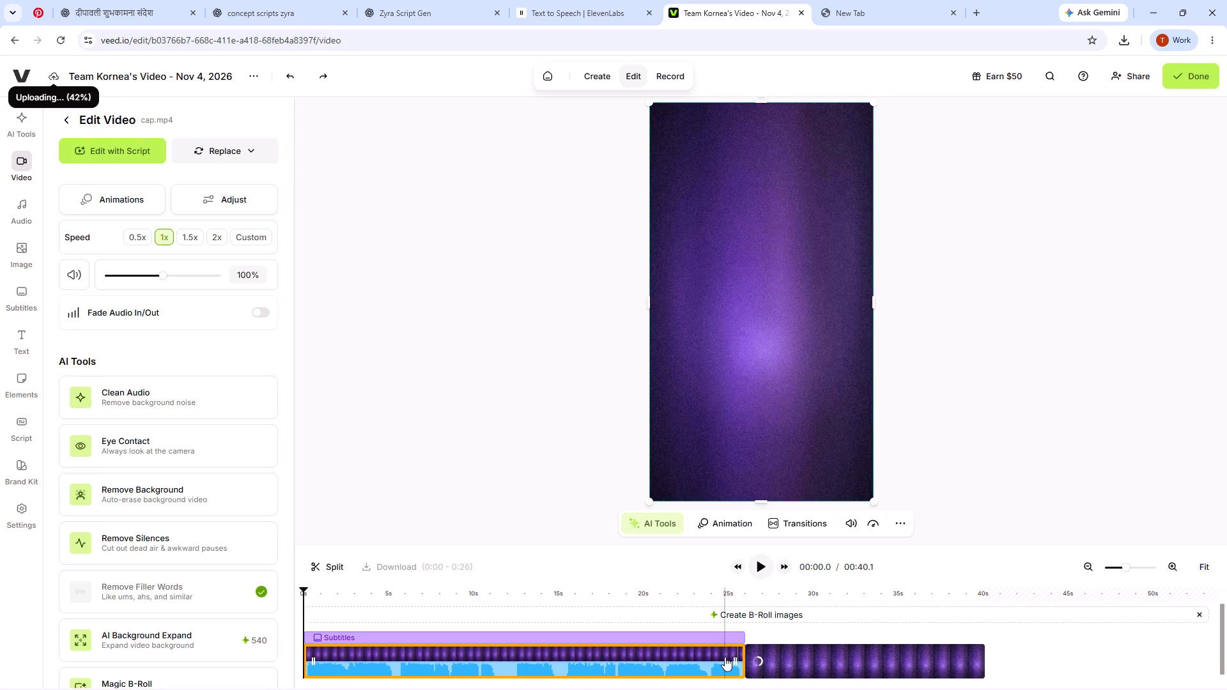
key("BackSpace")
Move the cap 1.mp4 clip to the very start of the timeline at 0 seconds.
left_click_drag(794, 660, 411, 655)
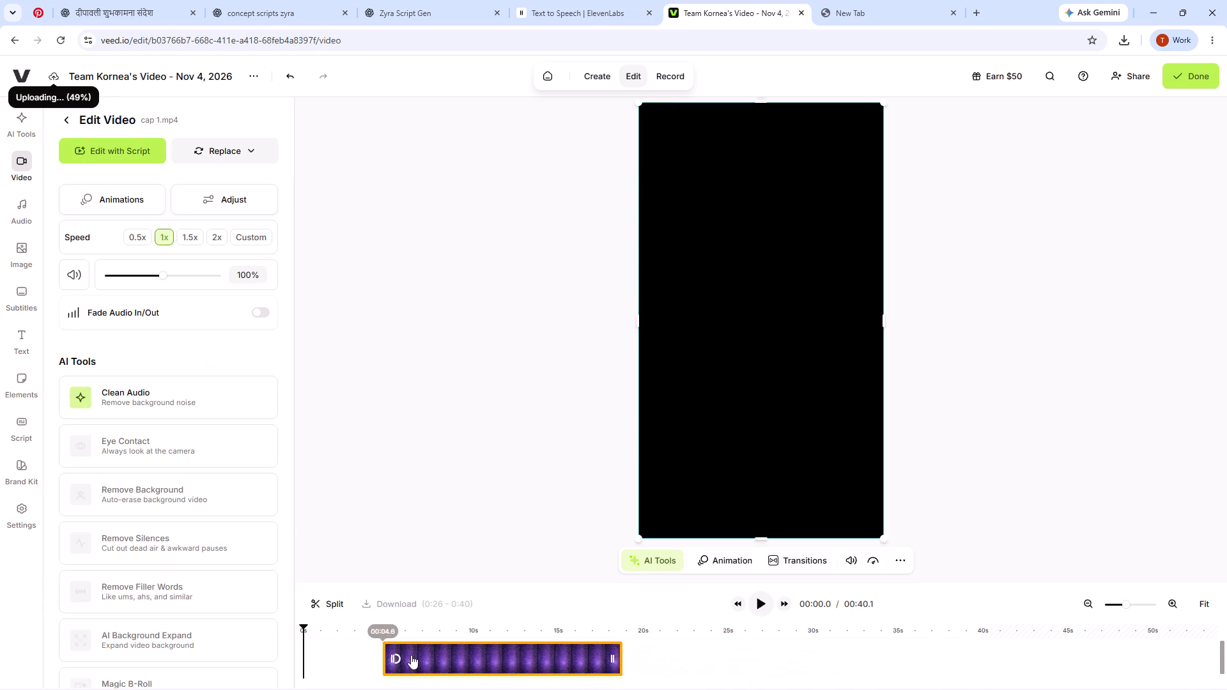
left_click_drag(411, 655, 334, 661)
left_click_drag(313, 620, 284, 626)
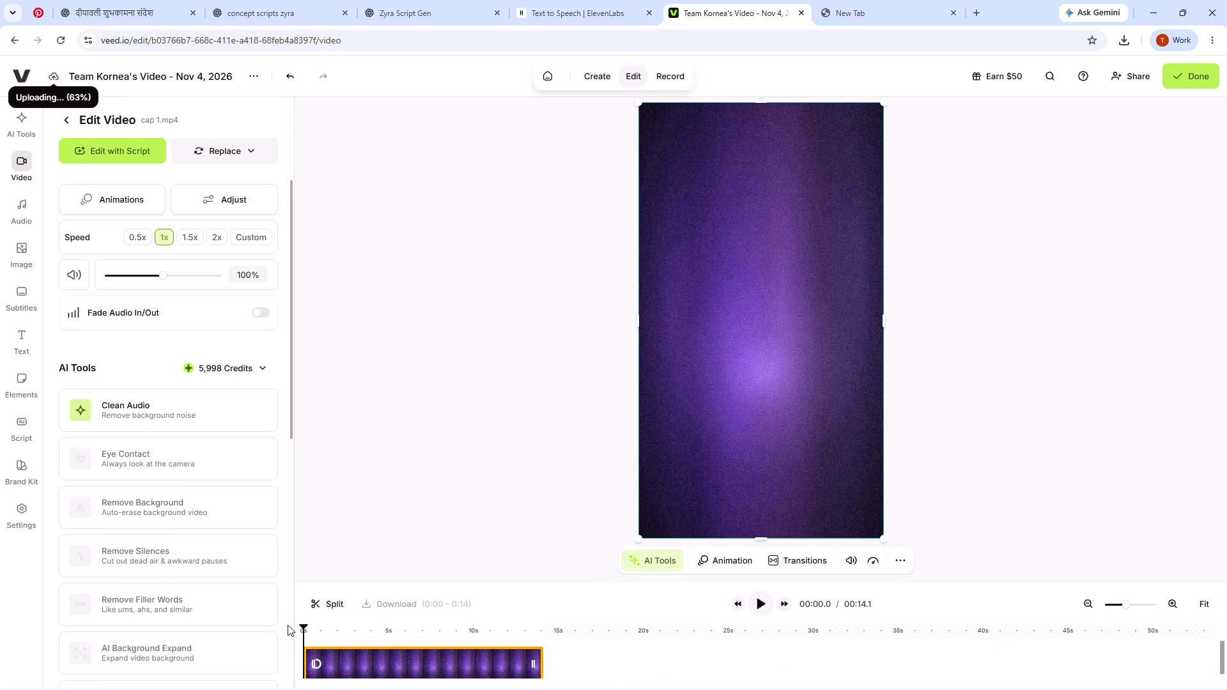
scroll(422, 674, "up", 7, "ctrl")
scroll(497, 633, "down", 2)
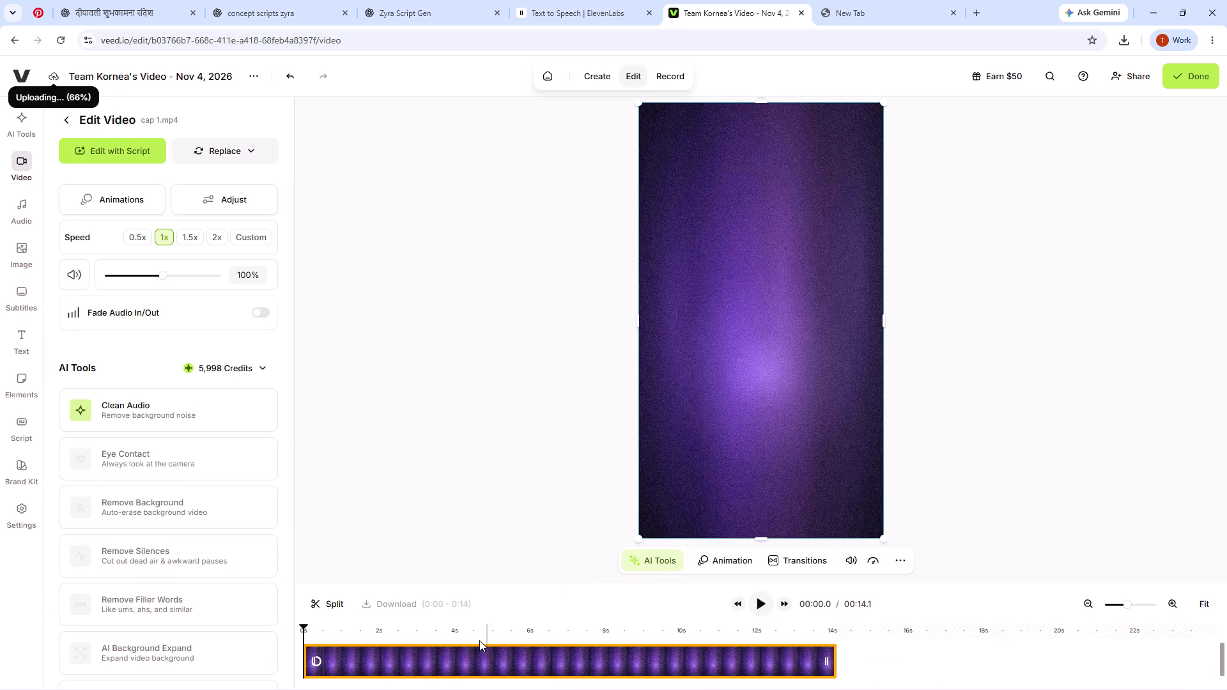
left_click_drag(308, 624, 278, 622)
left_click_drag(378, 652, 344, 654)
Generate automatic subtitles in Hindi (Hinglish) for the cap 1 clip.
left_click(21, 297)
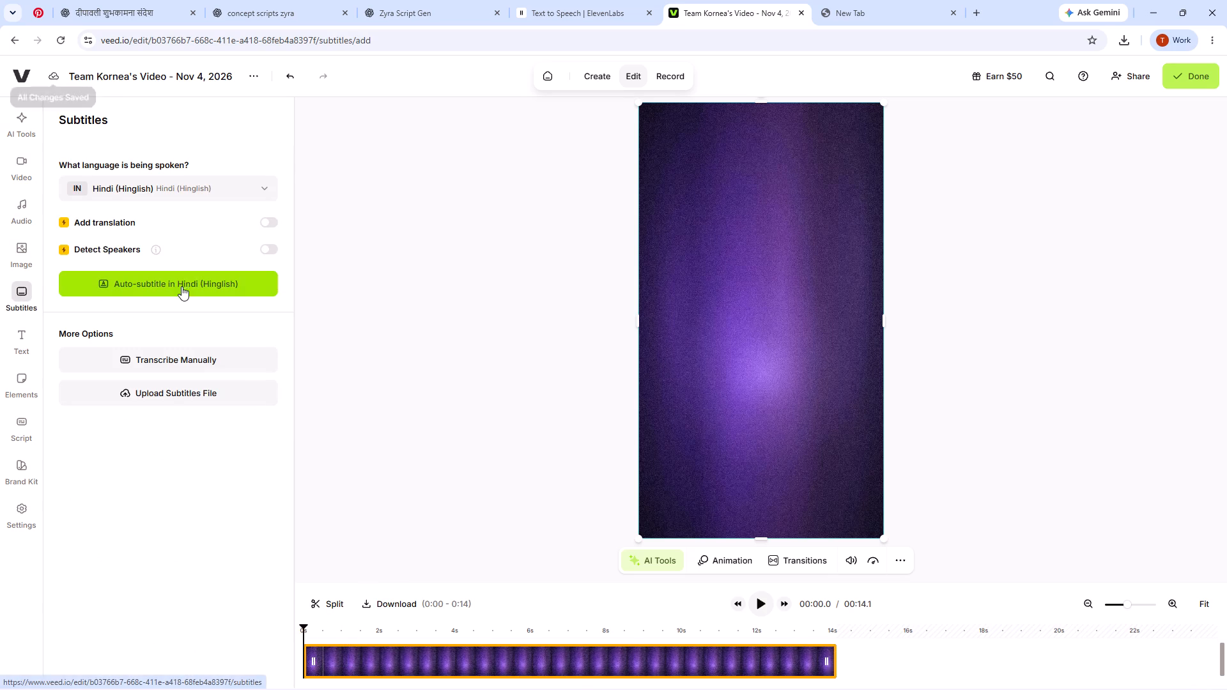
left_click(183, 285)
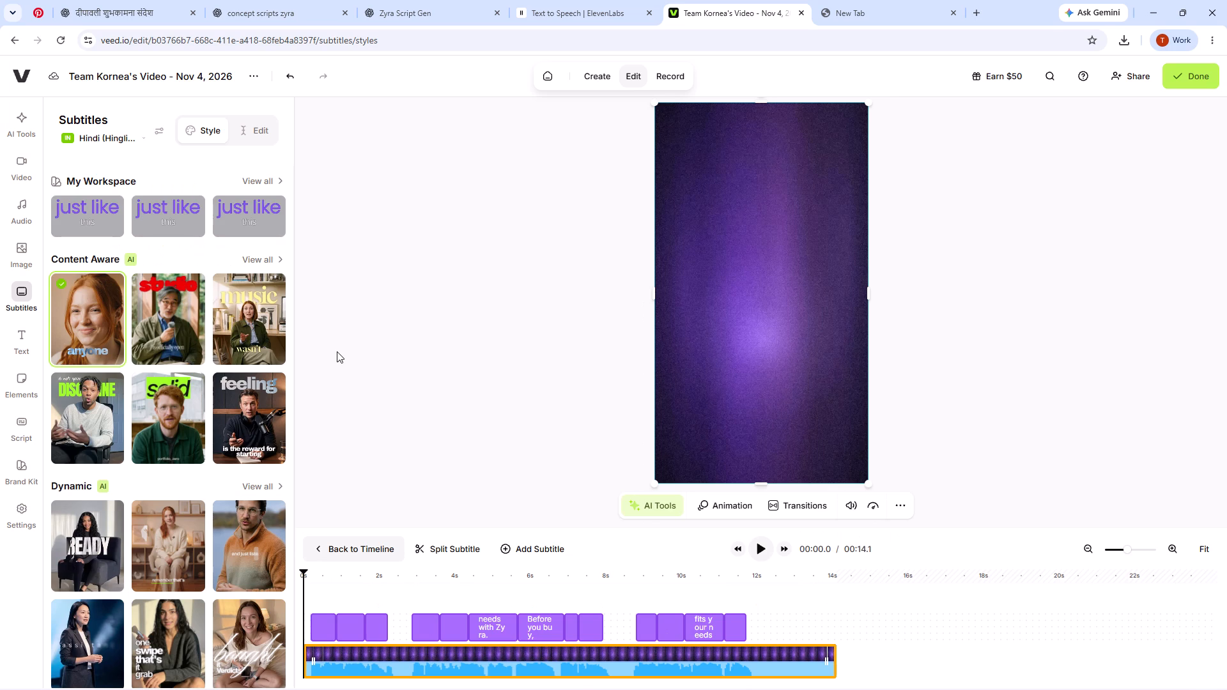
Preview the subtitles, then shrink the oversized "you're choosing." subtitle and centre it within the video frame.
key("space")
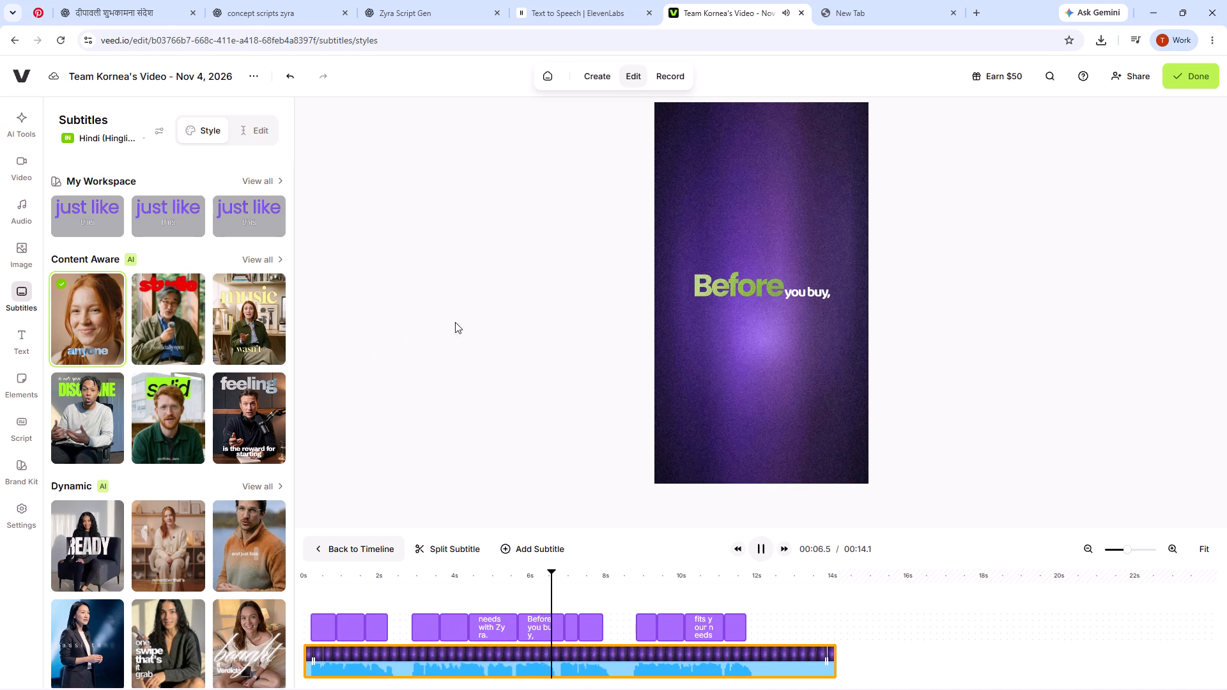
key("space")
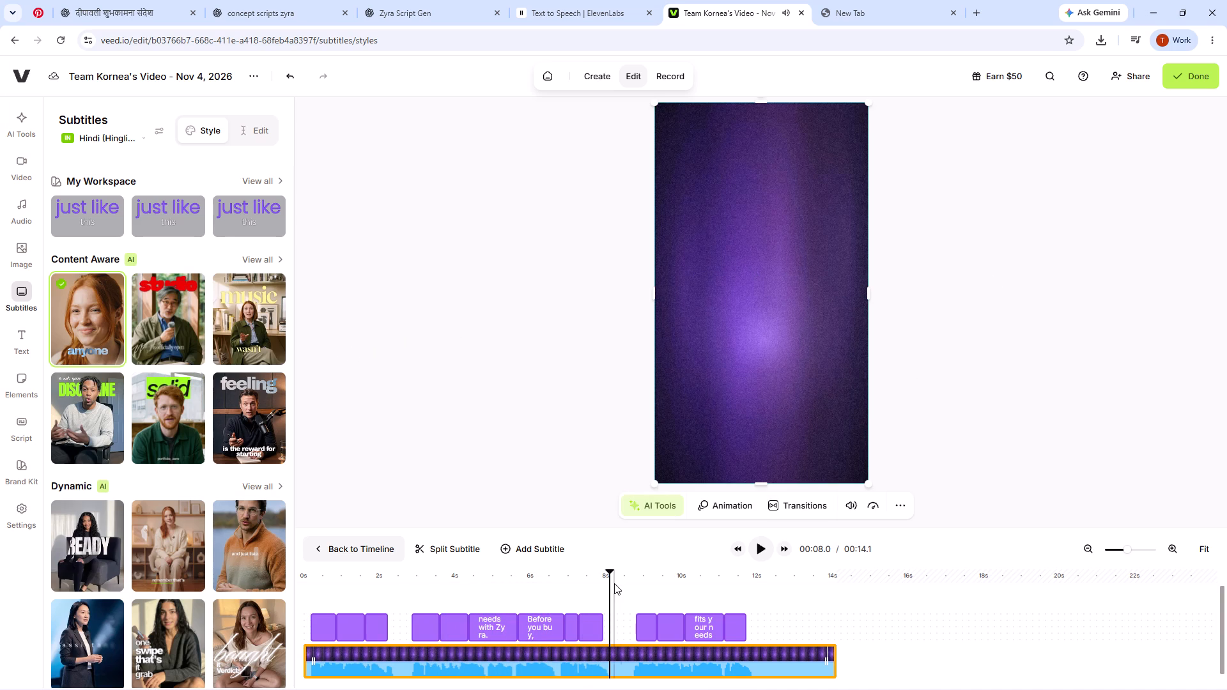
left_click_drag(611, 583, 591, 585)
left_click(590, 618)
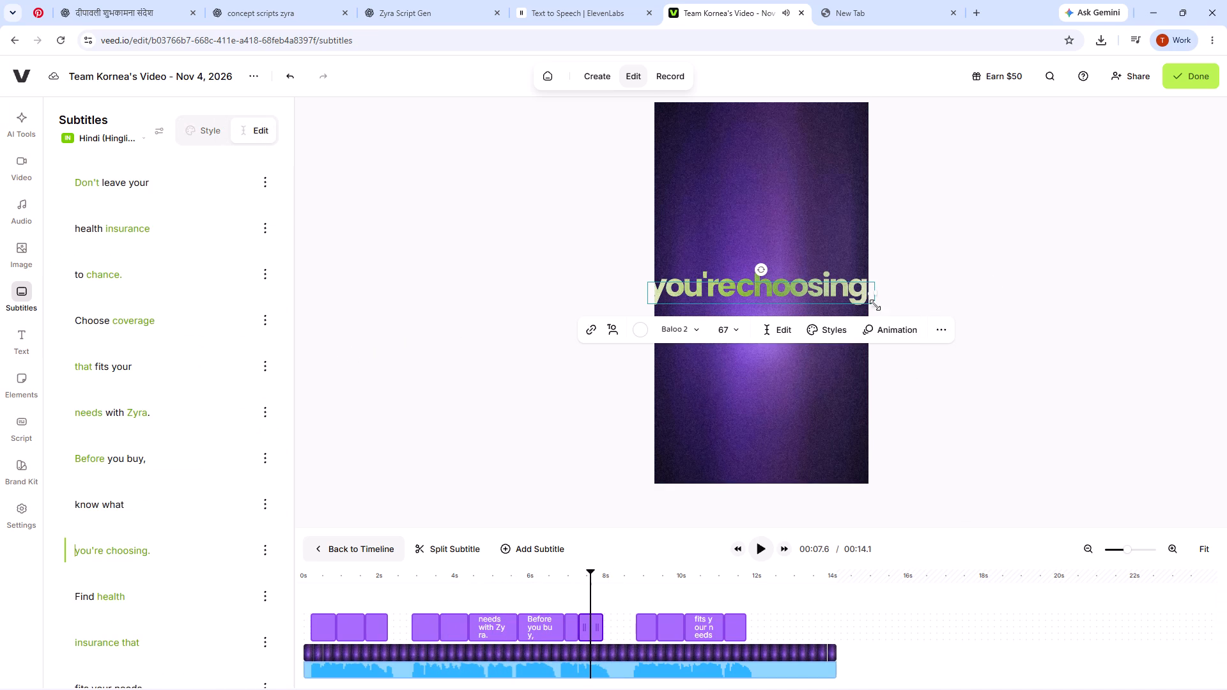
left_click_drag(874, 305, 845, 294)
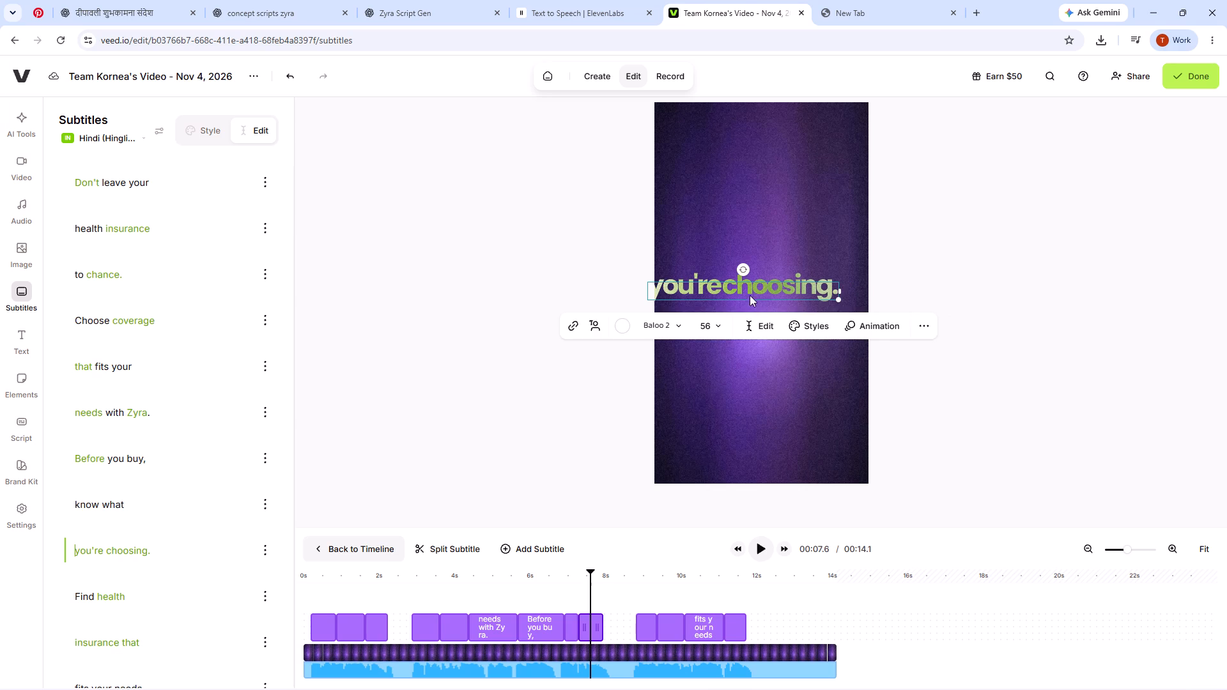
left_click_drag(747, 291, 766, 287)
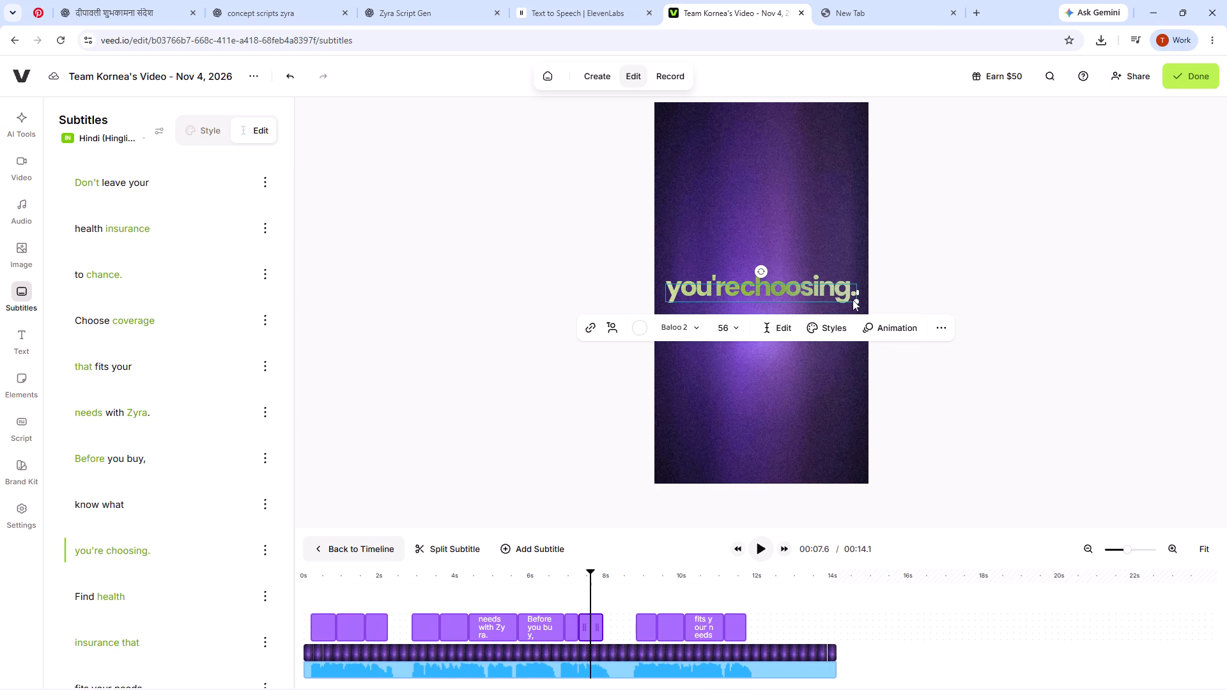
left_click_drag(858, 303, 845, 300)
left_click(760, 293)
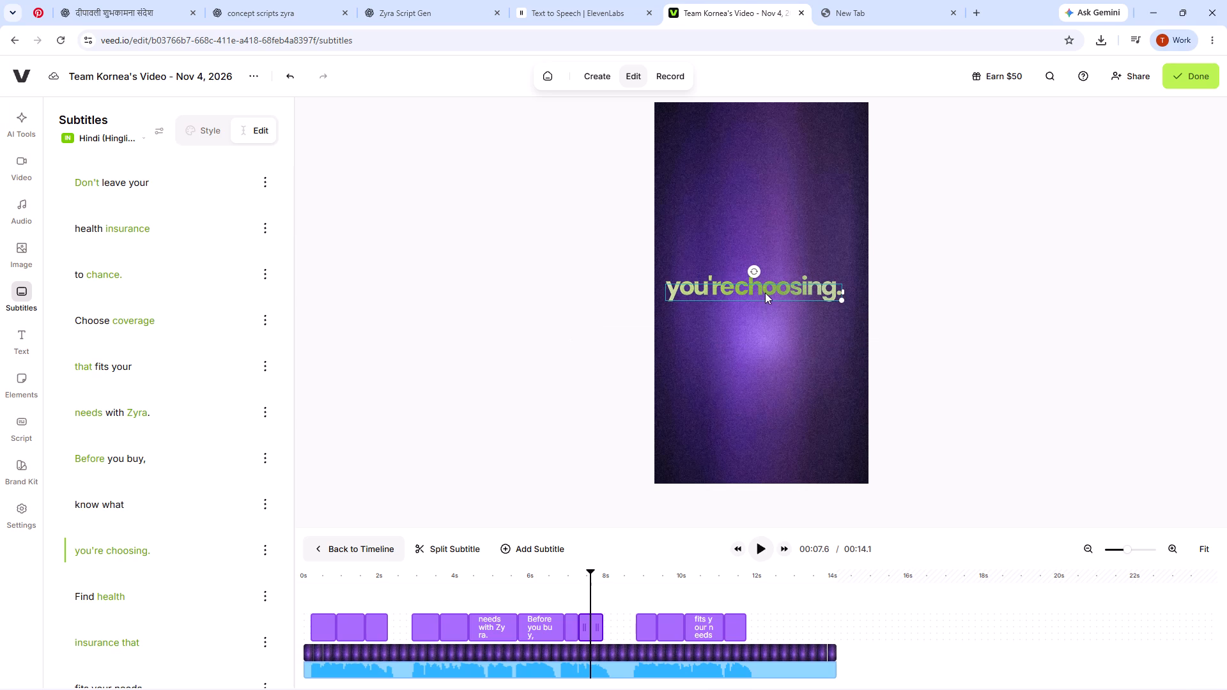
left_click(1001, 245)
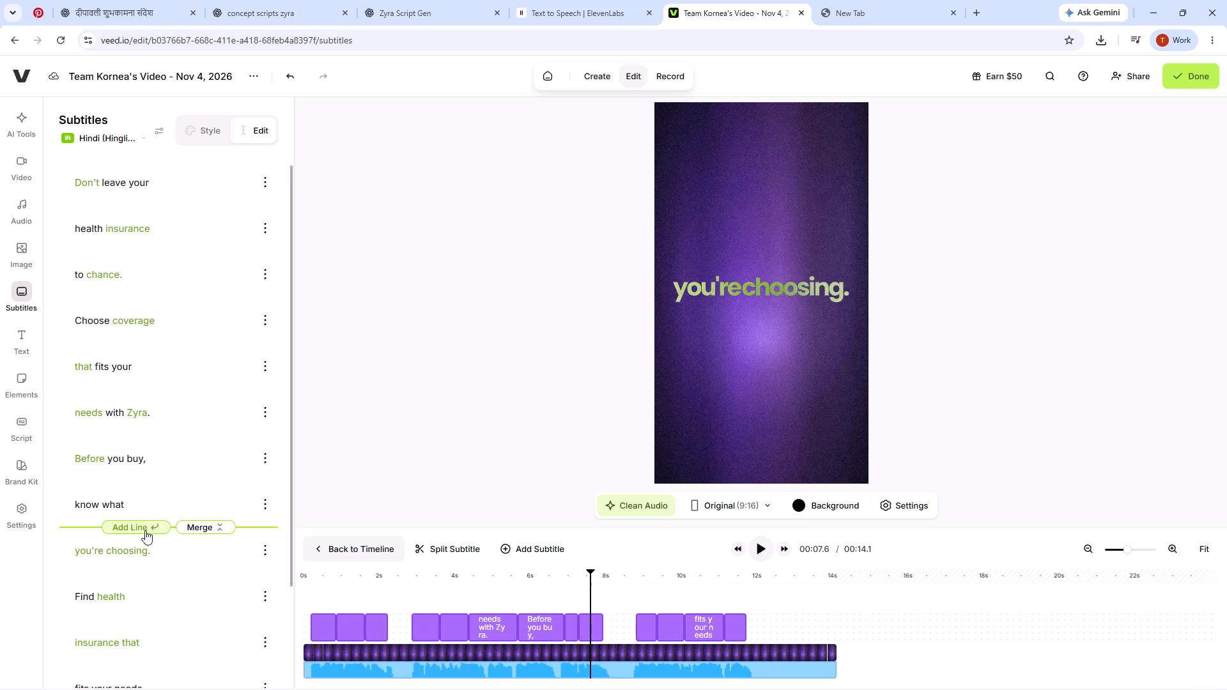
Insert an extra space between "you're" and "choosing." in that subtitle, and play back the captions through the final line.
left_click(103, 549)
key("space")
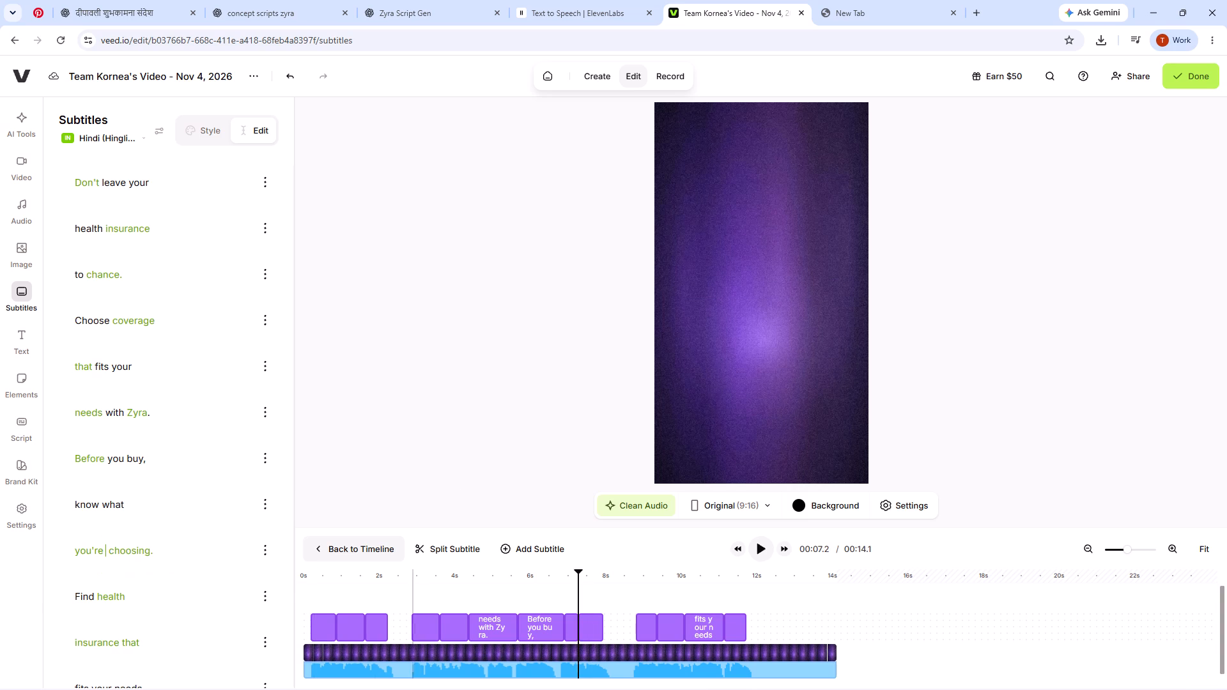
left_click(528, 579)
key("space")
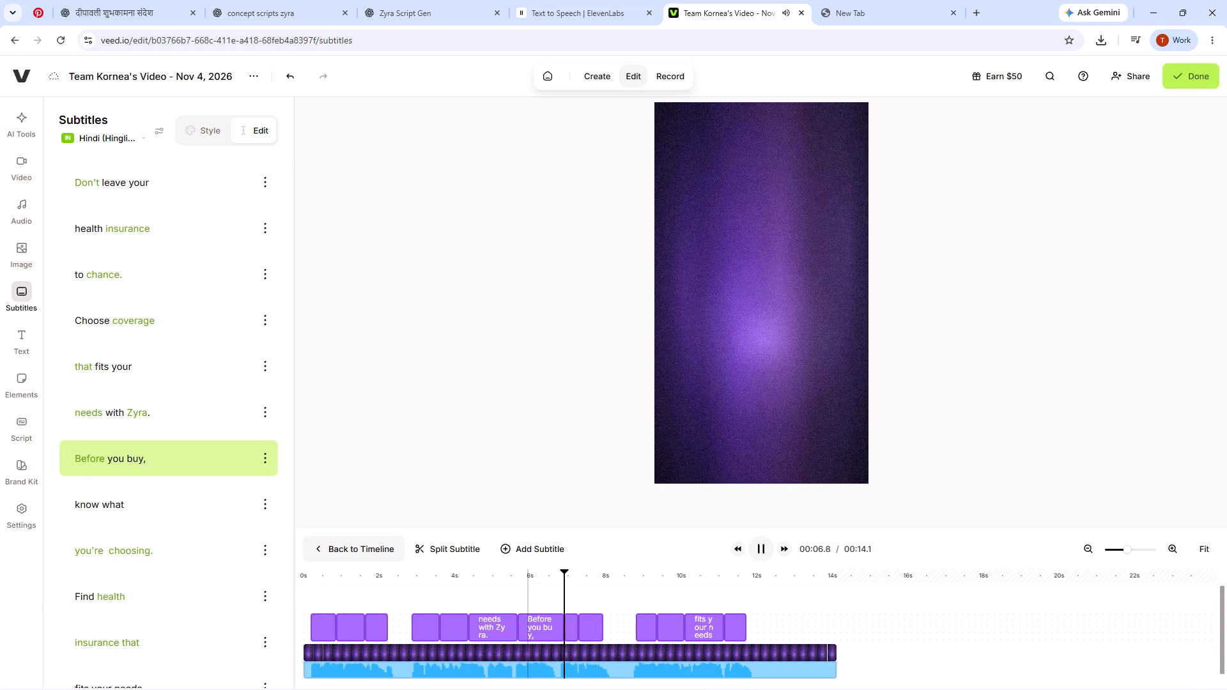
key("space")
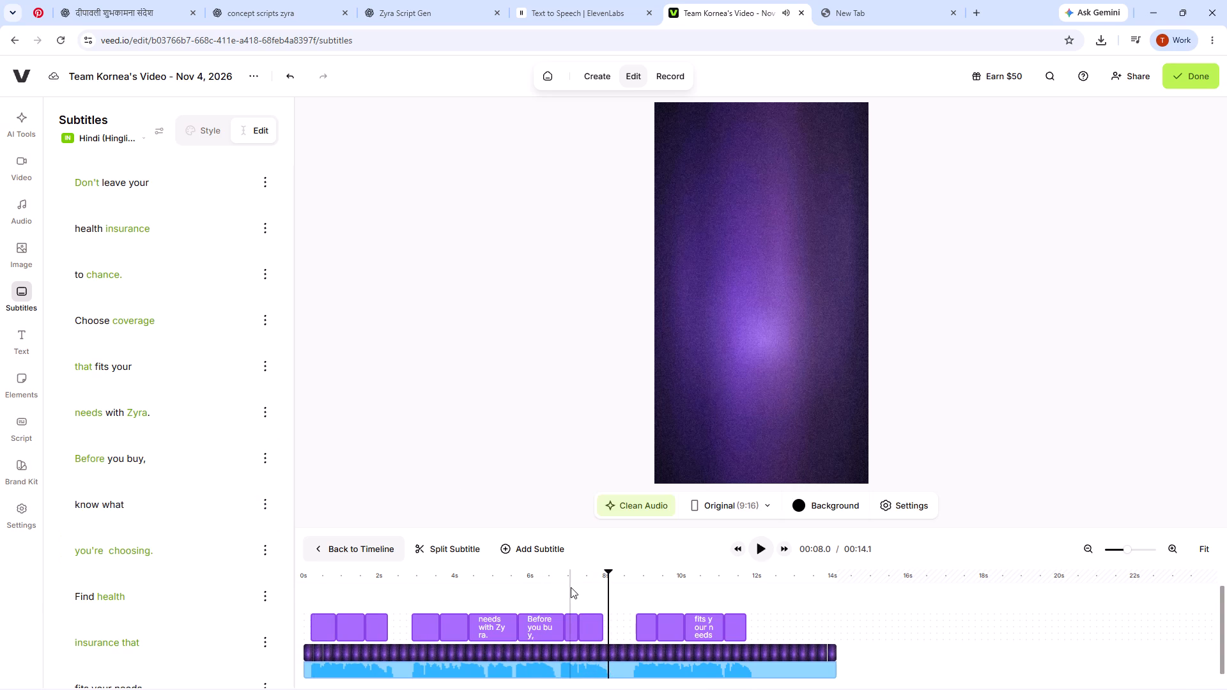
key("space")
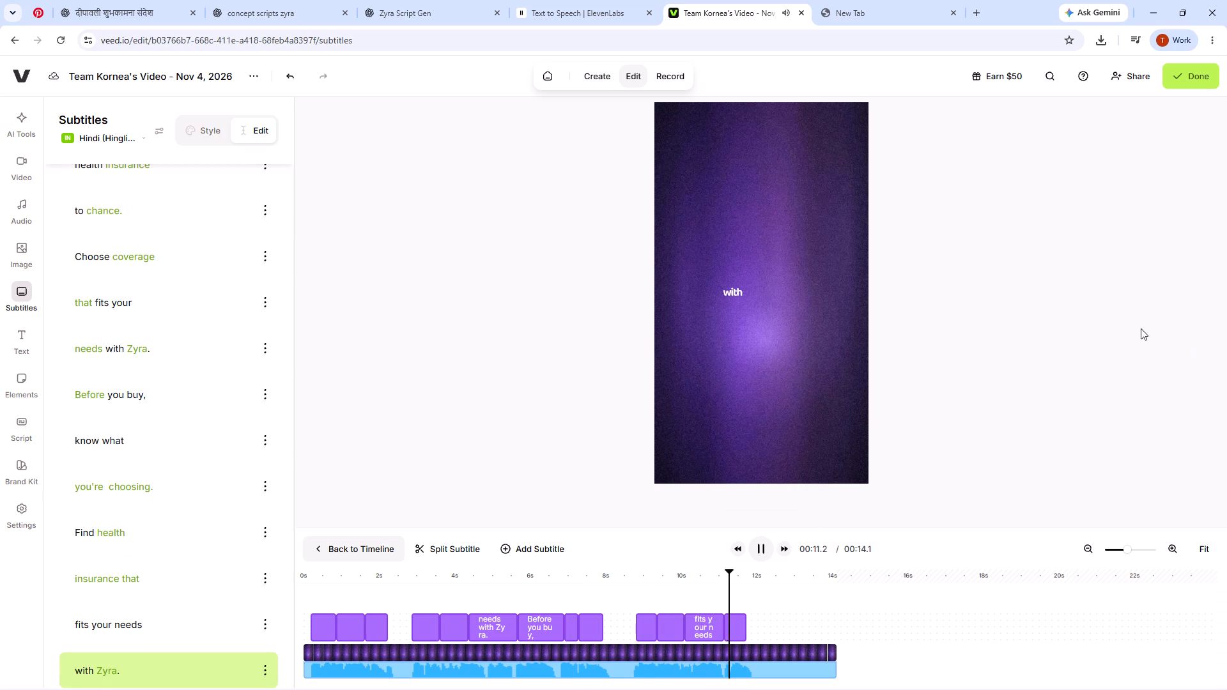
key("space")
Finish the VEED project and download the captioned video as an MP4.
left_click(1206, 80)
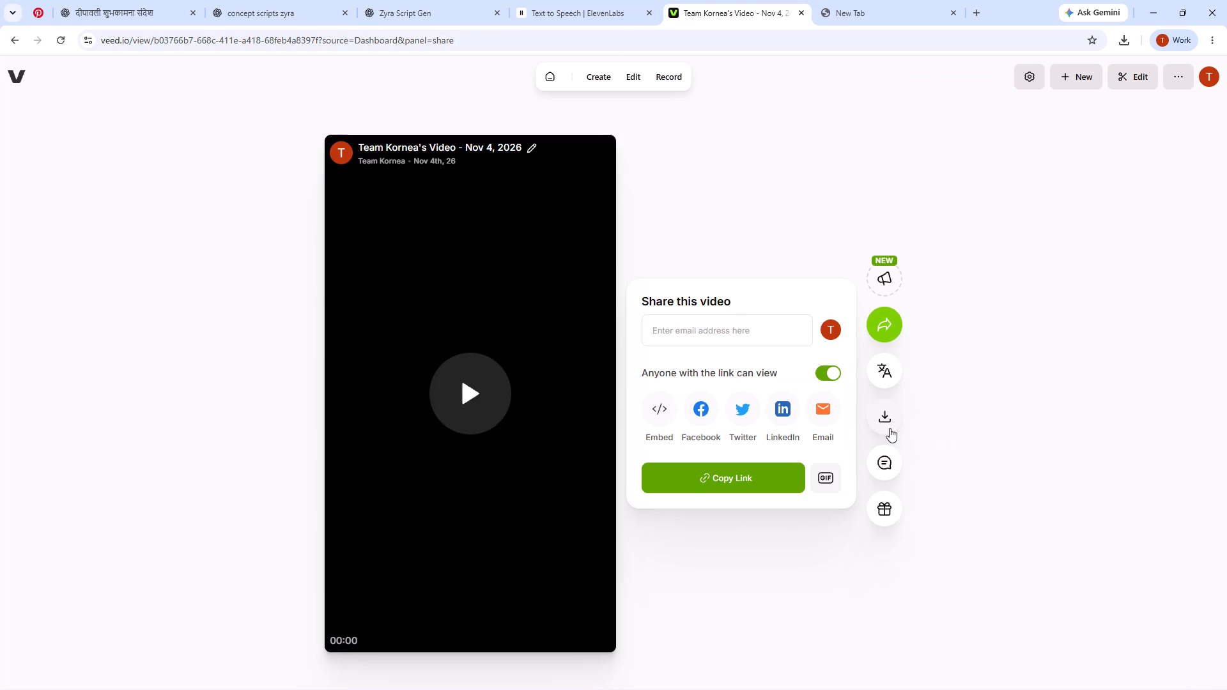
left_click(888, 424)
left_click(678, 418)
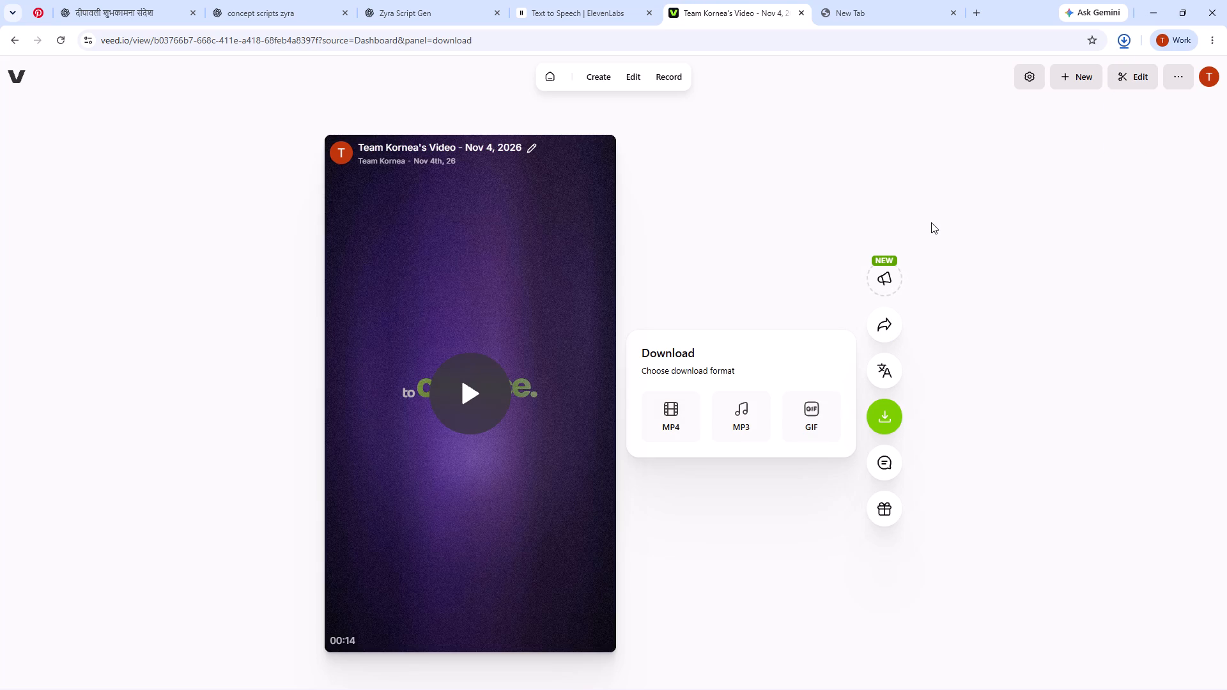
Switch to DaVinci Resolve's Edit page and clear the in and out points from Timeline 3.
key("alt+Tab")
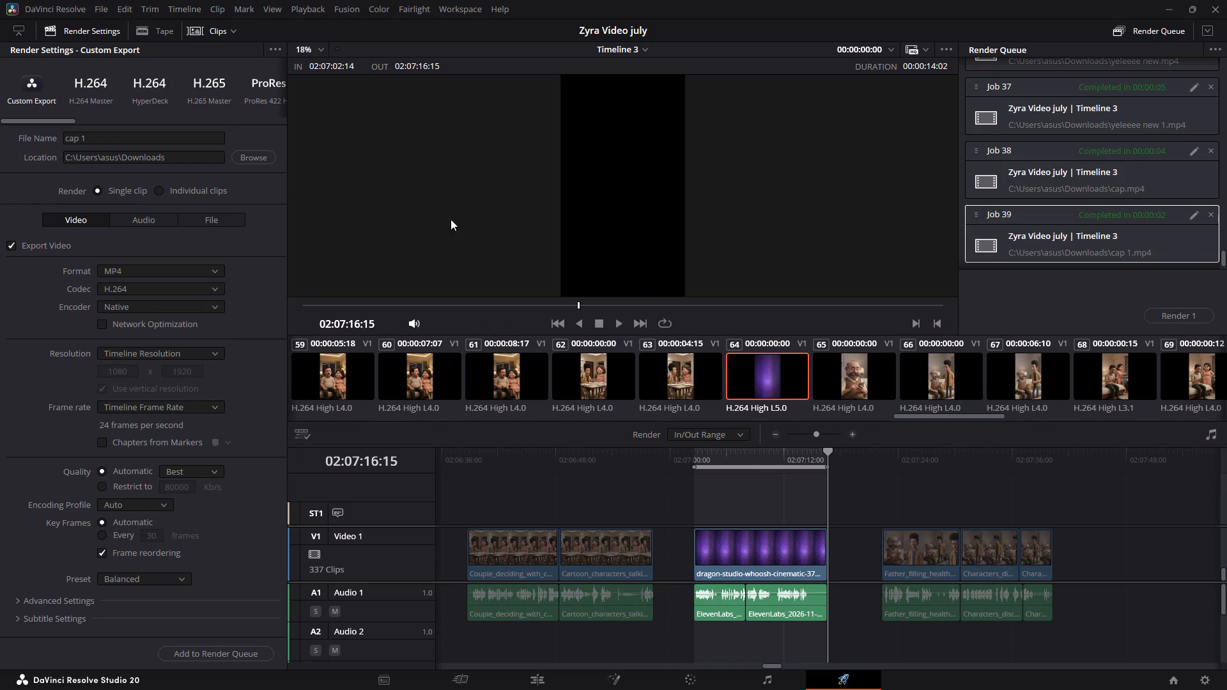
left_click(530, 675)
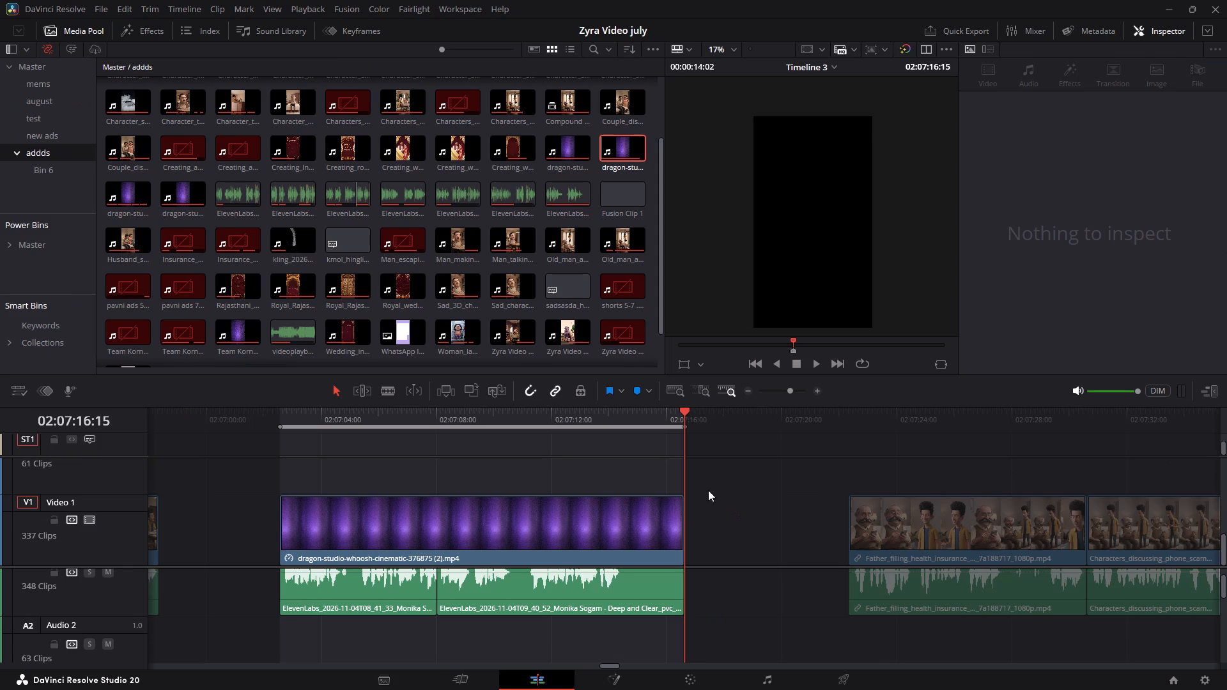
key("alt+x")
Import "Team Kornea_s Video - Nov 4, 2026 (1)" from Downloads into the addds bin.
scroll(665, 461, "down", 6, "alt")
scroll(557, 197, "down", 5)
left_click(582, 342)
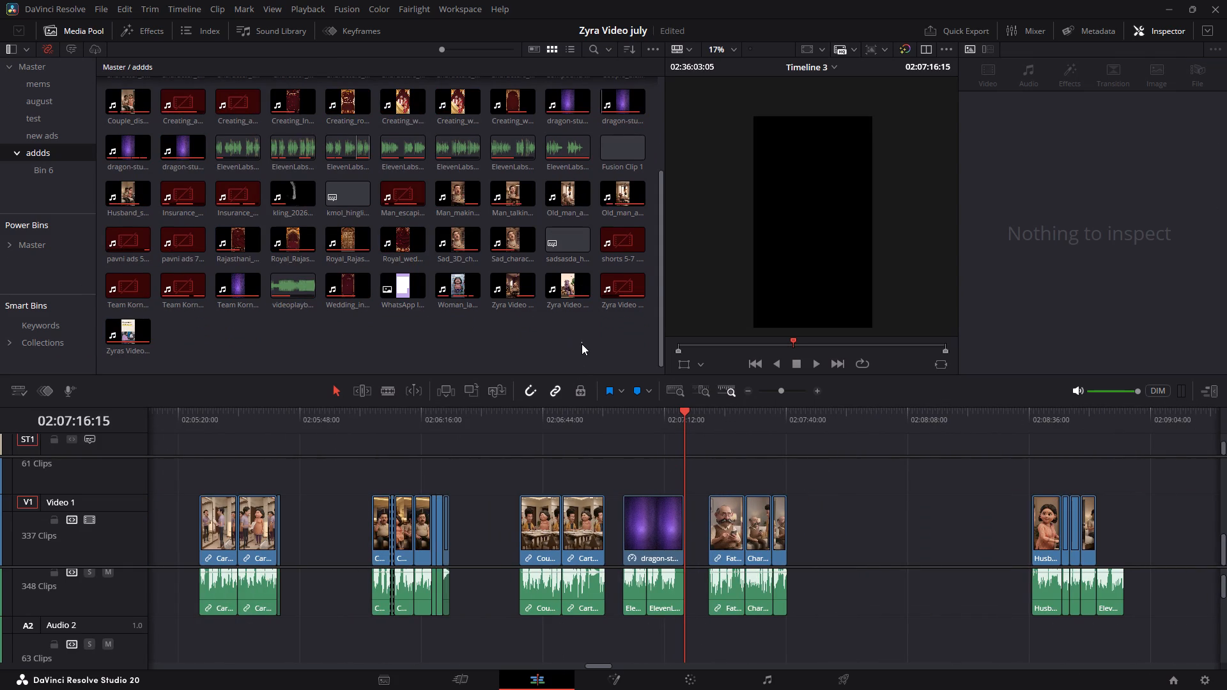
key("ctrl+i")
left_click(199, 181)
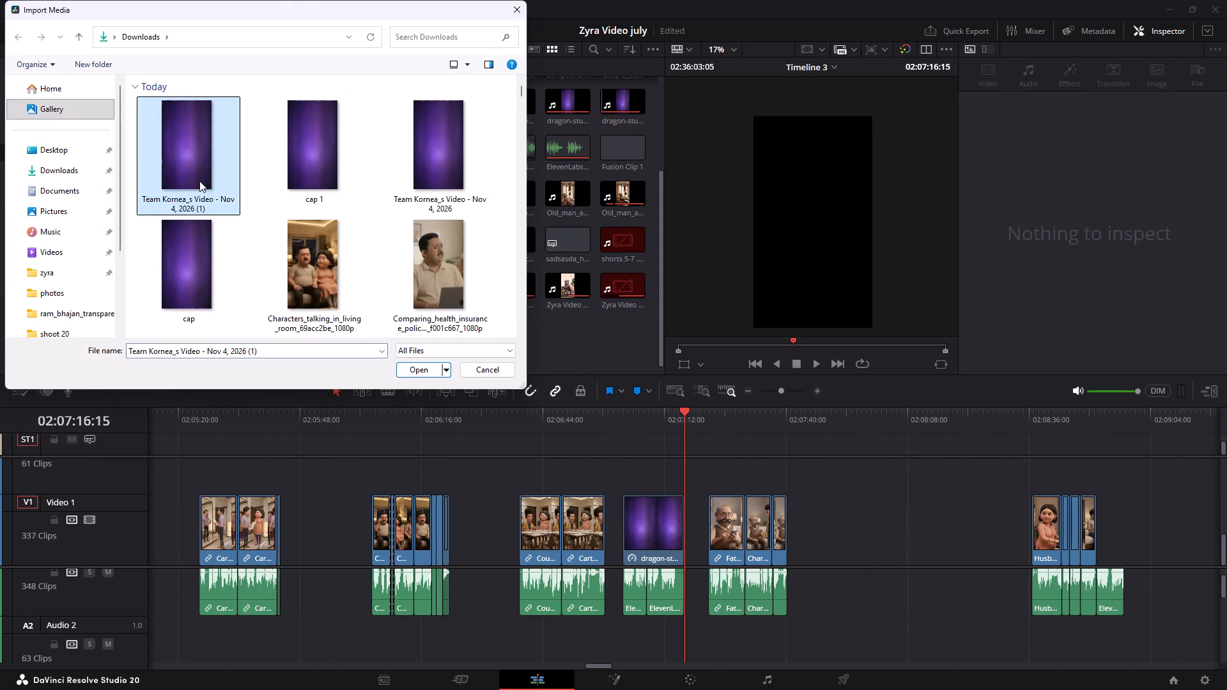
key("Return")
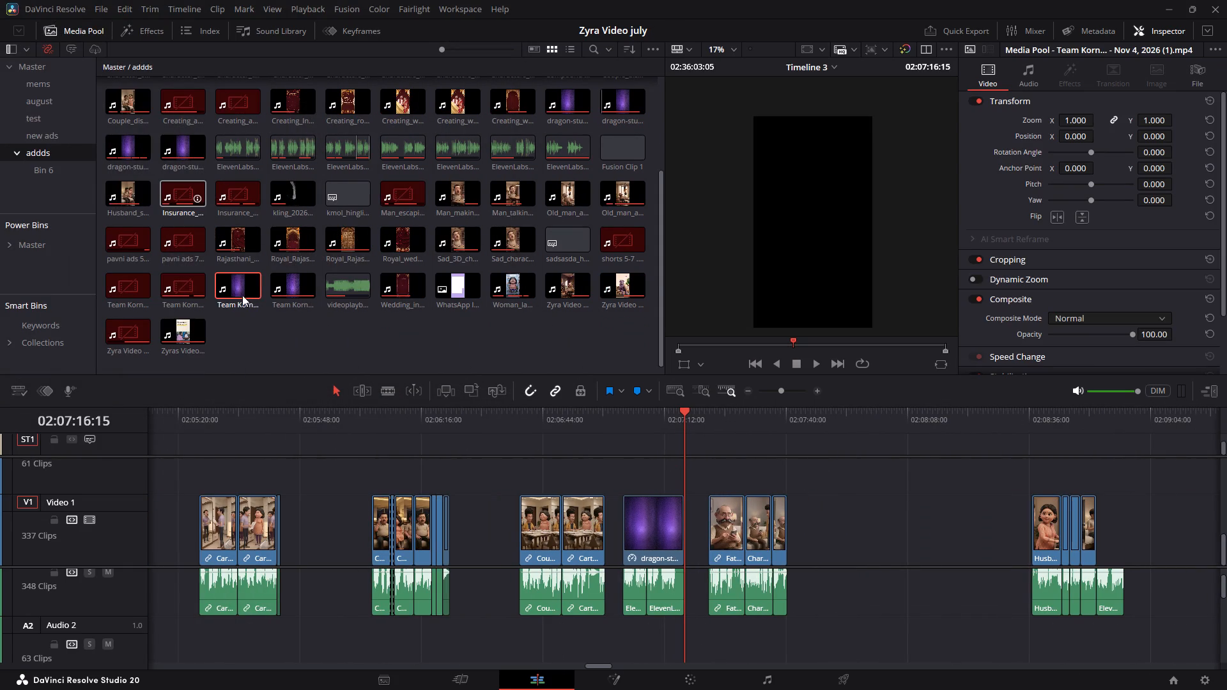
Place the imported captioned video on Video 1 after the Father_filling and Characters clips, at about 02:07:45.
left_click_drag(239, 293, 832, 547)
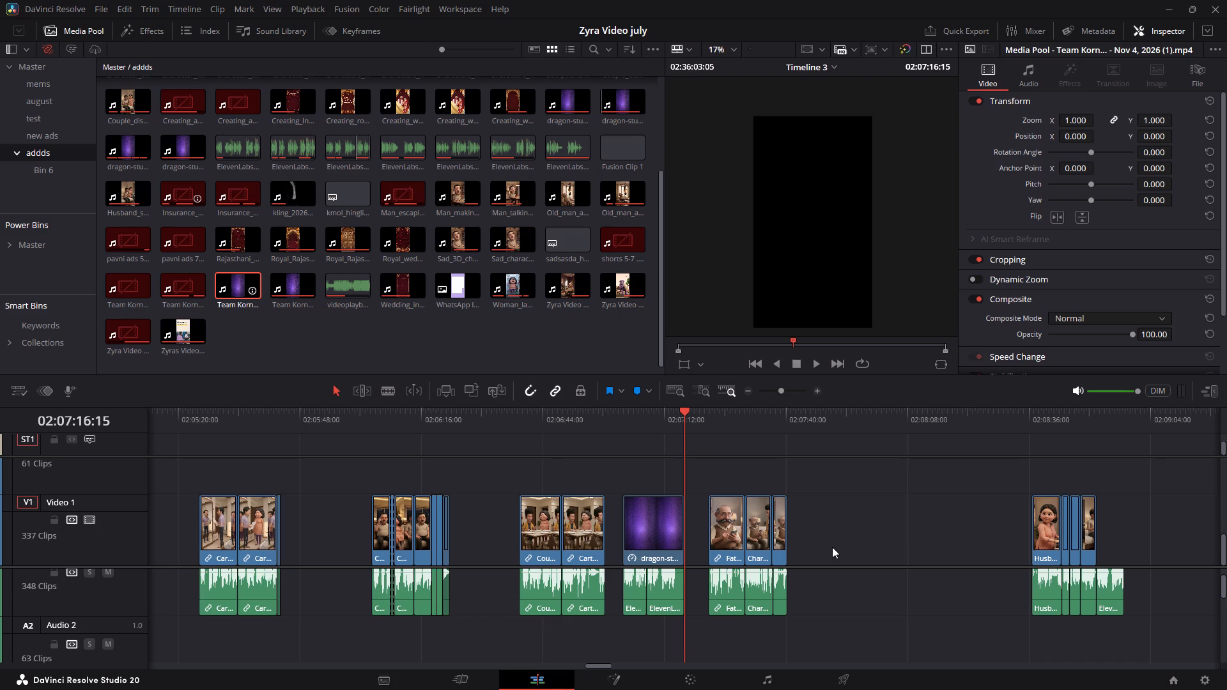
left_click_drag(832, 547, 810, 540)
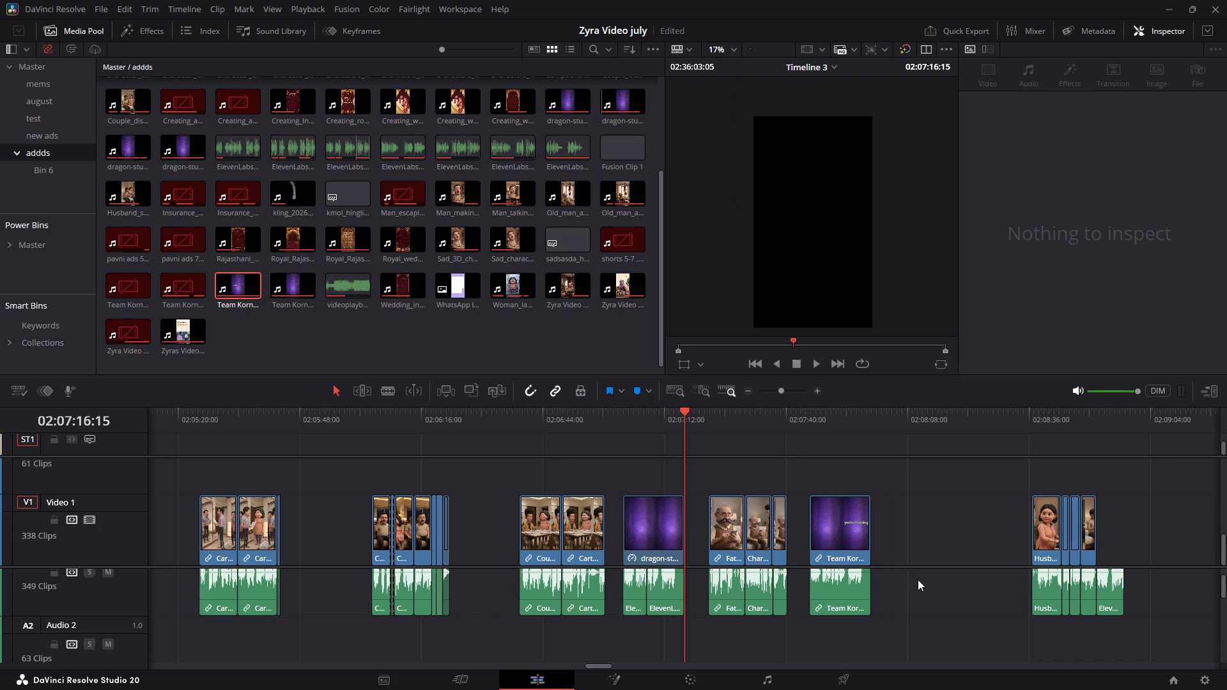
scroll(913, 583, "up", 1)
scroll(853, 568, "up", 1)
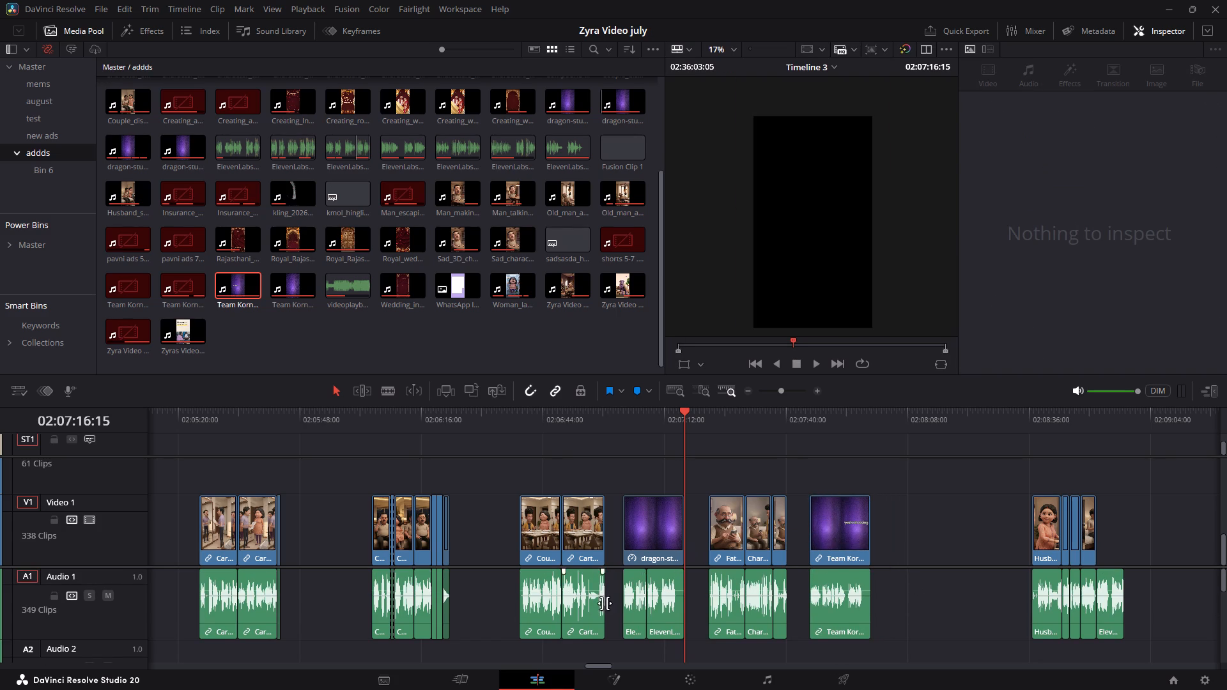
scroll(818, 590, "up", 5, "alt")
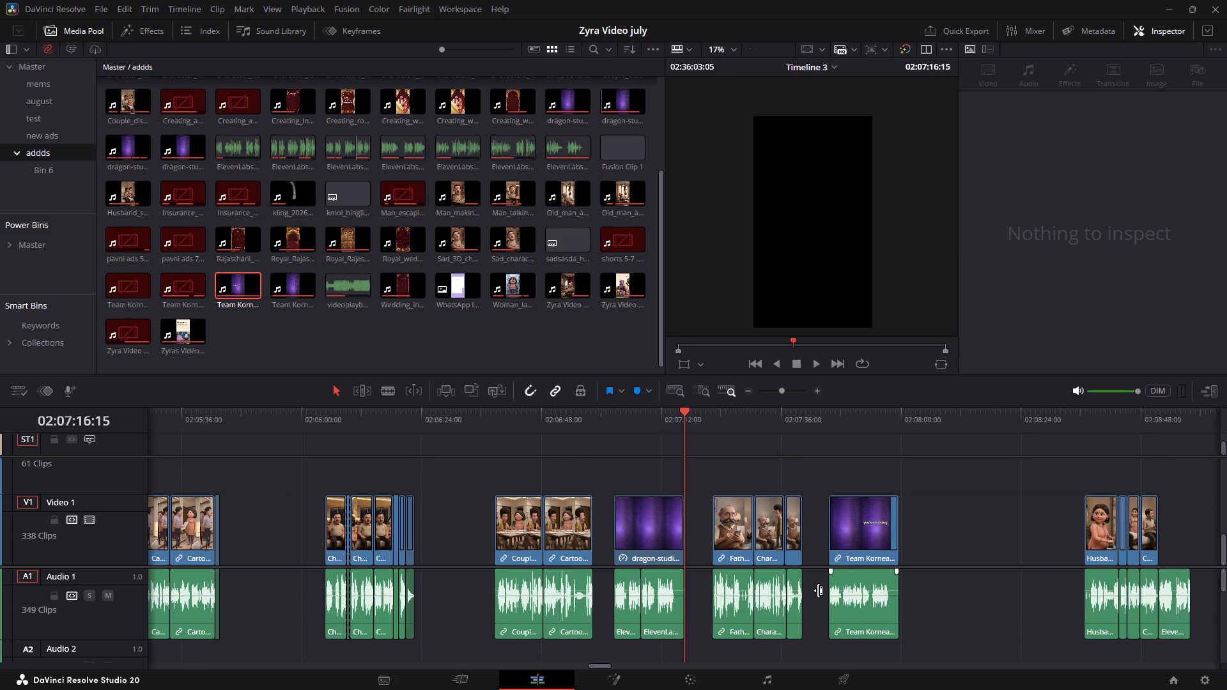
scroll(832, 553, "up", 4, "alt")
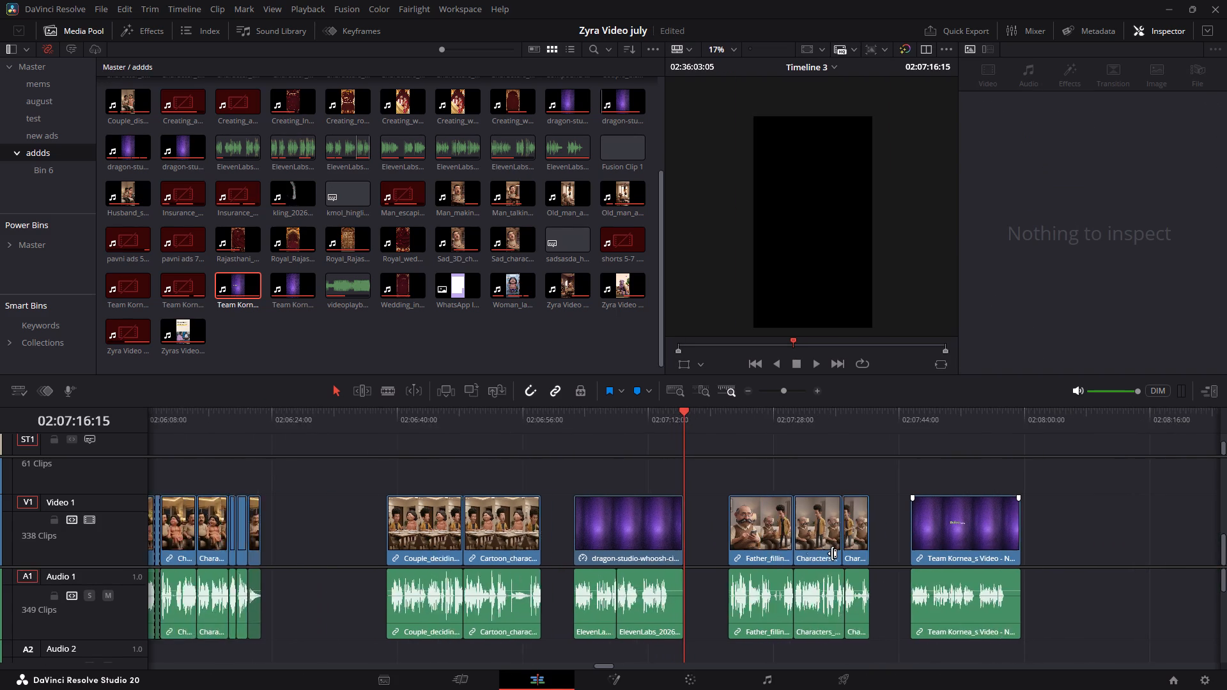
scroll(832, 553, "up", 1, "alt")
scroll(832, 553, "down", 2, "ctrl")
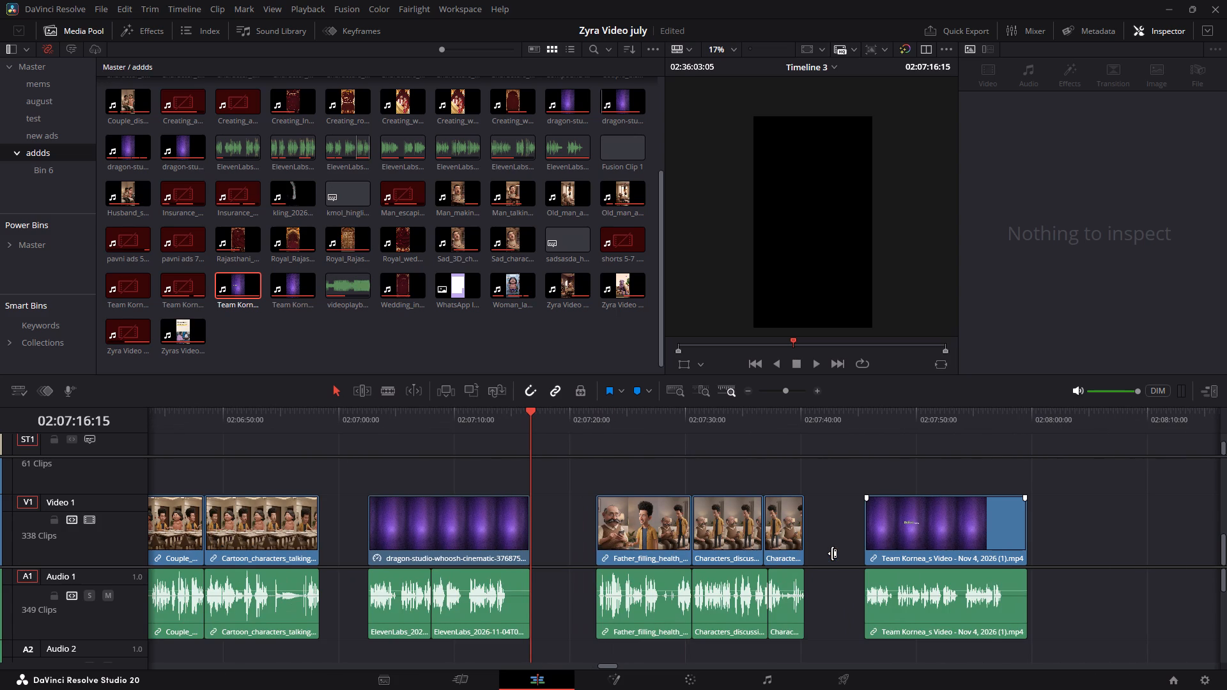
Move the two ElevenLabs voice-over clips from under the dragon-studio background to Audio 2 beneath the captioned video, aligned with its start.
left_click_drag(352, 606, 470, 629)
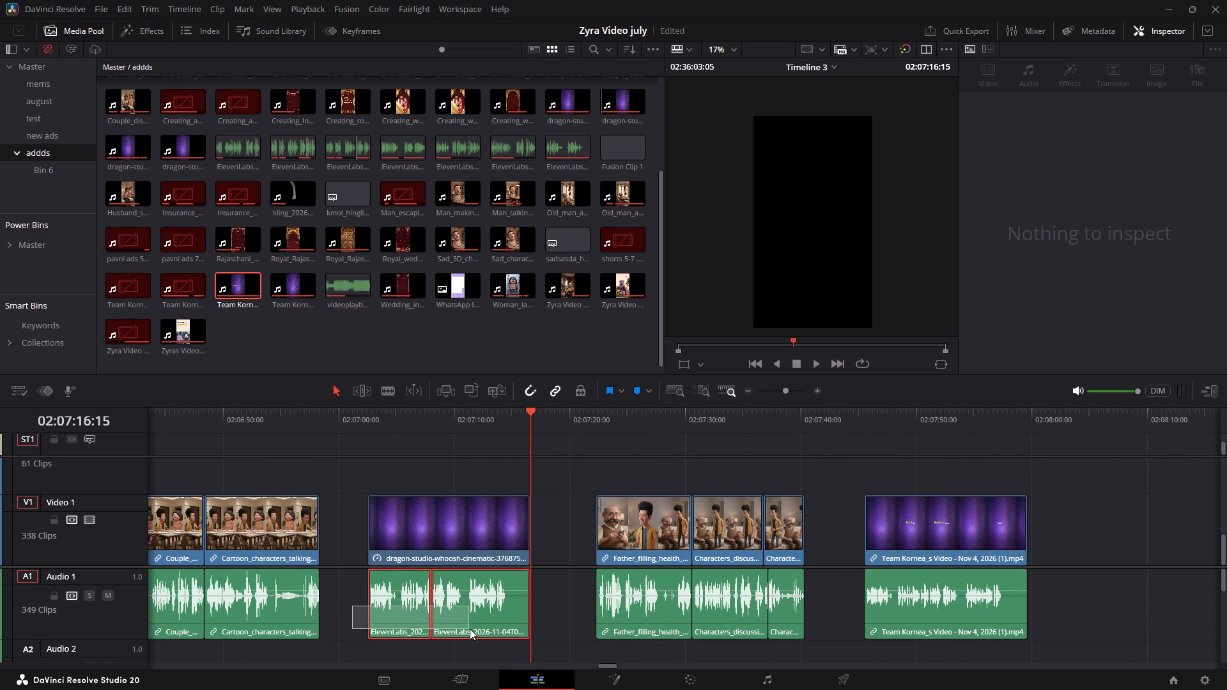
left_click_drag(470, 629, 486, 631)
left_click_drag(481, 623, 976, 624)
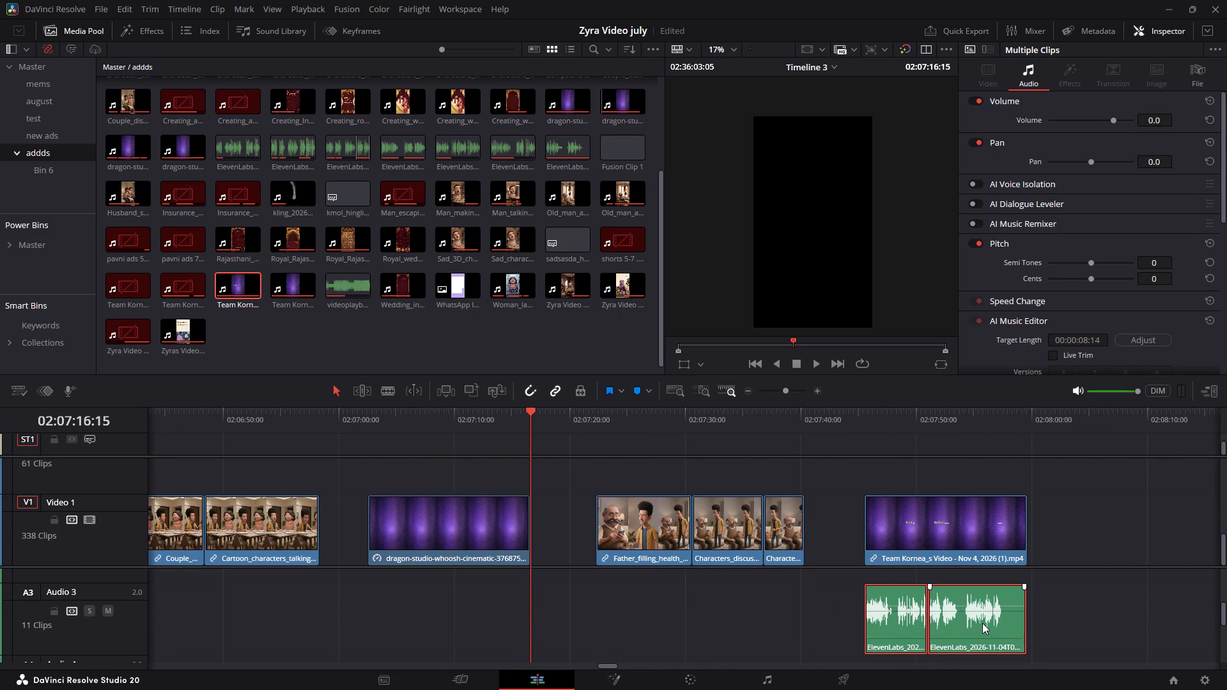
scroll(982, 623, "up", 1)
key("alt+Up")
scroll(982, 623, "up", 1)
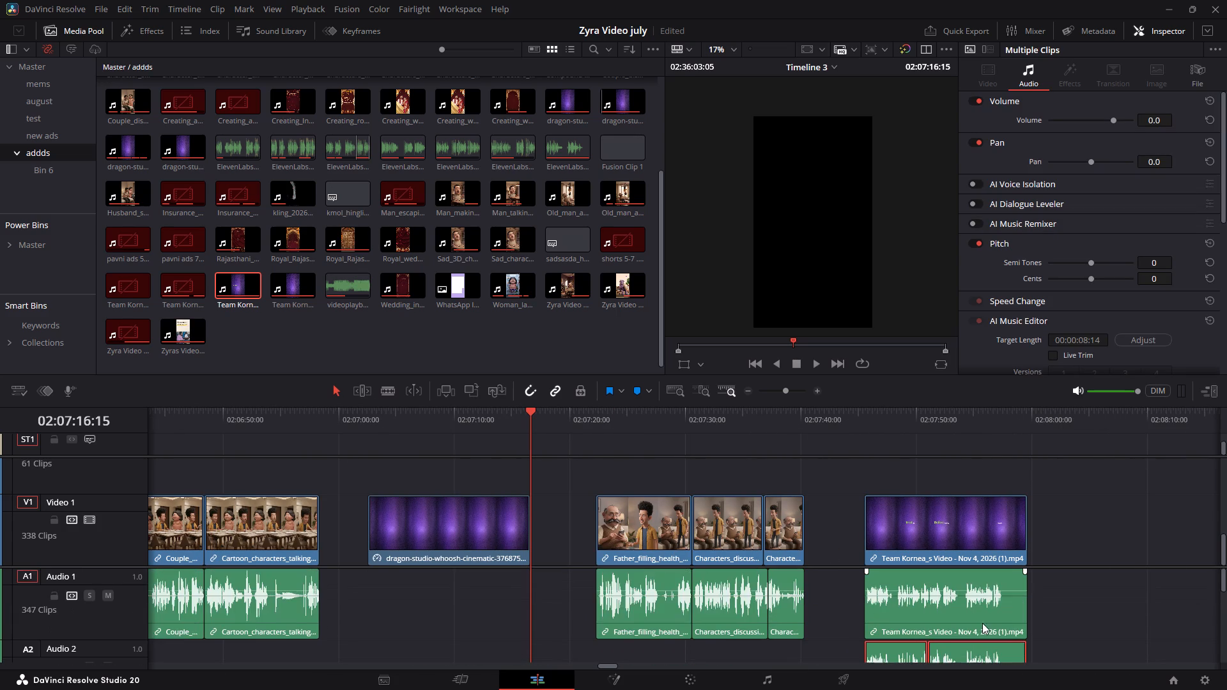
scroll(982, 623, "up", 1)
scroll(939, 624, "up", 7, "alt")
Split the captioned video and its audio at about 02:07:51:02, just after the cut between the two voice-over clips.
scroll(940, 624, "down", 17, "ctrl")
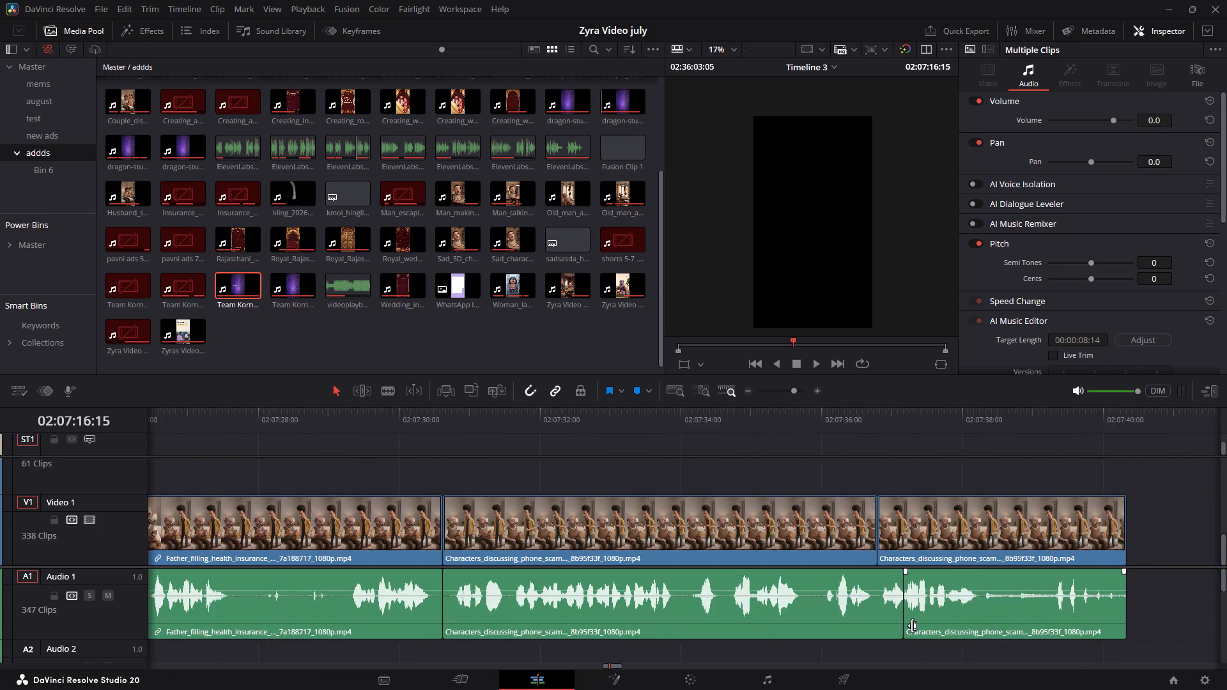
scroll(912, 625, "down", 14, "ctrl")
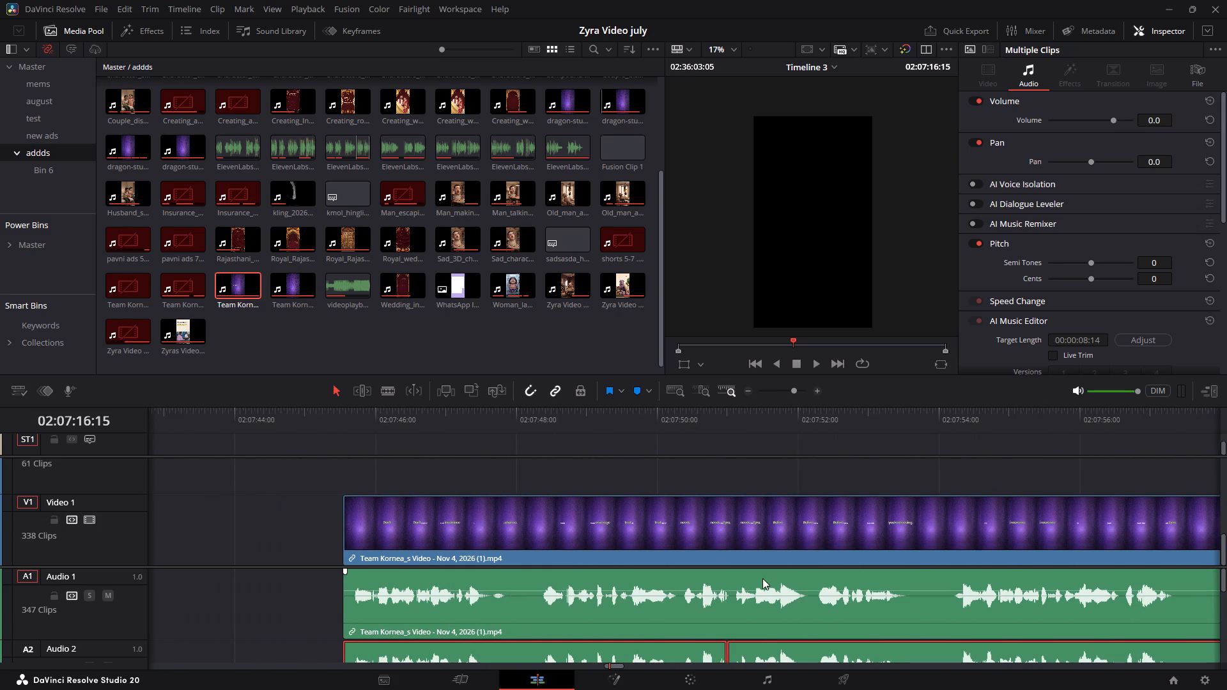
scroll(749, 574, "down", 1, "alt")
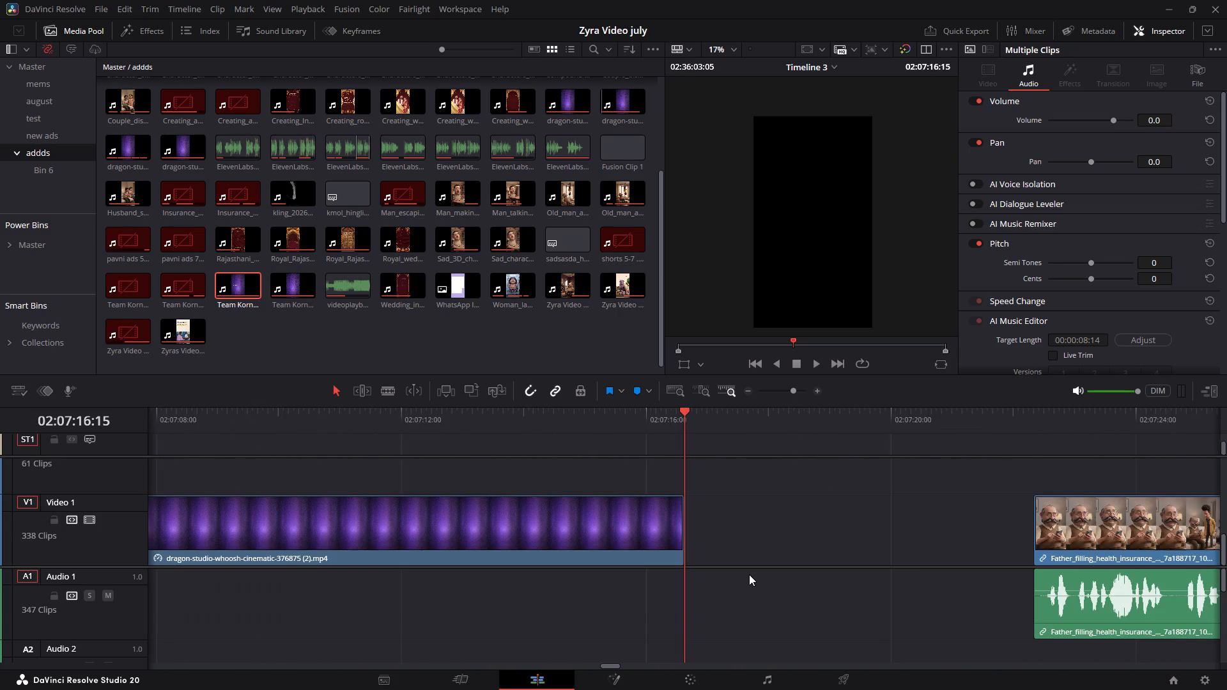
scroll(749, 574, "up", 1, "alt")
scroll(751, 574, "down", 5)
scroll(755, 566, "down", 19, "ctrl")
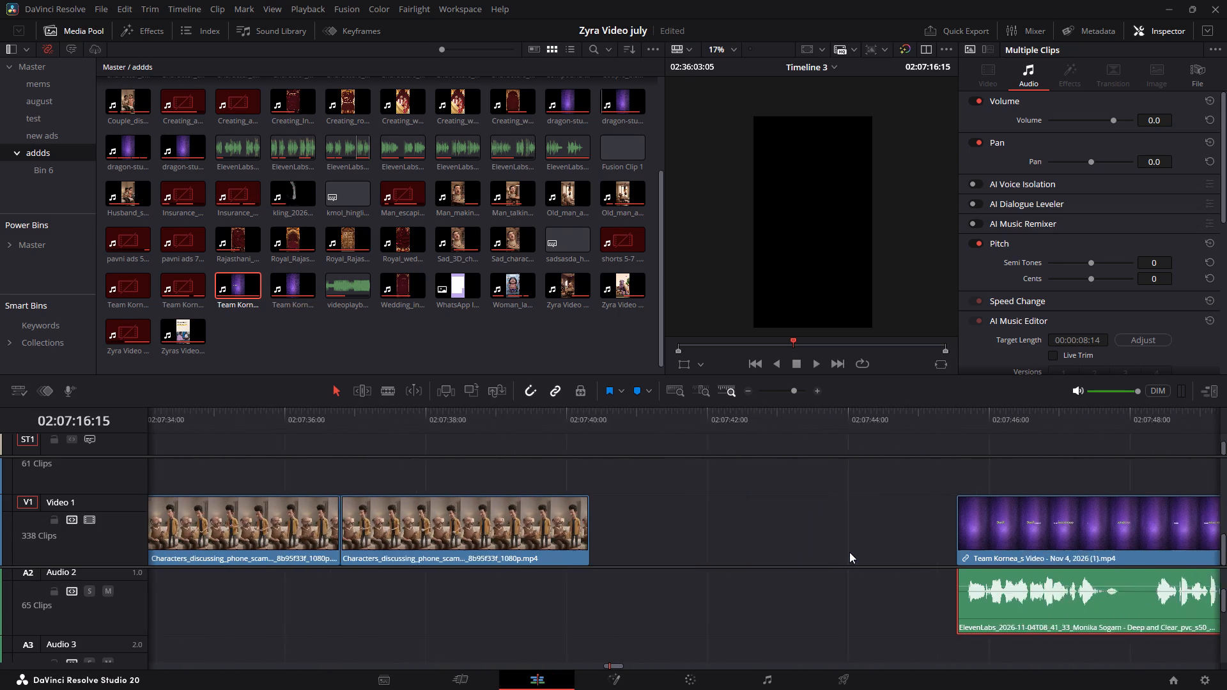
scroll(849, 552, "down", 2, "ctrl")
left_click(801, 429)
scroll(863, 599, "up", 7, "alt")
scroll(865, 598, "down", 3, "alt")
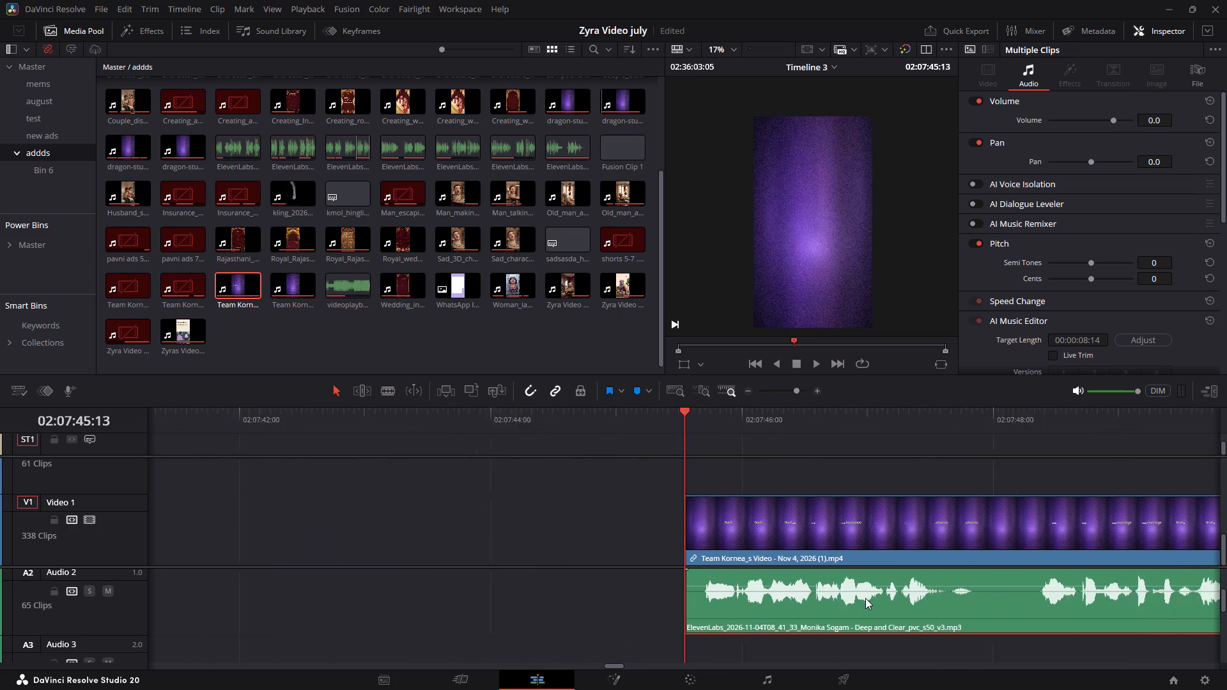
scroll(865, 598, "down", 2, "alt")
scroll(865, 597, "down", 5, "ctrl")
scroll(861, 630, "up", 2)
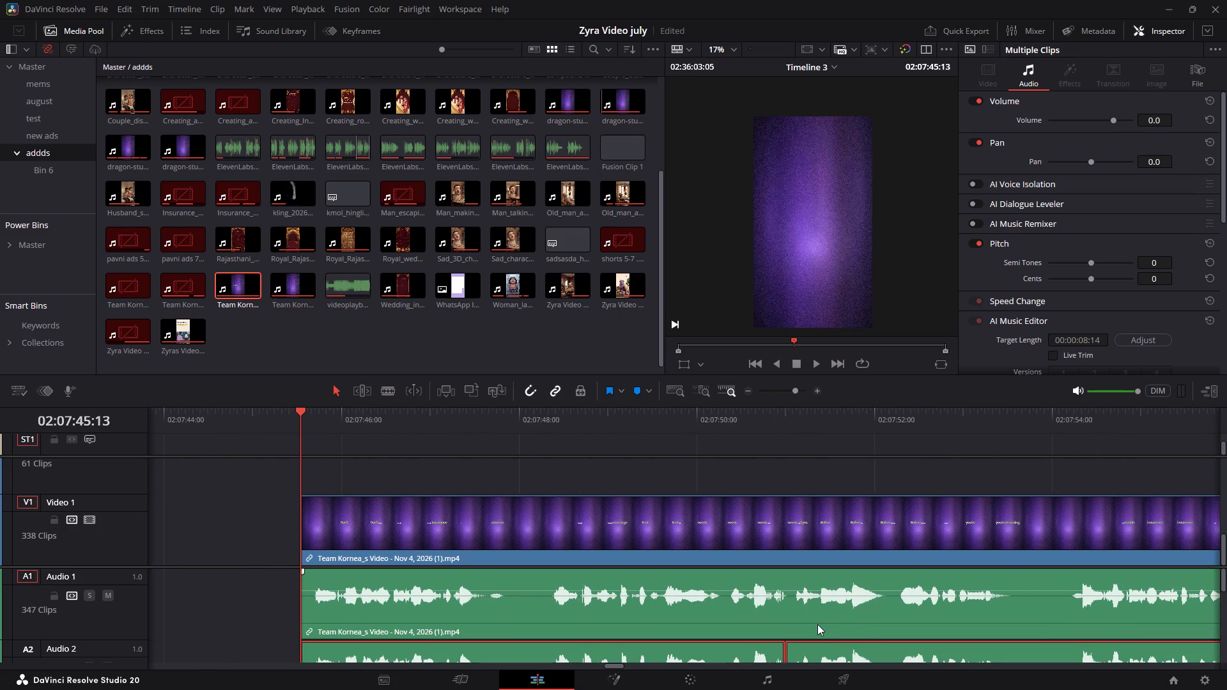
key("b")
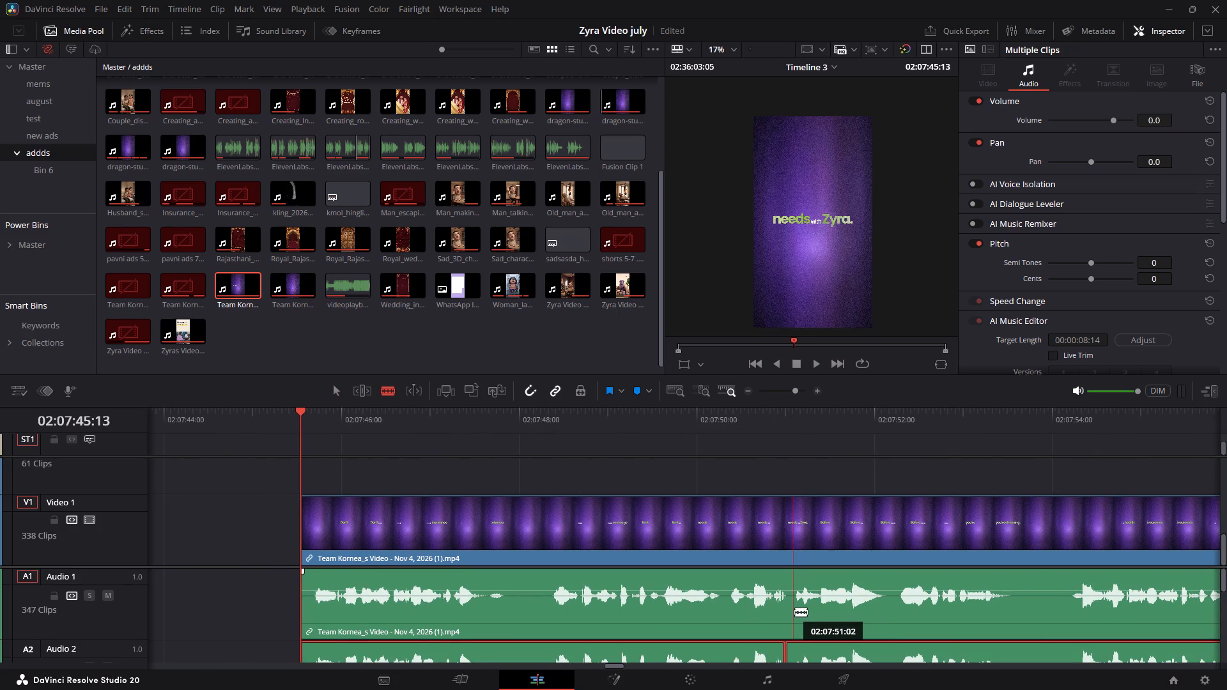
left_click(793, 611)
Delete the two ElevenLabs voice-over clips from Audio 2 beneath the captioned video.
scroll(793, 611, "down", 13, "alt")
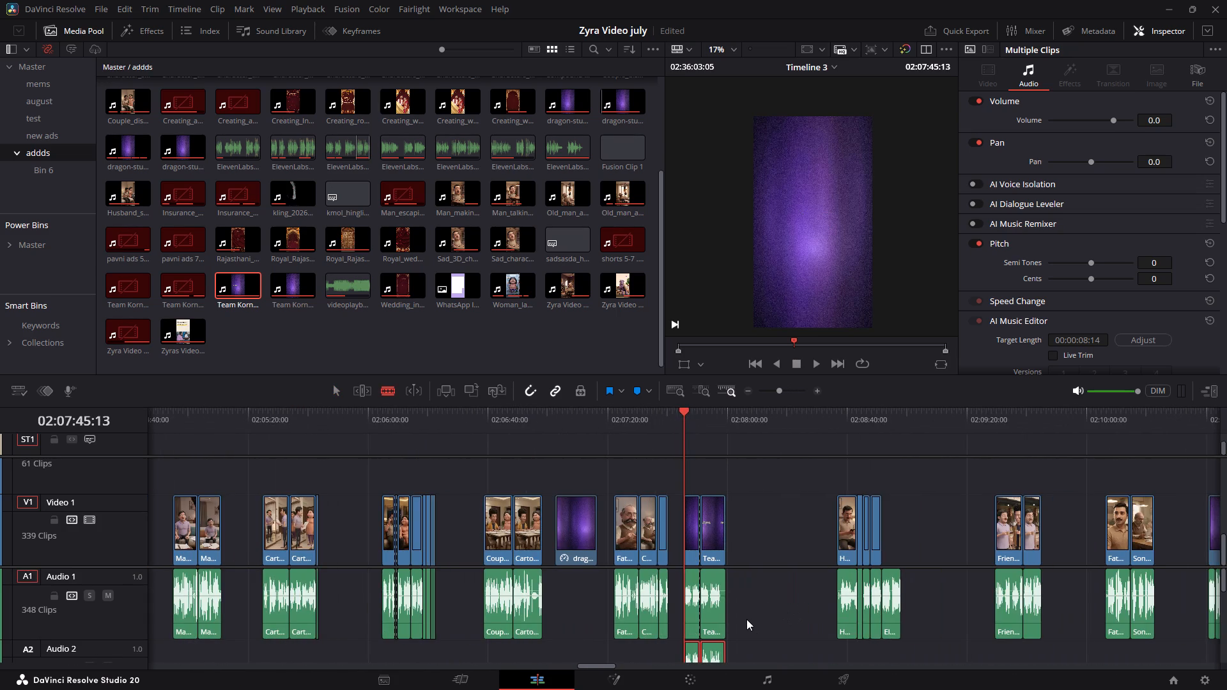
scroll(746, 617, "up", 3, "ctrl")
key("a")
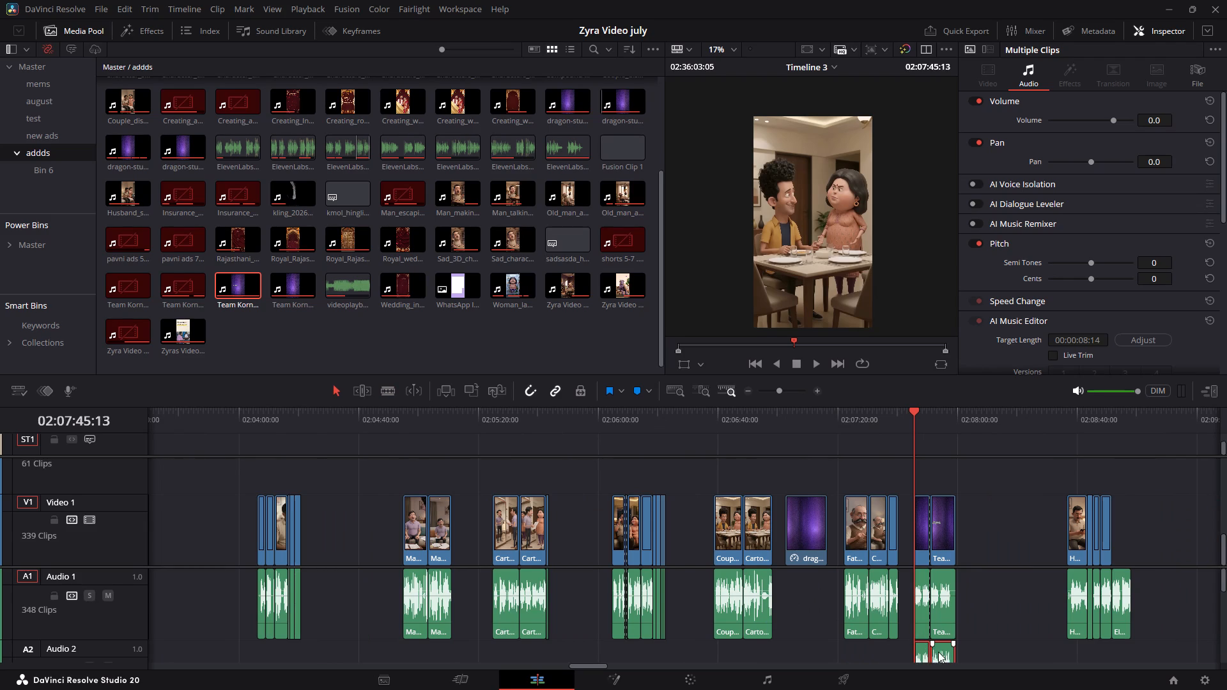
key("BackSpace")
Move the first part of the split captioned video into the gap before the Couple clip, at about 02:06:30.
left_click_drag(918, 548, 814, 575)
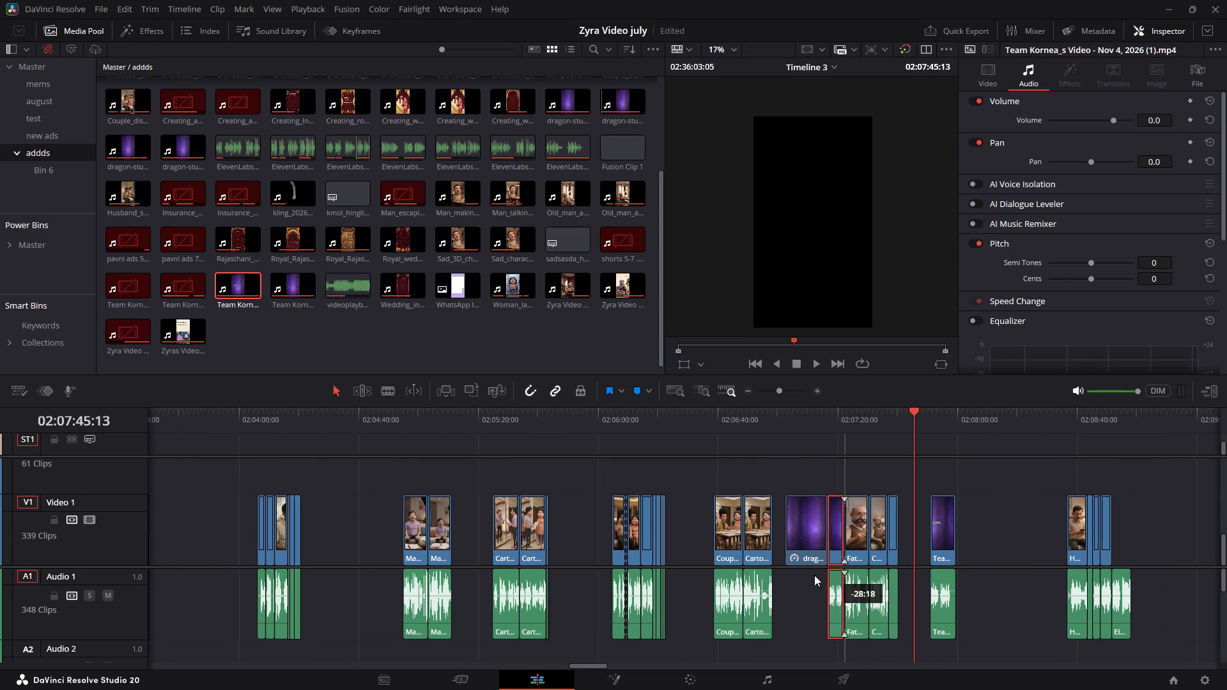
left_click_drag(814, 575, 695, 581)
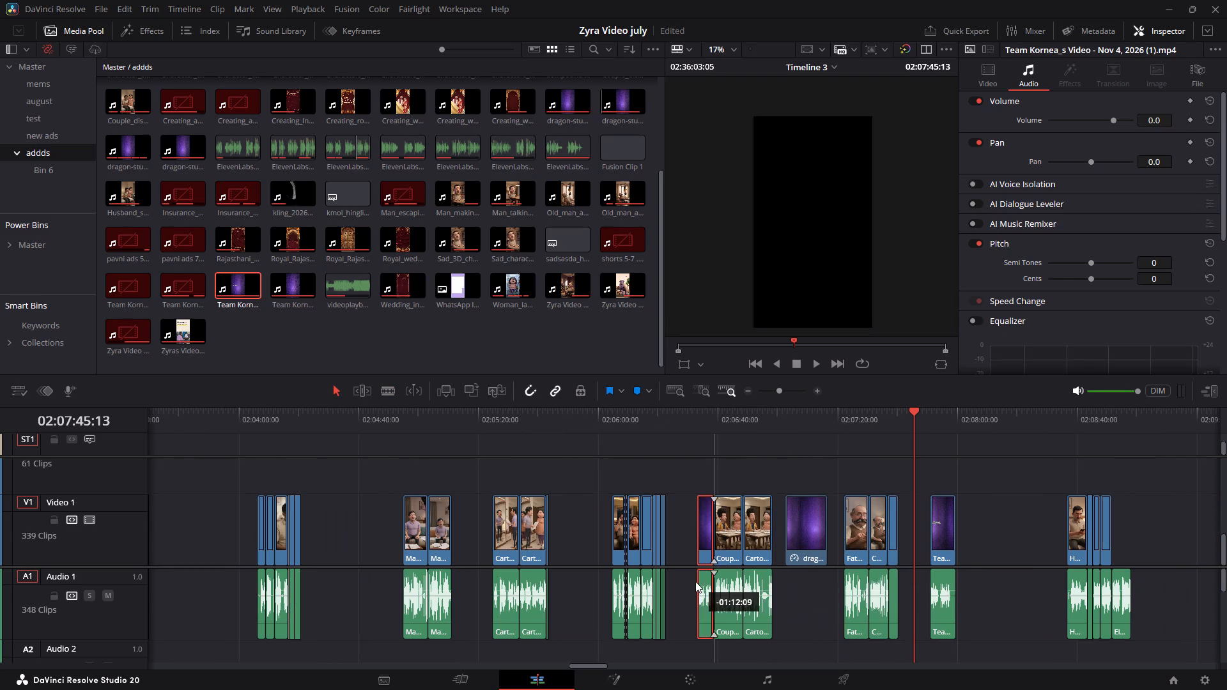
left_click_drag(695, 581, 693, 583)
Delete the uncaptioned dragon-studio background clip that follows the Couple and Cartoon_characters clips on Video 1.
left_click(823, 548)
left_click(812, 549)
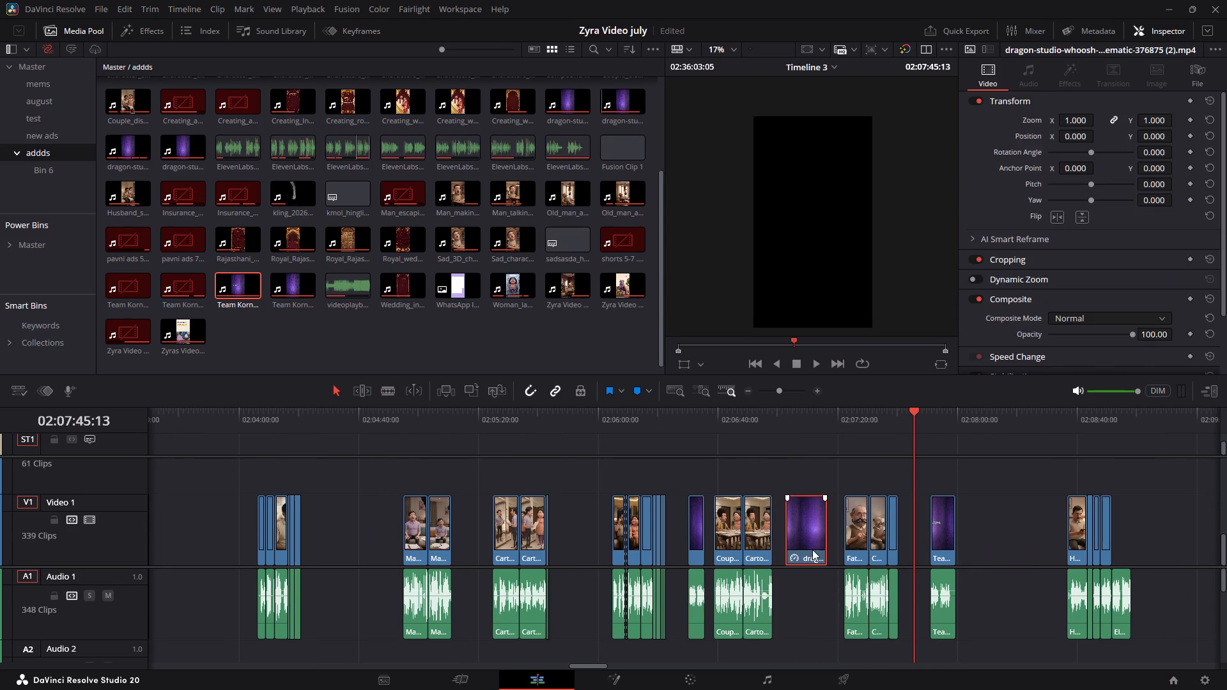
key("BackSpace")
Move the second part of the split captioned video directly against the end of the Father_filling and Characters clips.
left_click_drag(941, 551, 913, 548)
Play the ad with the couple at the laptop around 02:03:20 to check its content.
scroll(590, 517, "down", 4, "alt")
scroll(571, 521, "up", 1, "ctrl")
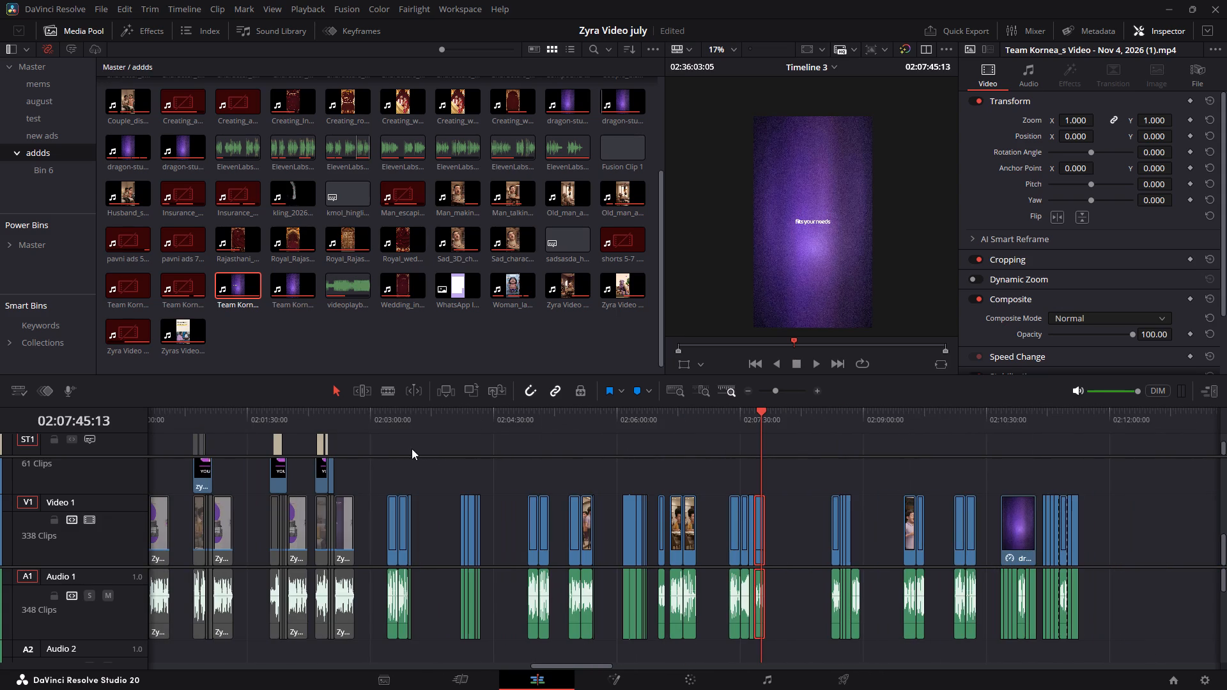
left_click(394, 427)
key("space")
scroll(428, 470, "up", 5, "alt")
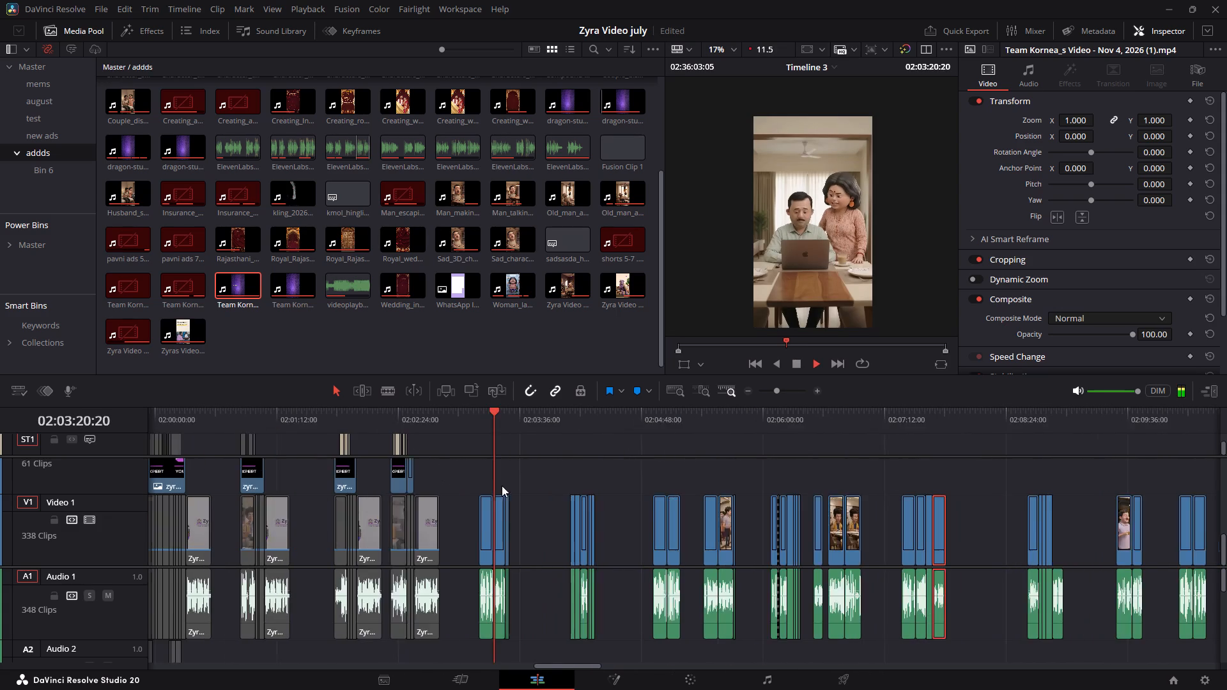
key("space")
scroll(916, 490, "down", 5, "ctrl")
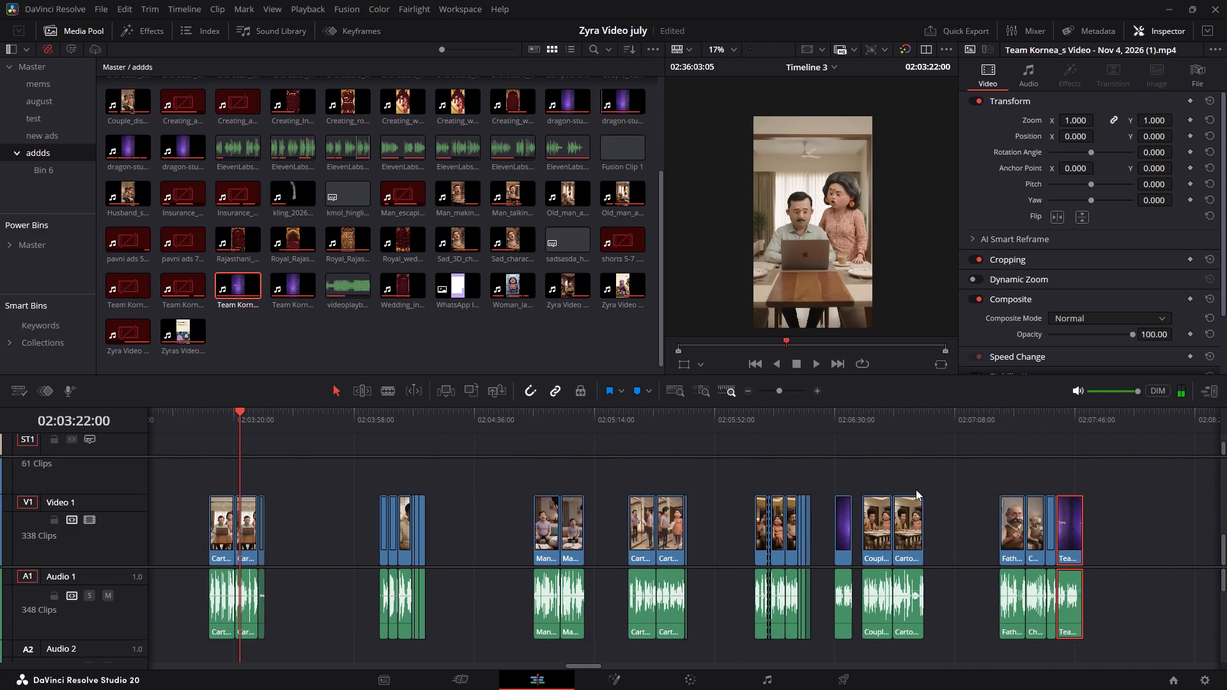
Move the first "Team Kornea_s Video - Nov 4, 2026" piece from the timeline's last clip group to about 02:03:40, after the laptop-couple ad.
scroll(1013, 509, "down", 2, "alt")
scroll(975, 516, "down", 5, "ctrl")
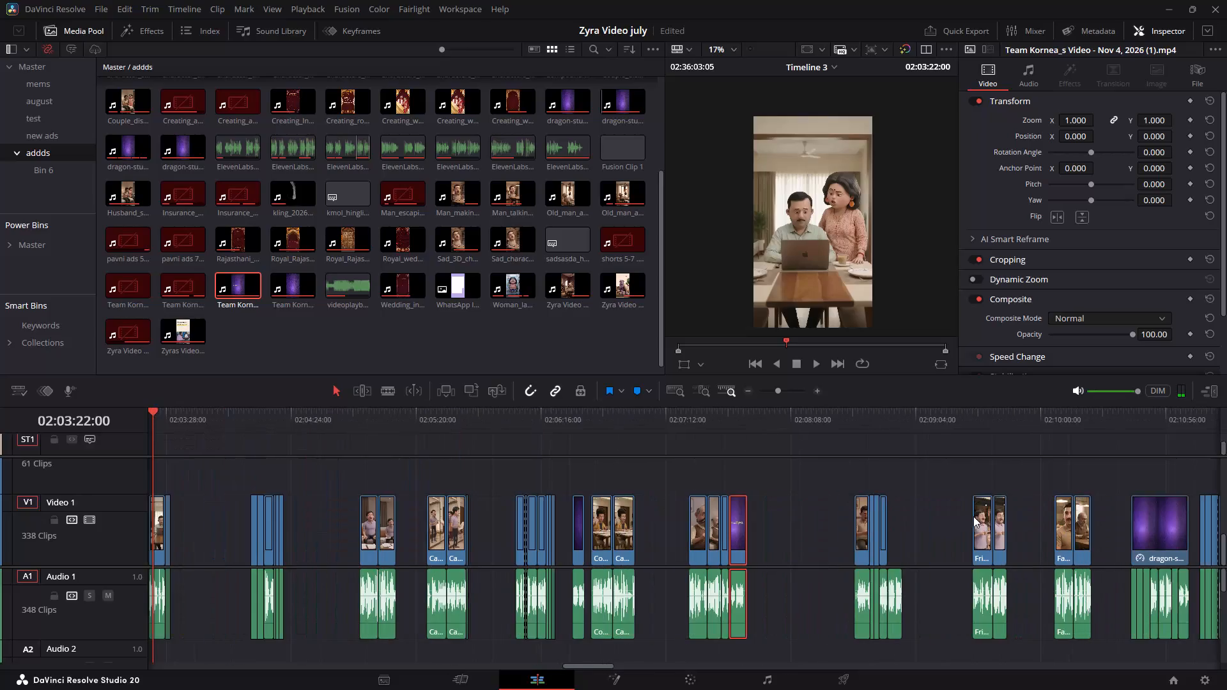
scroll(973, 516, "down", 3, "ctrl")
left_click_drag(1065, 512, 999, 580)
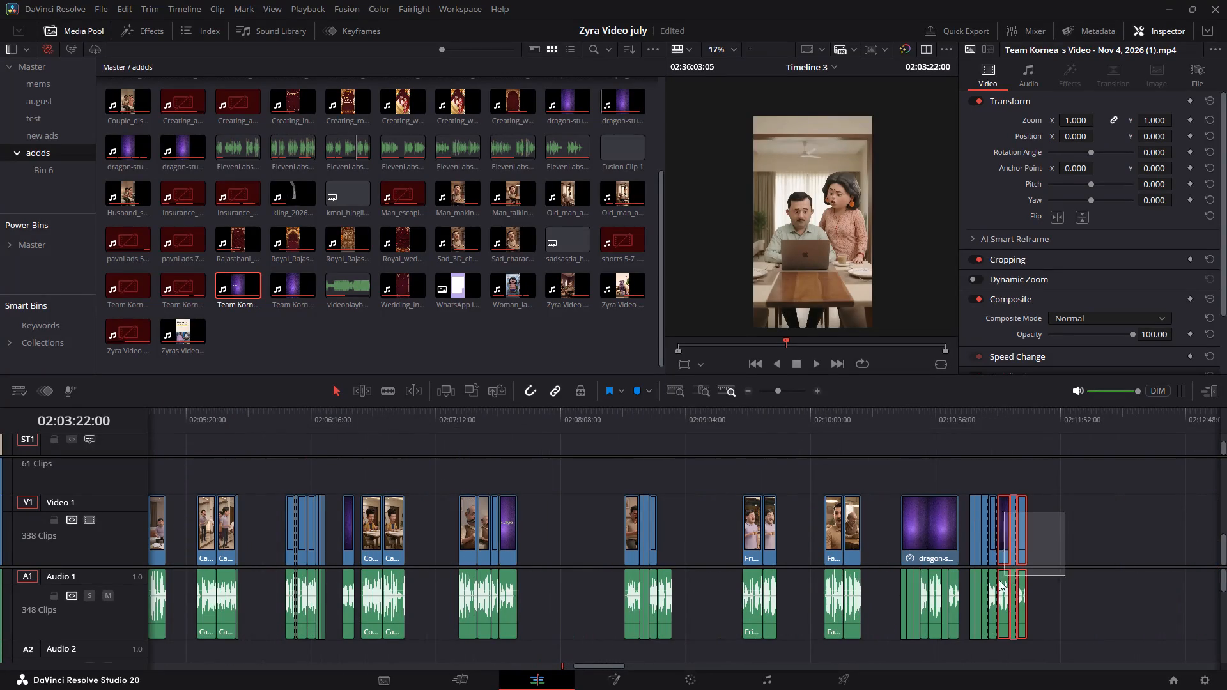
left_click_drag(999, 580, 973, 609)
left_click(1068, 544)
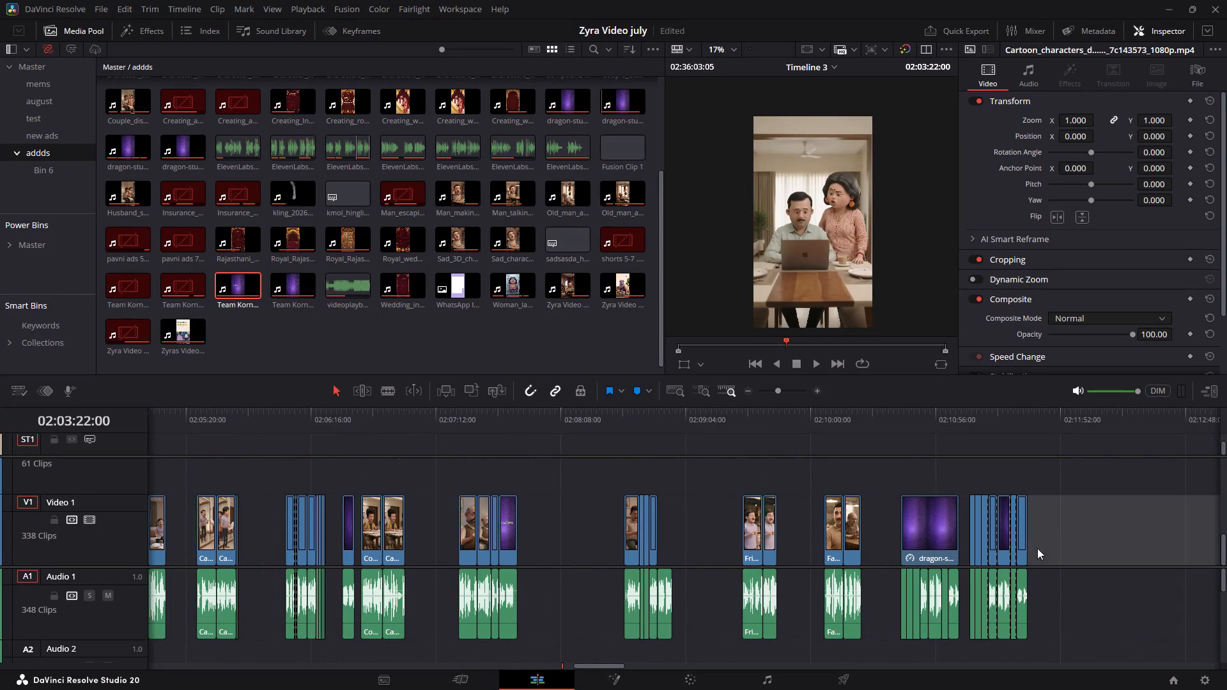
scroll(1030, 548, "up", 4, "alt")
scroll(780, 528, "down", 3, "alt")
scroll(760, 527, "up", 4, "alt")
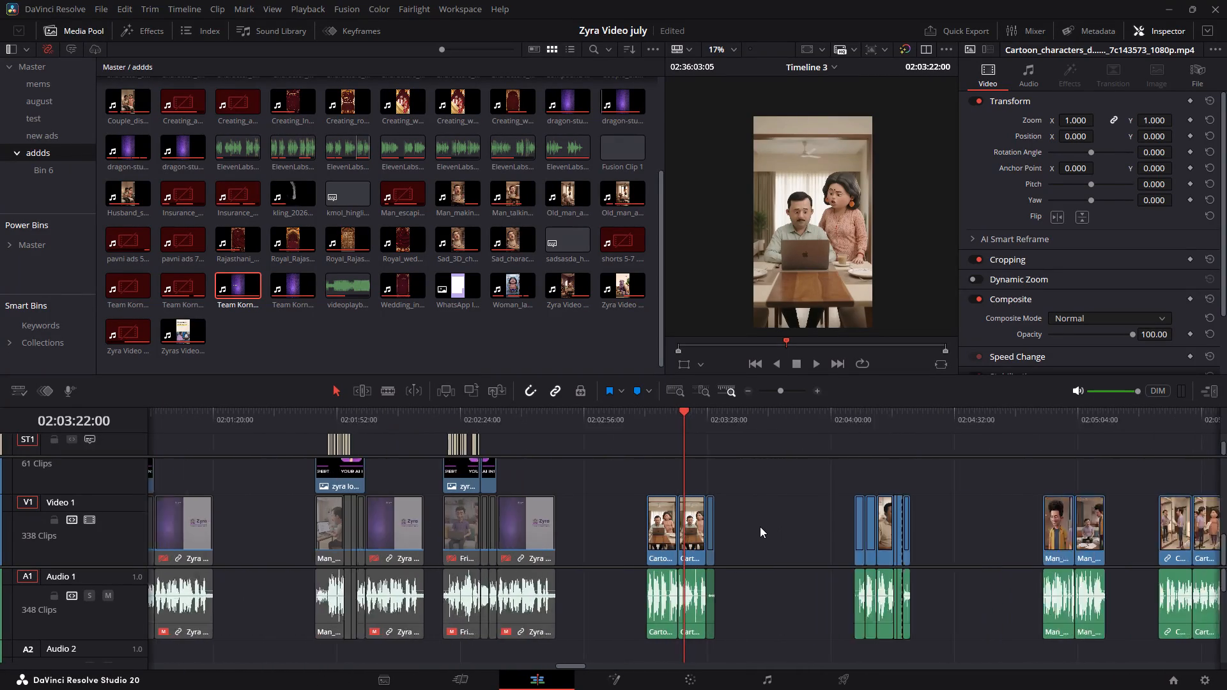
scroll(760, 526, "down", 5, "alt")
scroll(912, 535, "down", 3, "ctrl")
scroll(985, 538, "down", 4, "ctrl")
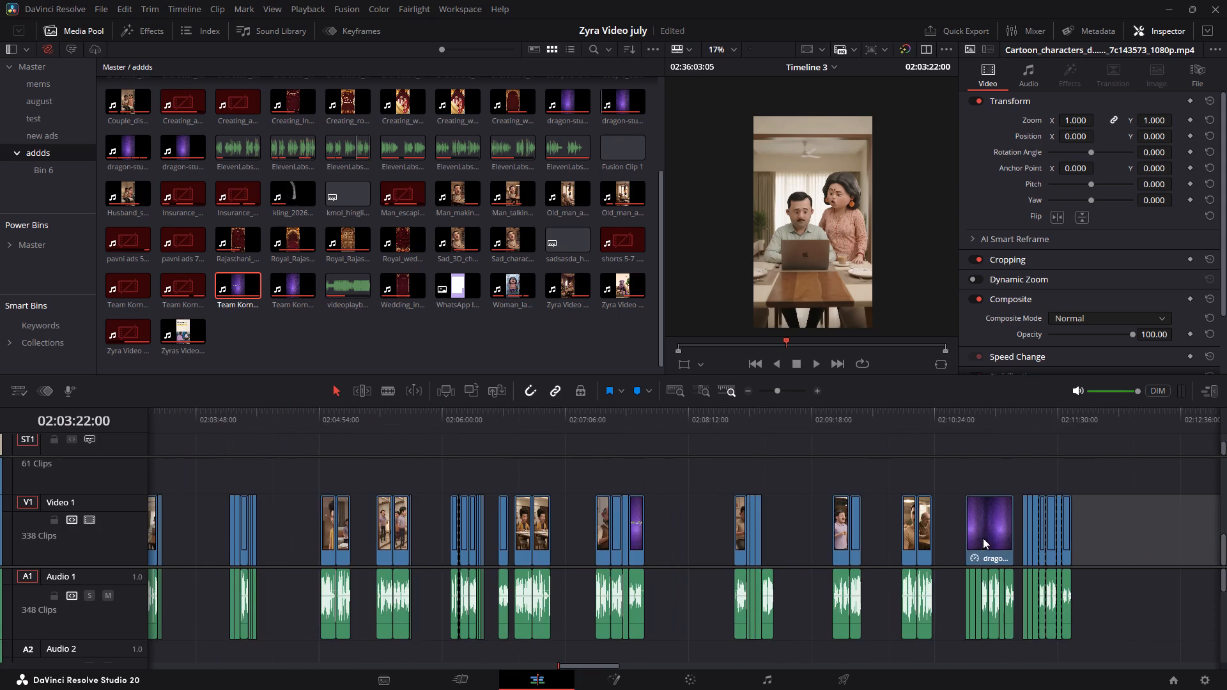
left_click(1024, 539)
left_click_drag(1025, 545, 184, 560)
Play the end of the laptop-couple ad and shift the captioned piece closer behind it, to about 02:03:35.
scroll(205, 551, "up", 2, "ctrl")
left_click(310, 424)
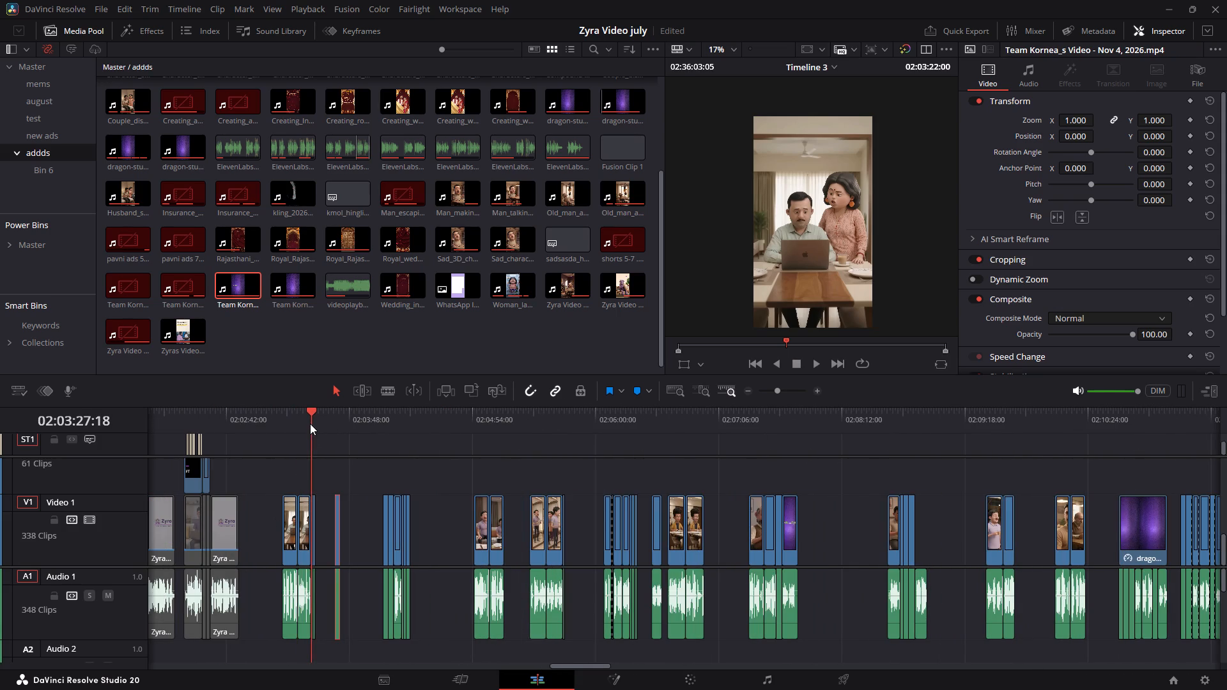
left_click(305, 421)
key("space")
scroll(334, 504, "up", 8, "alt")
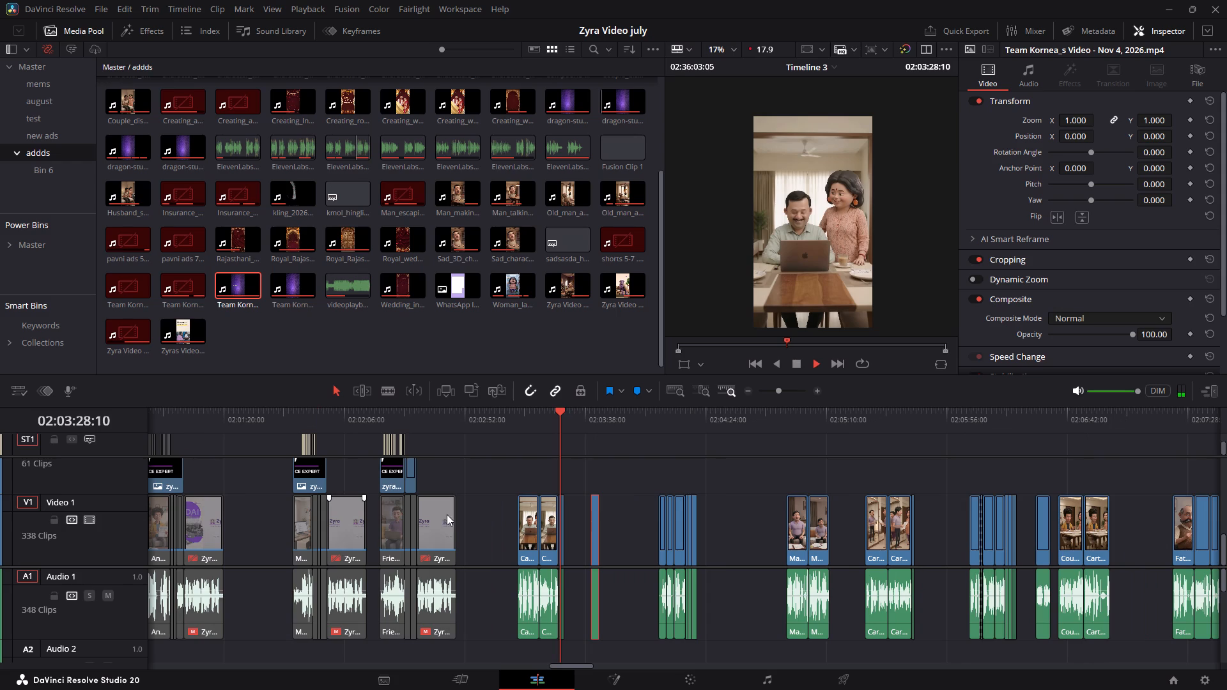
key("space")
key("space")
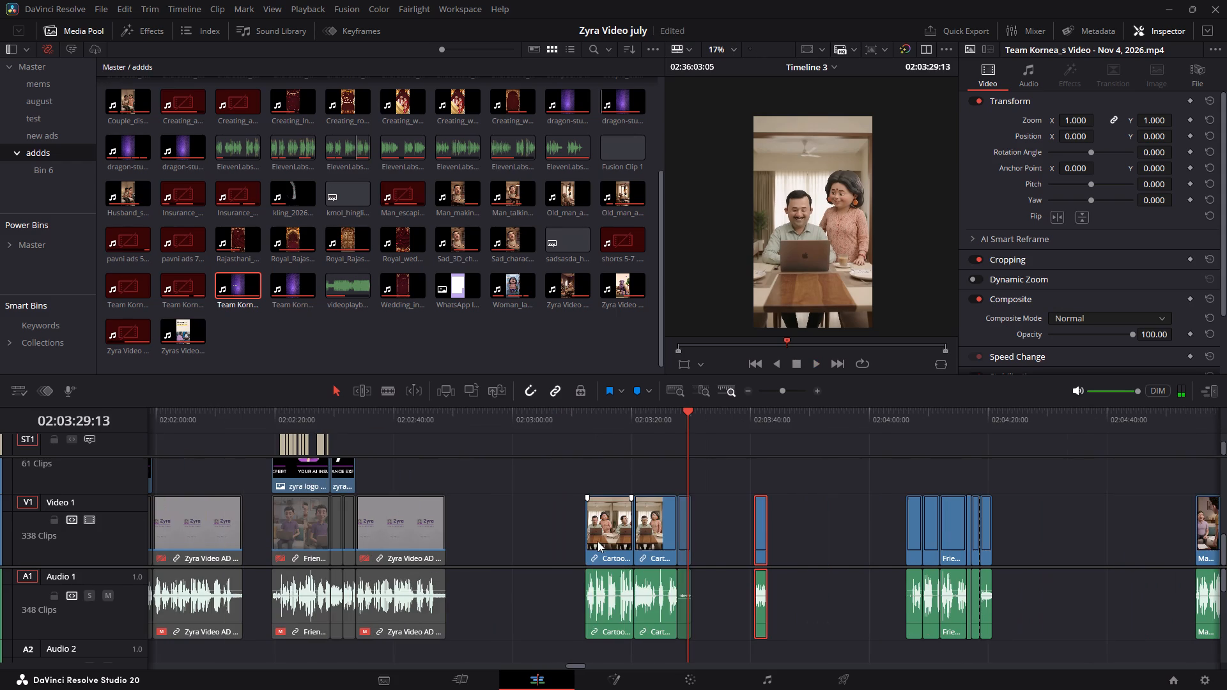
key("space")
left_click_drag(761, 535, 729, 542)
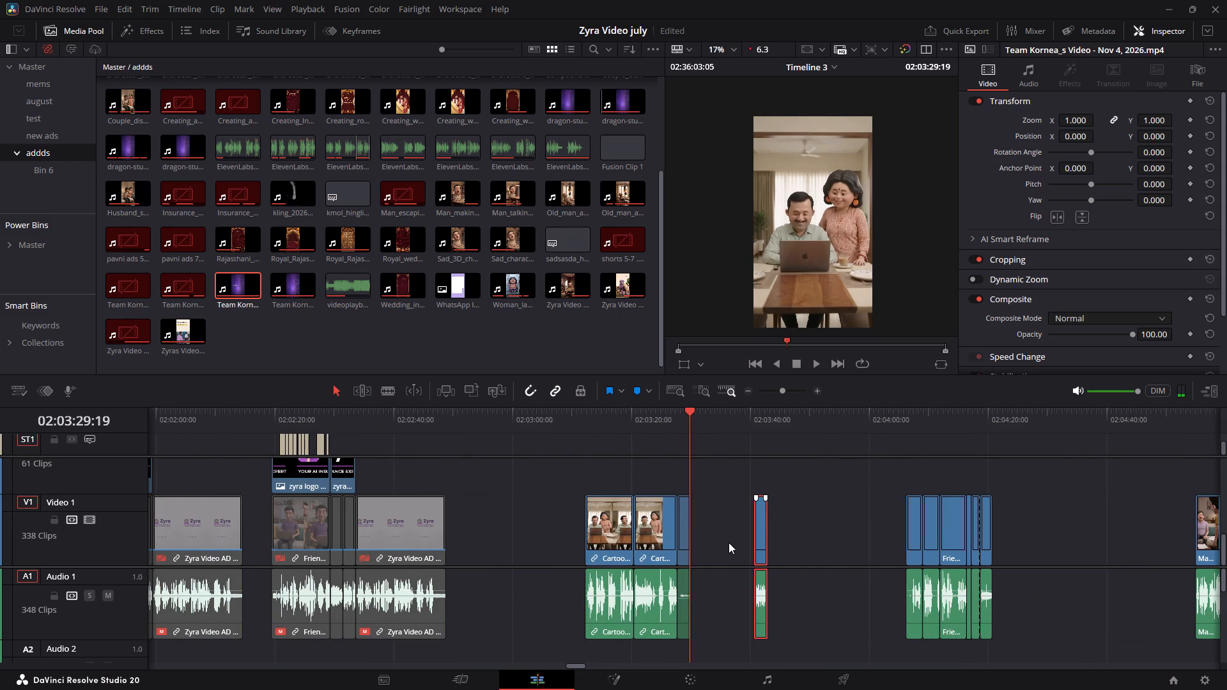
left_click_drag(729, 542, 729, 543)
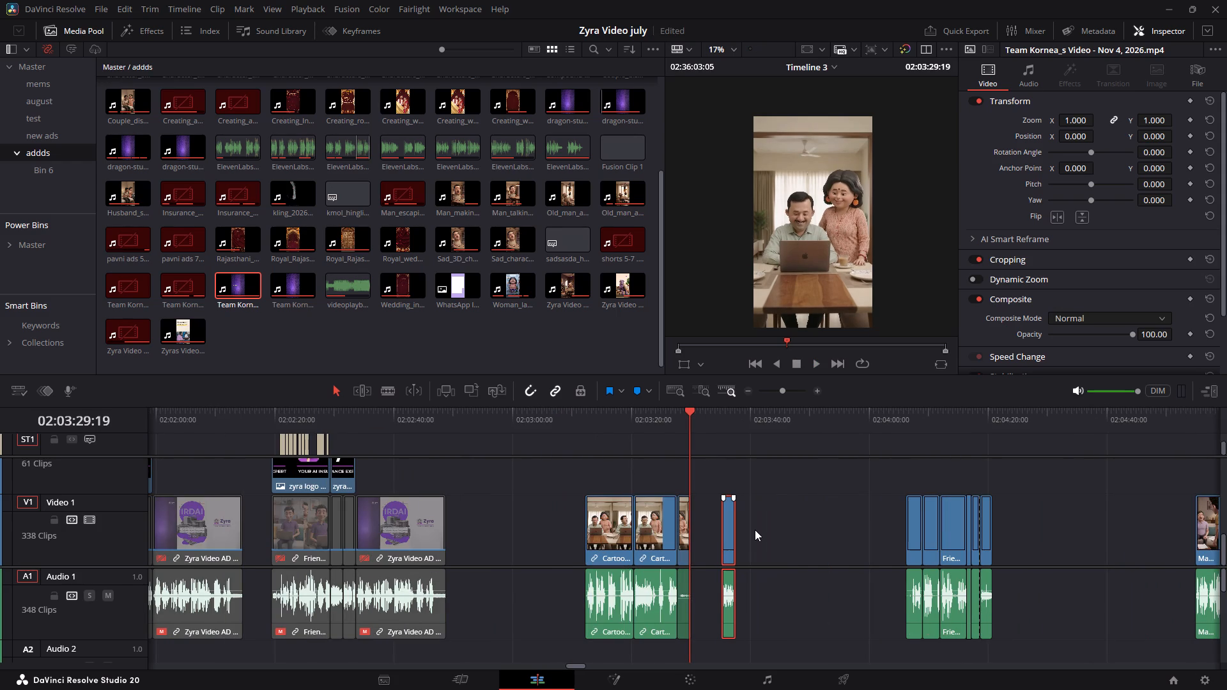
key("space")
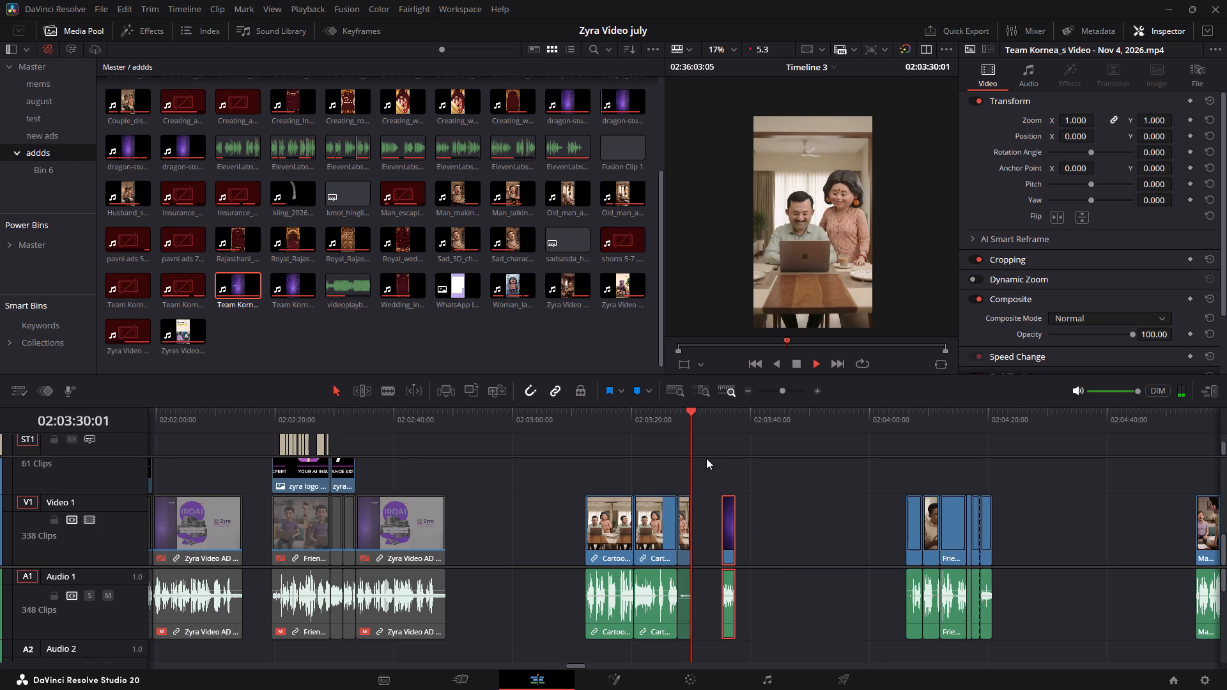
left_click(812, 491)
key("space")
Move the next "Team Kornea_s Video - Nov 4, 2026" piece from the last clip group to about 02:04:25, after the second ad's clips.
scroll(819, 525, "down", 3, "alt")
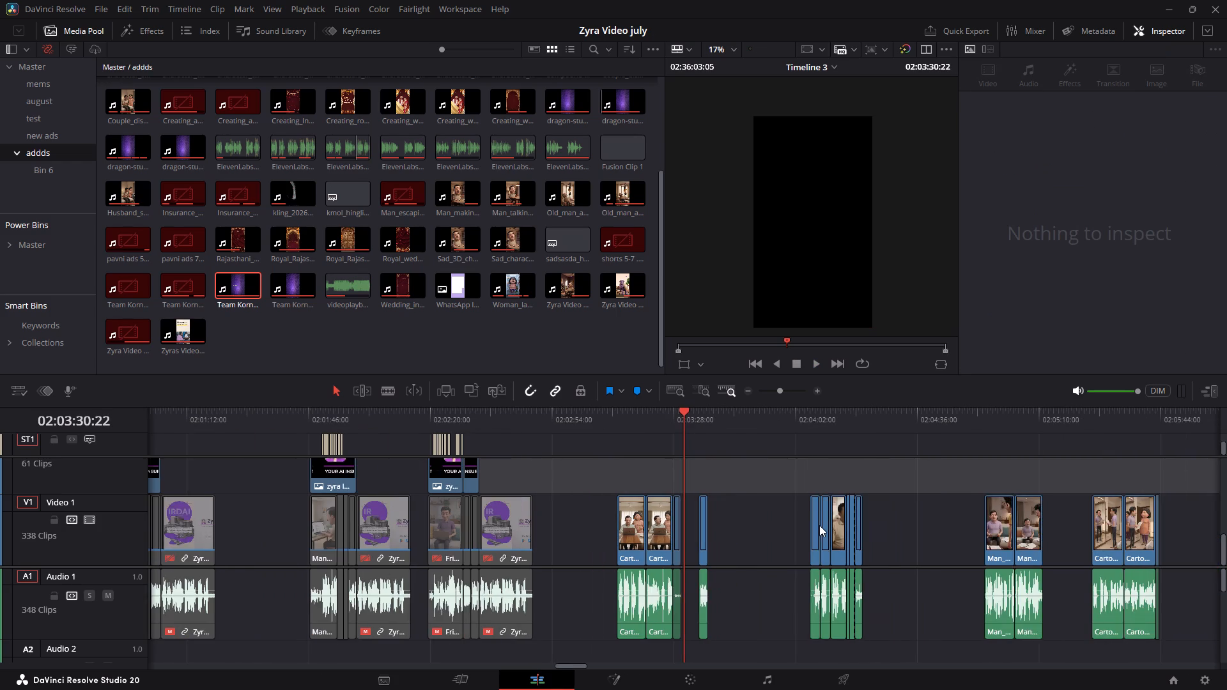
scroll(823, 526, "down", 11, "ctrl")
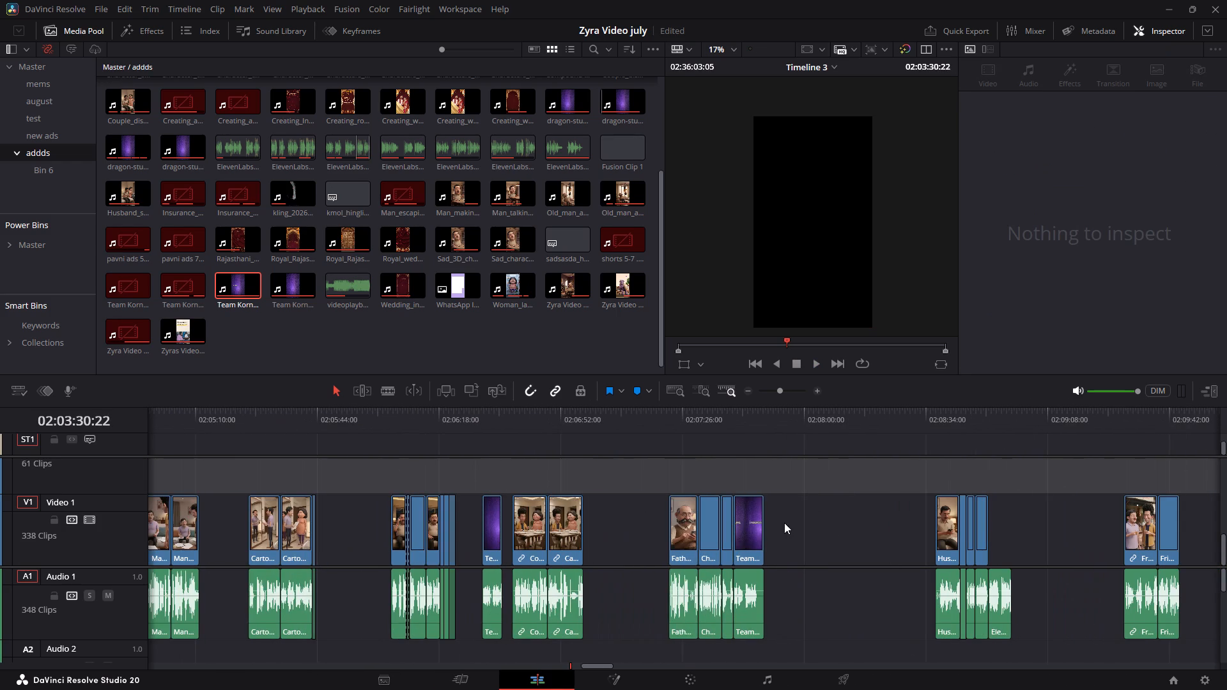
scroll(785, 523, "down", 4, "alt")
scroll(998, 528, "down", 3, "ctrl")
scroll(1056, 528, "down", 2, "ctrl")
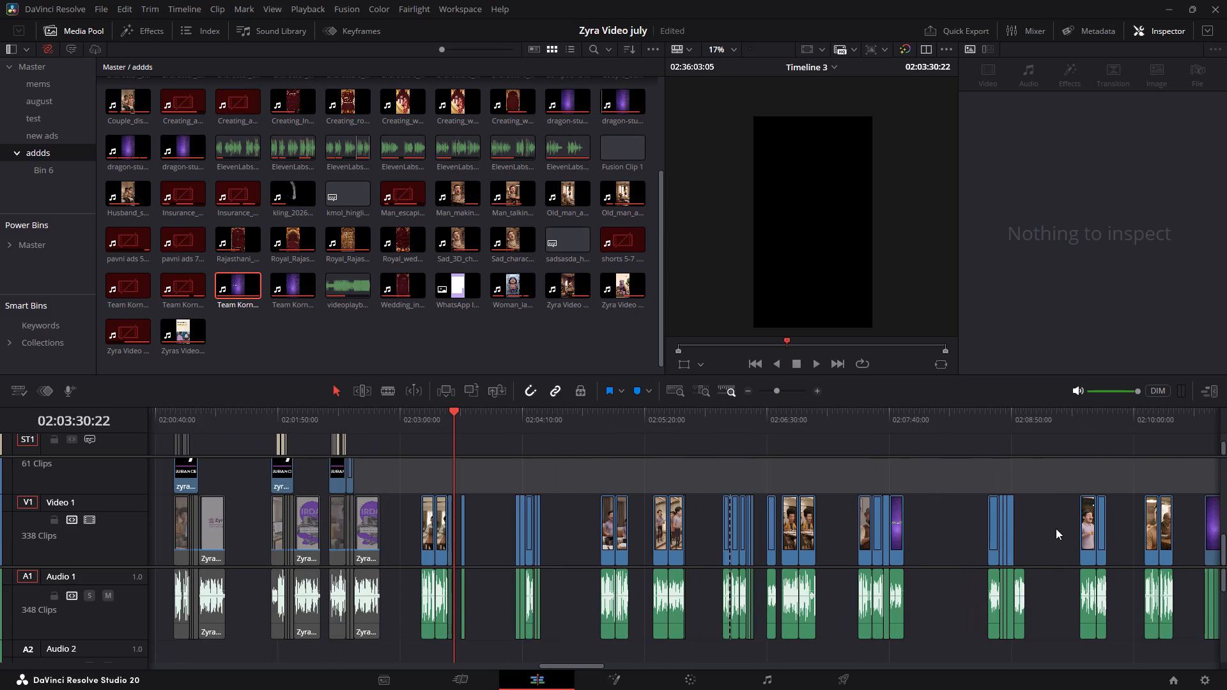
left_click(1111, 537)
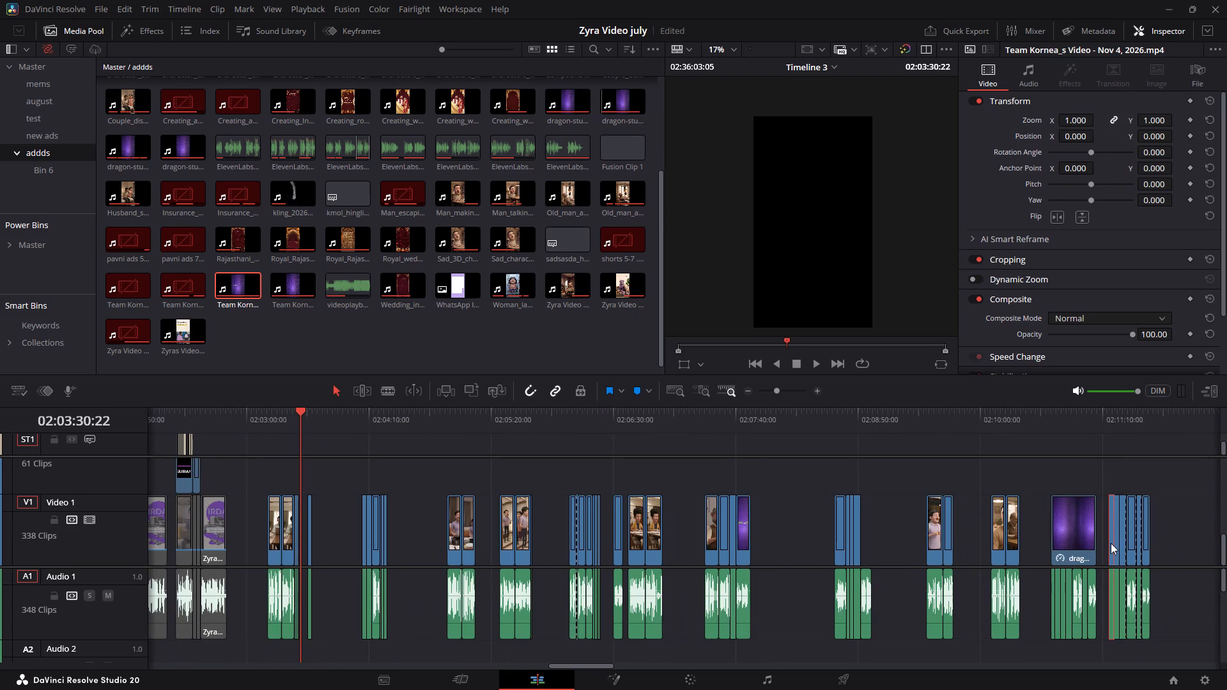
left_click_drag(1111, 542, 396, 555)
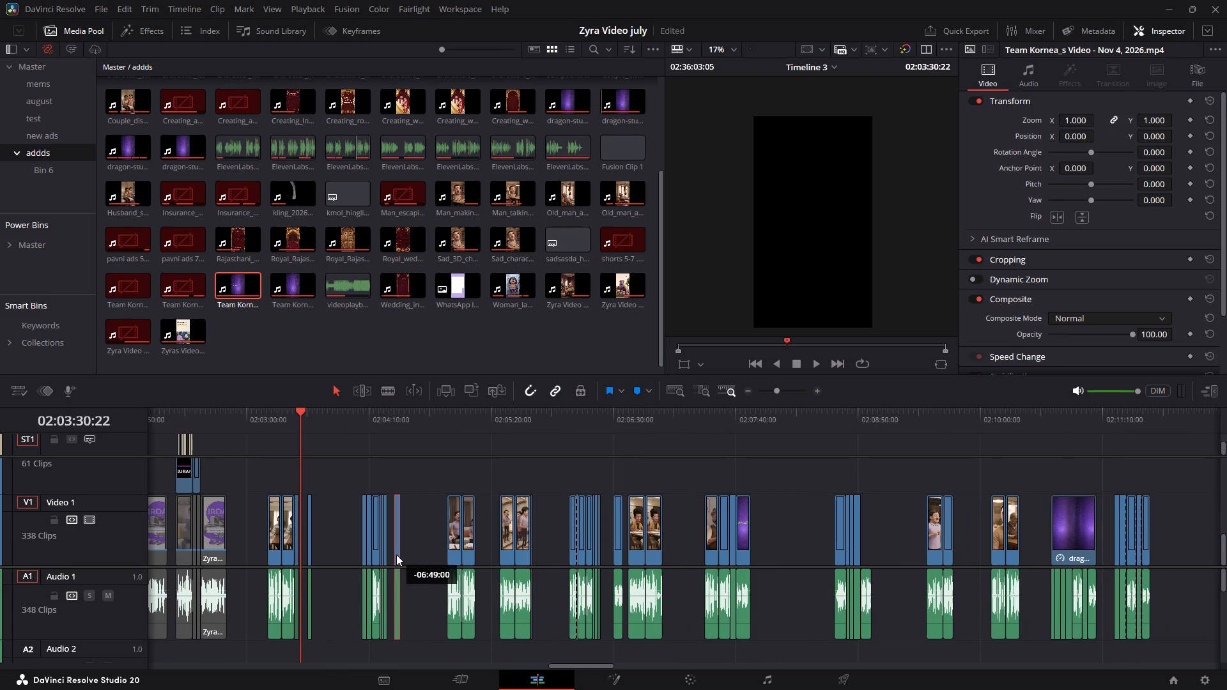
left_click_drag(396, 555, 397, 555)
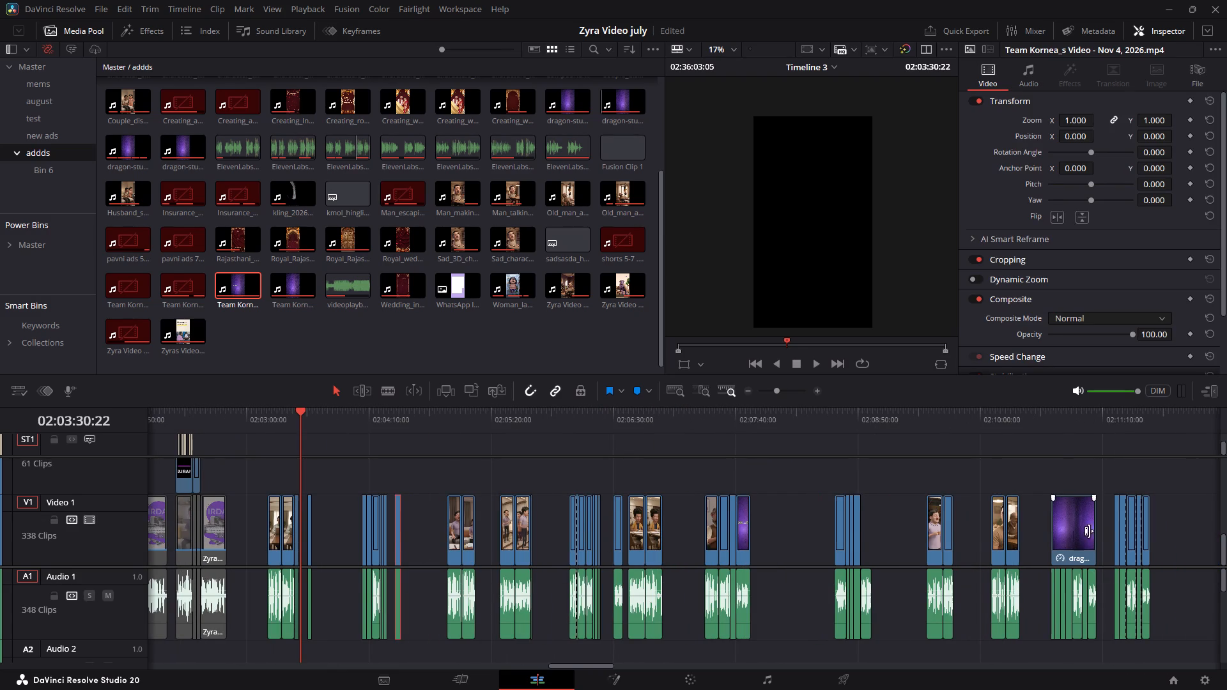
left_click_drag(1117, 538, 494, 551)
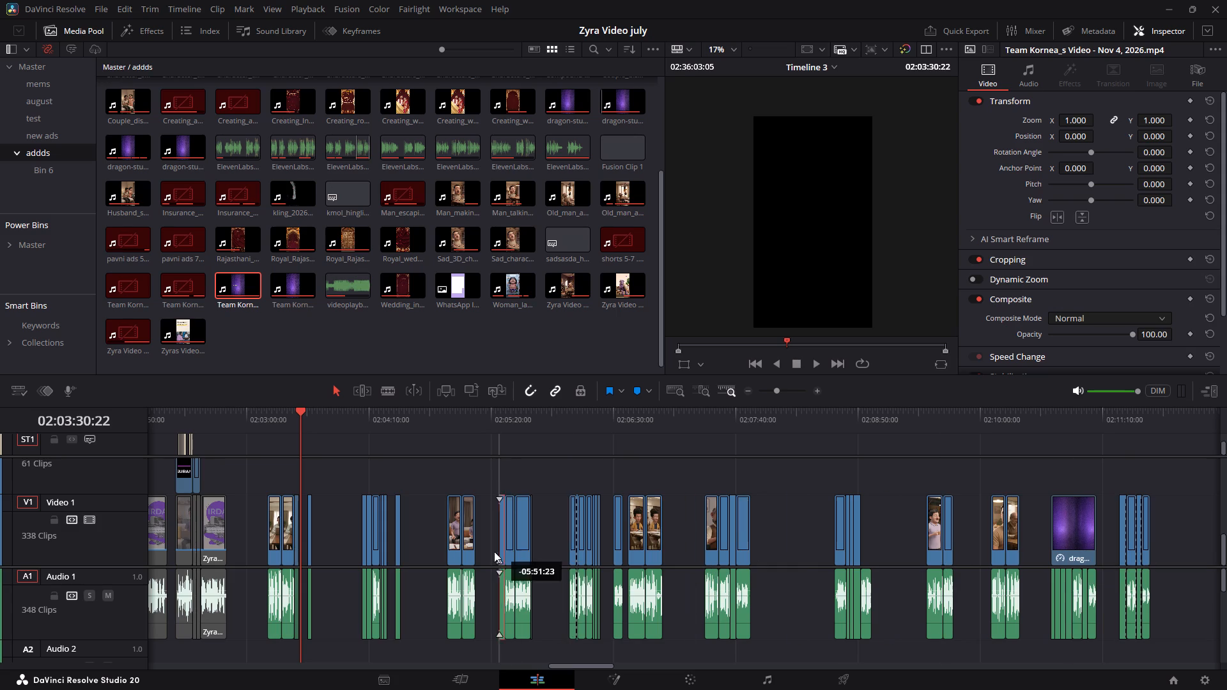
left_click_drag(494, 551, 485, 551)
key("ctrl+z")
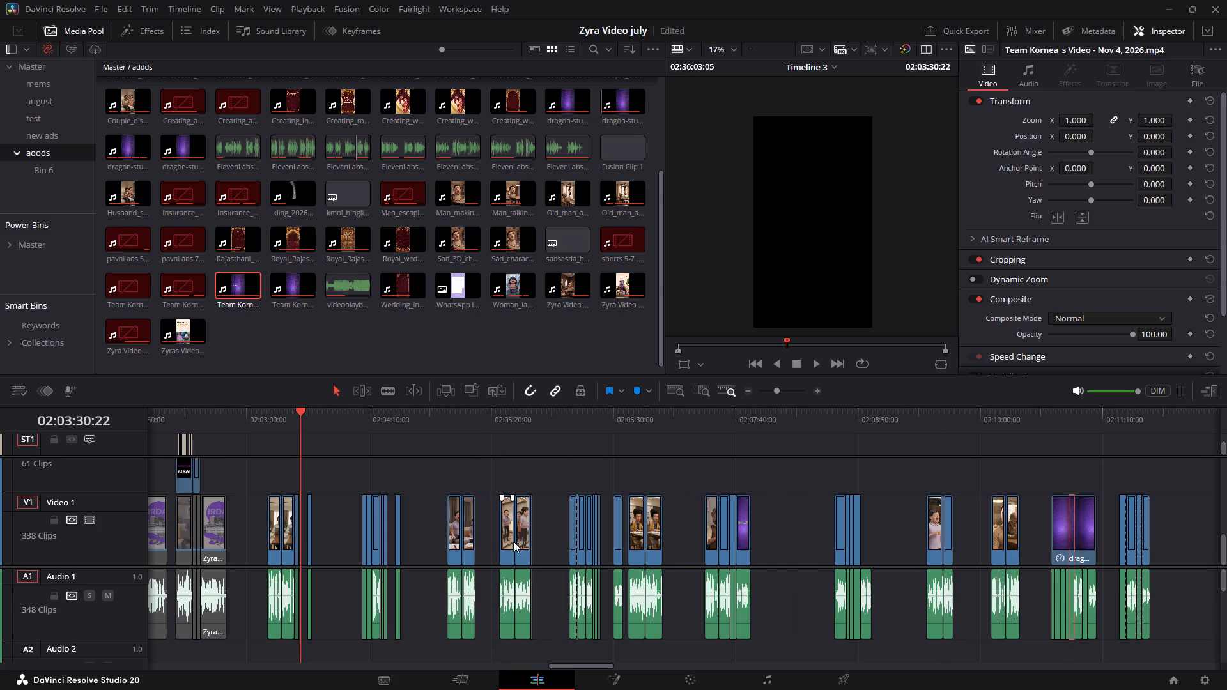
Move the next "Team Kornea_s Video - Nov 4, 2026" piece from the last clip group to about 02:05:15, after the third ad's clips.
left_click_drag(1116, 529, 497, 537)
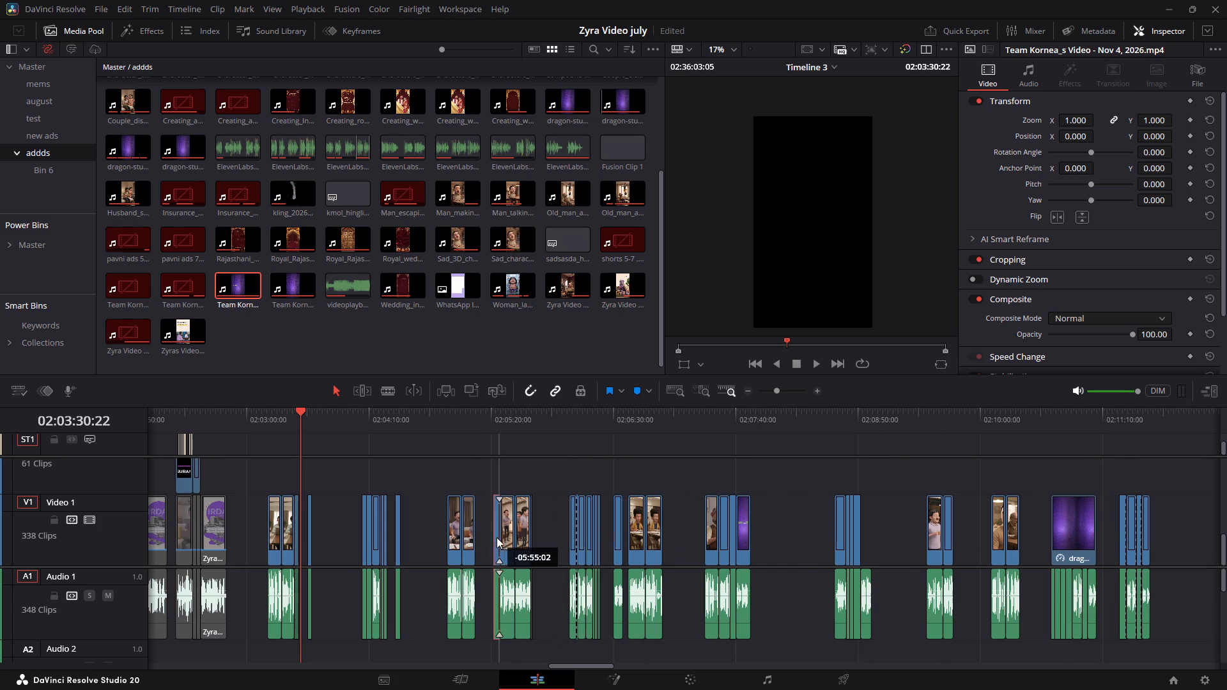
left_click_drag(497, 537, 484, 537)
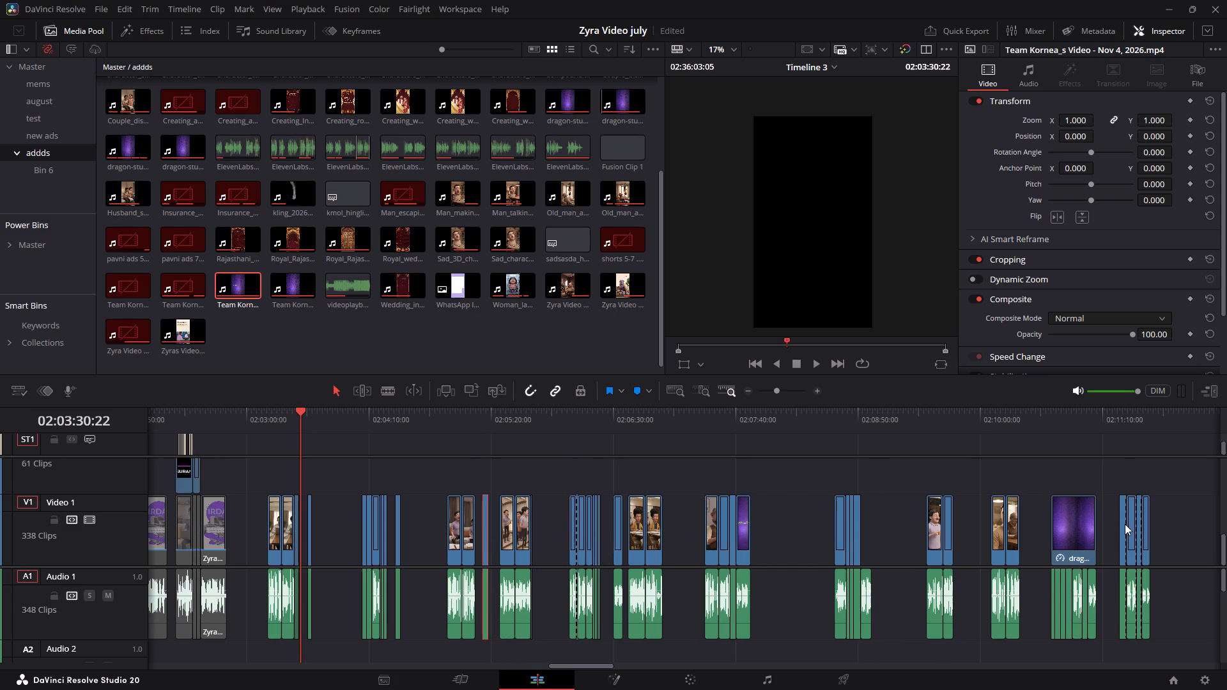
Move the following "Team Kornea_s Video - Nov 4, 2026" piece from the last clip group to about 02:05:48, after the fourth ad's clips.
left_click_drag(1123, 524, 544, 533)
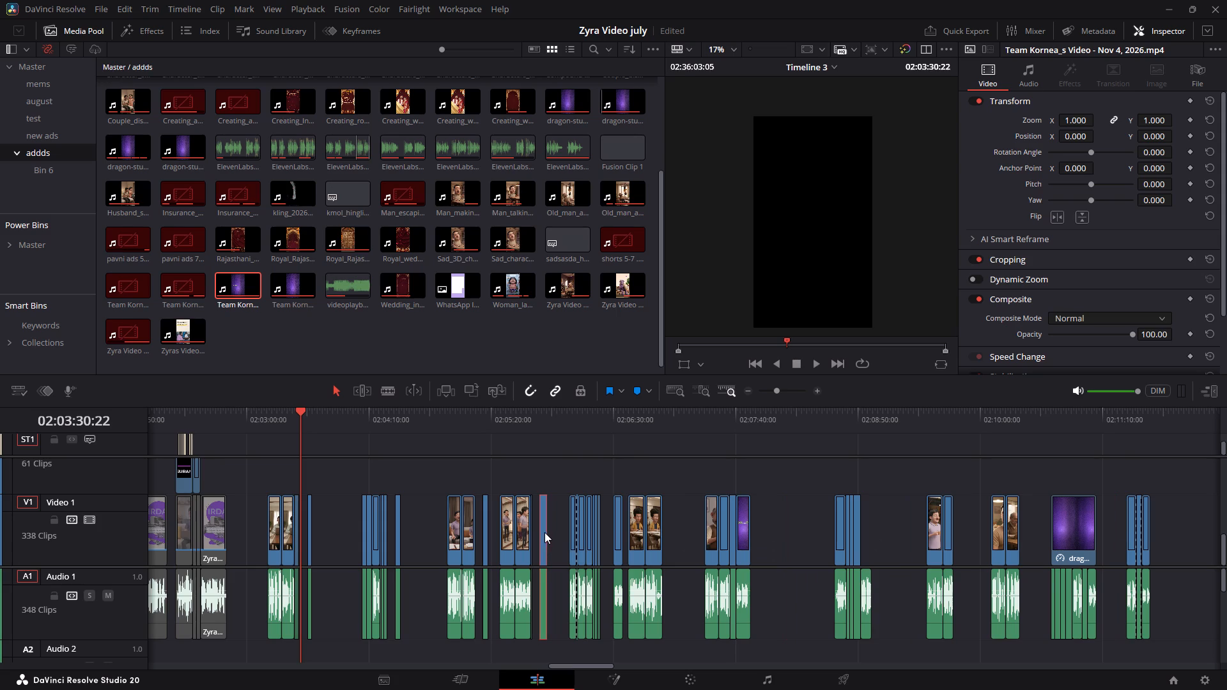
Play the captioned piece at 02:06:30, the two-friends ad around 02:09:39 and the sofa-couple ad around 02:06:09 to check their content.
left_click(617, 418)
key("space")
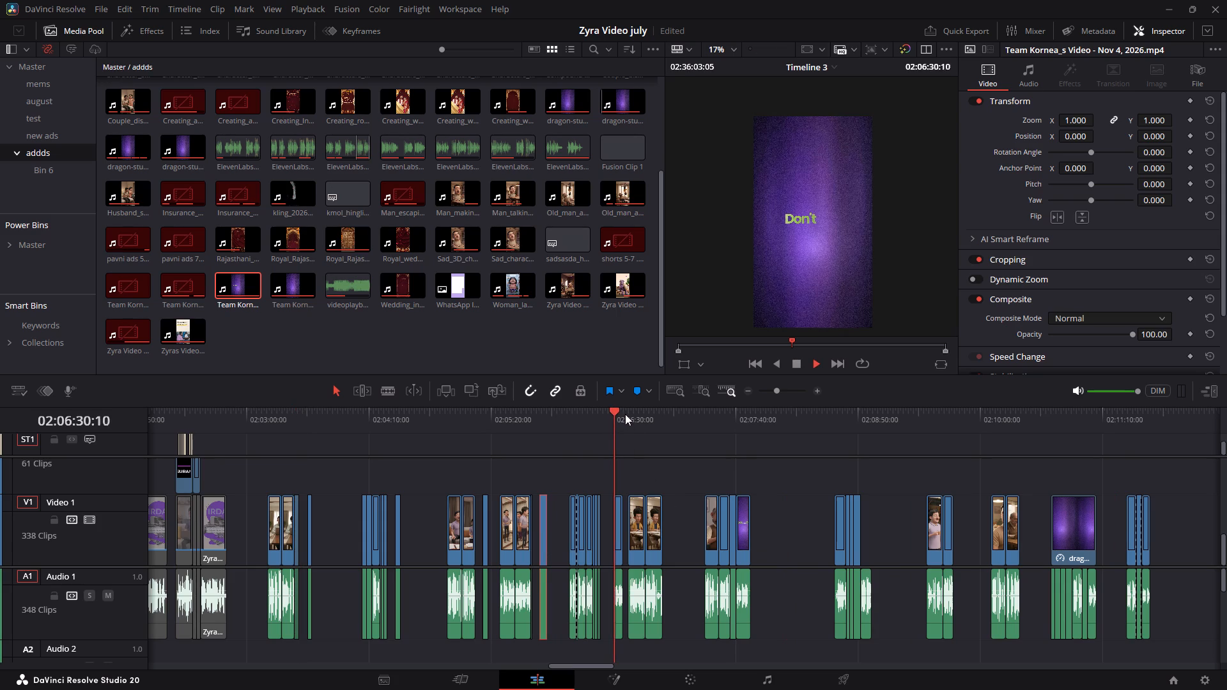
key("space")
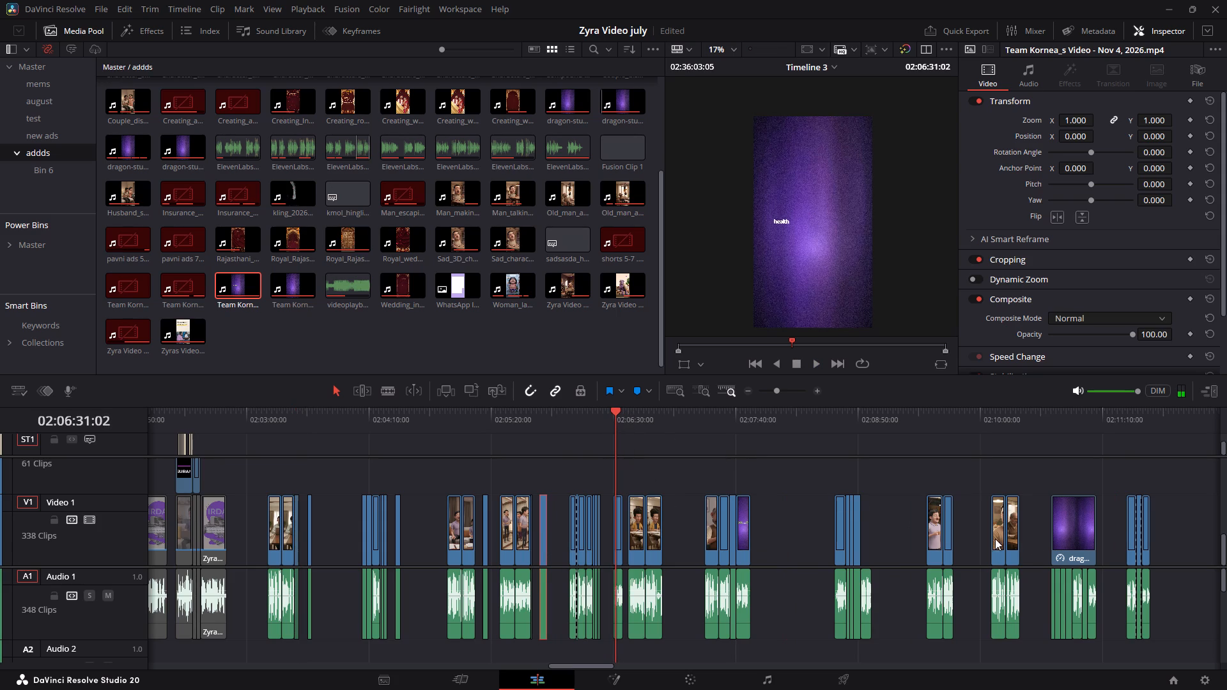
left_click(946, 425)
key("space")
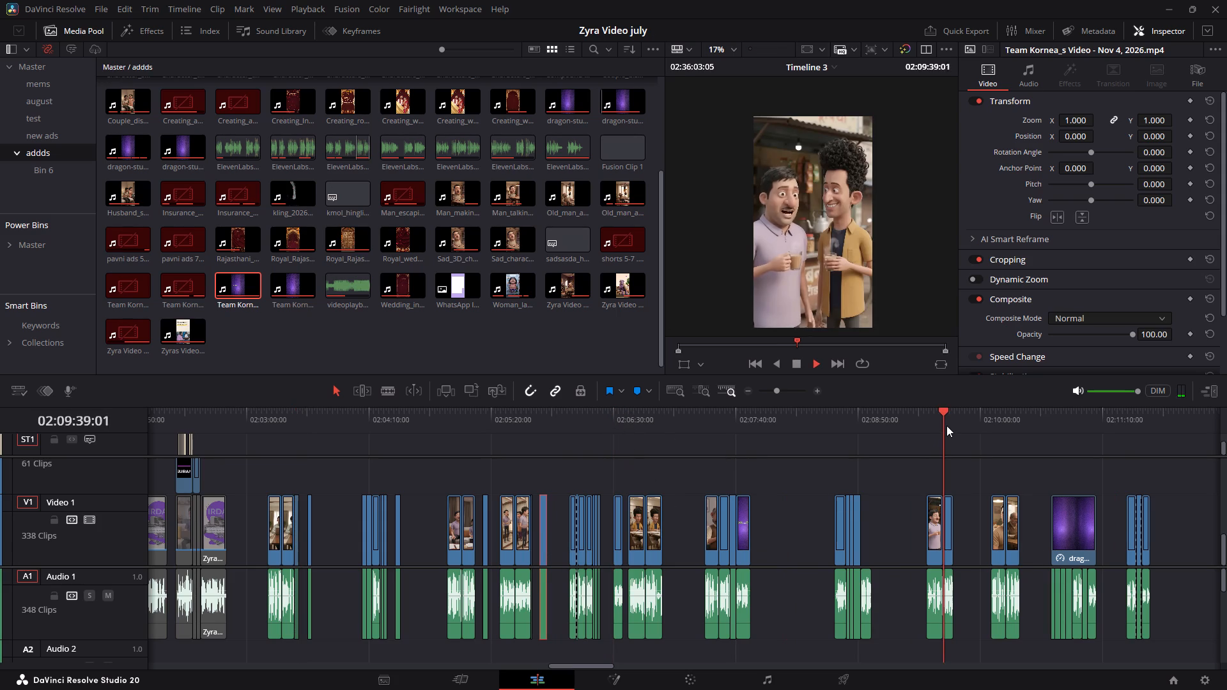
key("space")
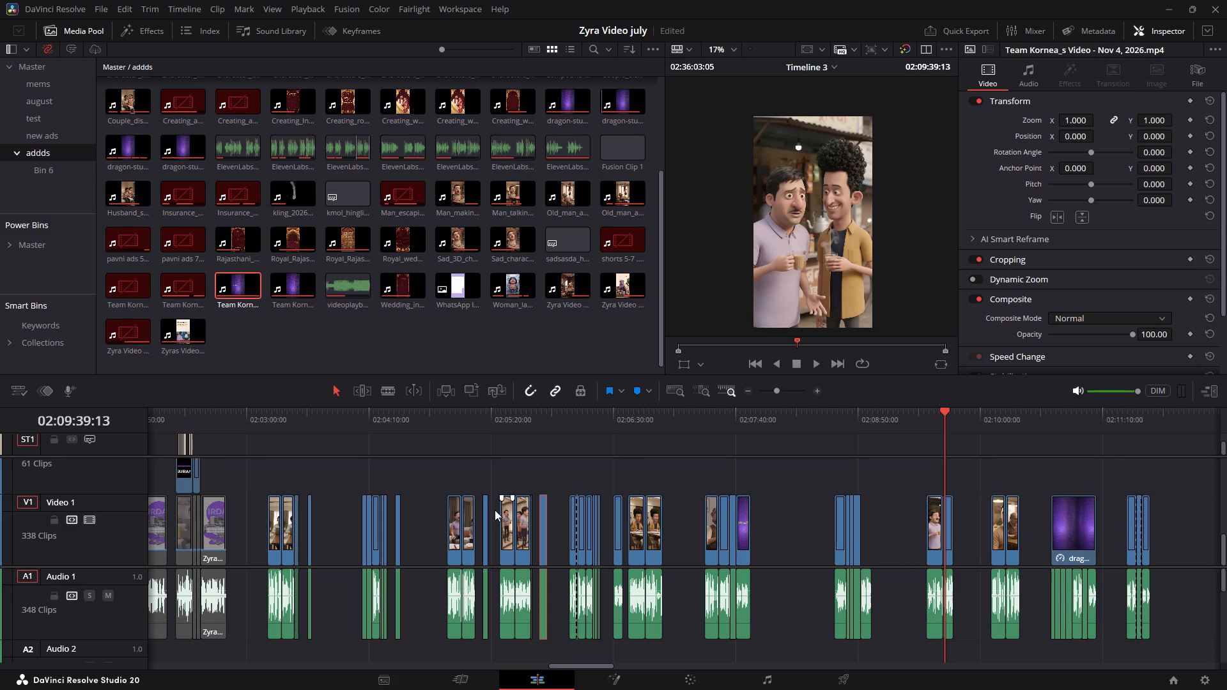
scroll(484, 498, "up", 2, "ctrl")
left_click(447, 430)
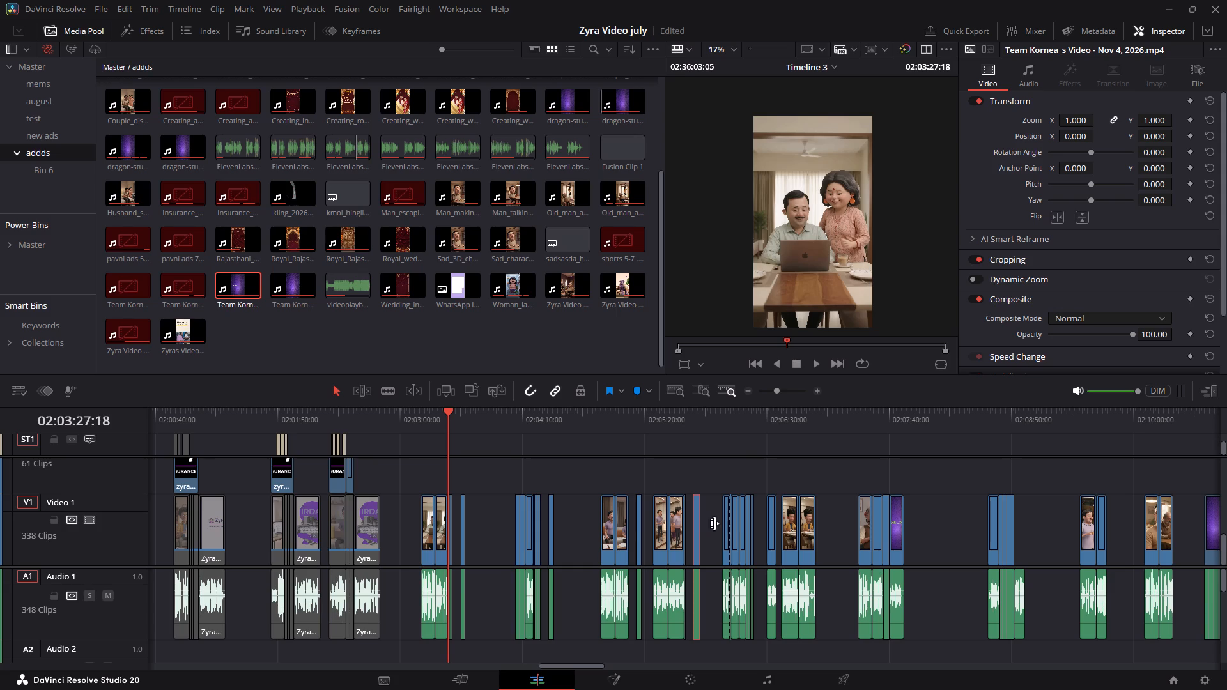
left_click(731, 409)
key("space")
key("space")
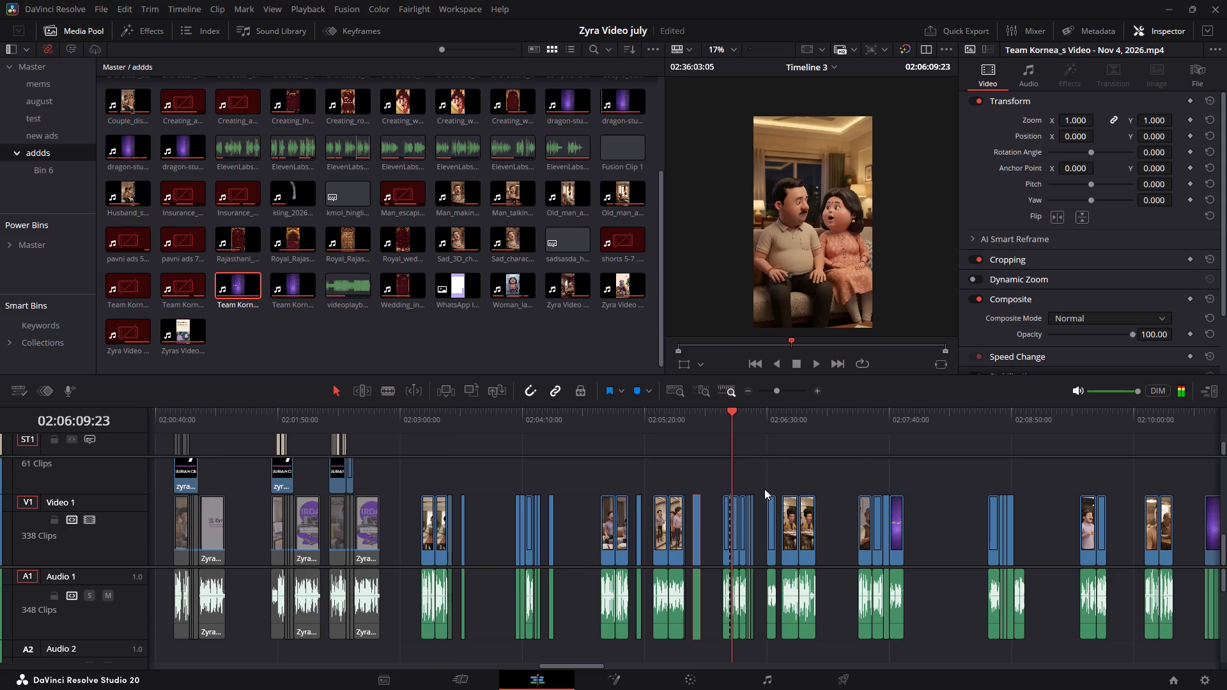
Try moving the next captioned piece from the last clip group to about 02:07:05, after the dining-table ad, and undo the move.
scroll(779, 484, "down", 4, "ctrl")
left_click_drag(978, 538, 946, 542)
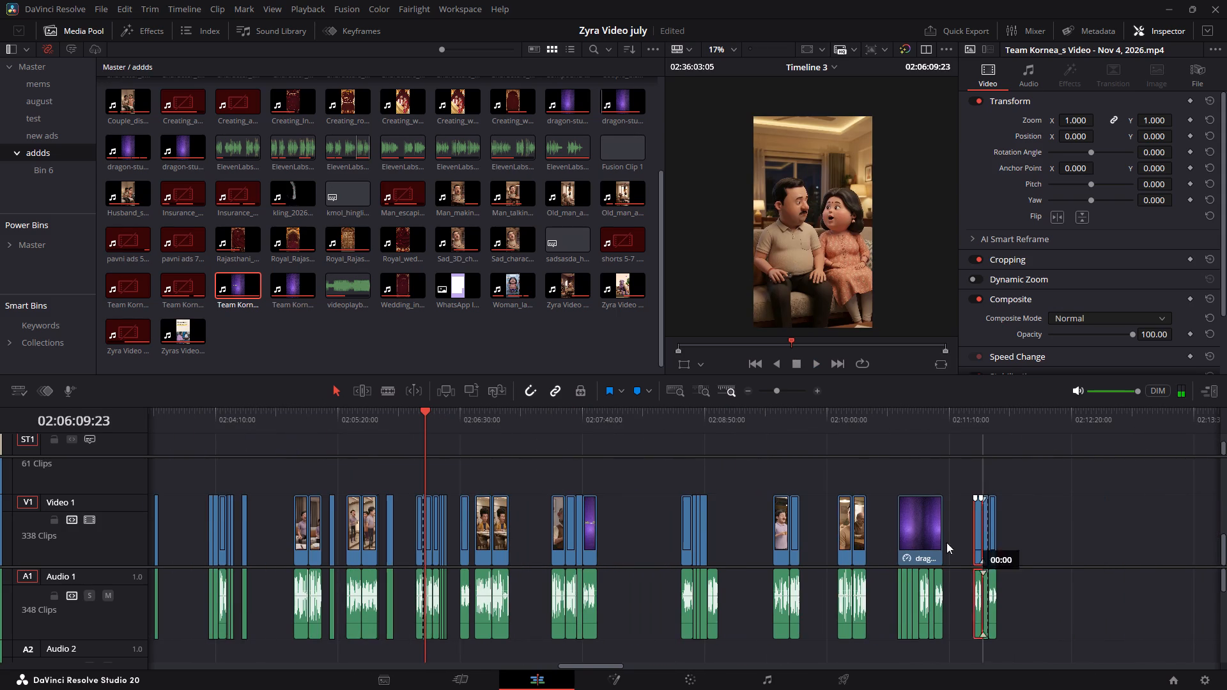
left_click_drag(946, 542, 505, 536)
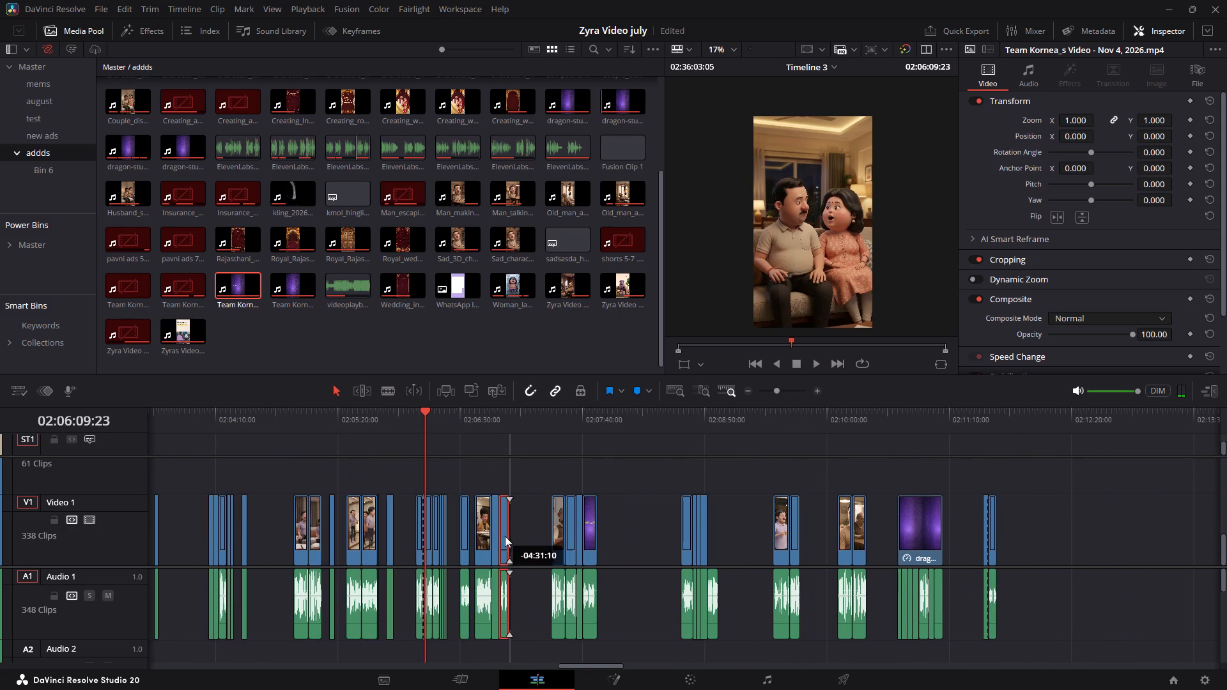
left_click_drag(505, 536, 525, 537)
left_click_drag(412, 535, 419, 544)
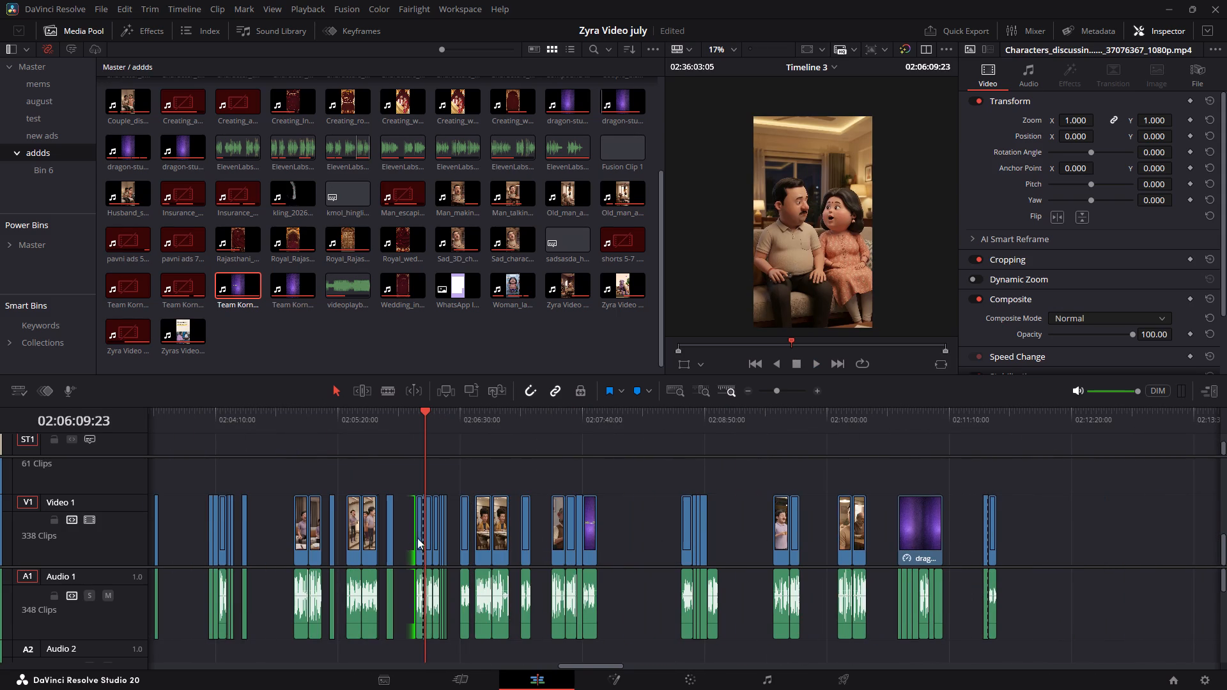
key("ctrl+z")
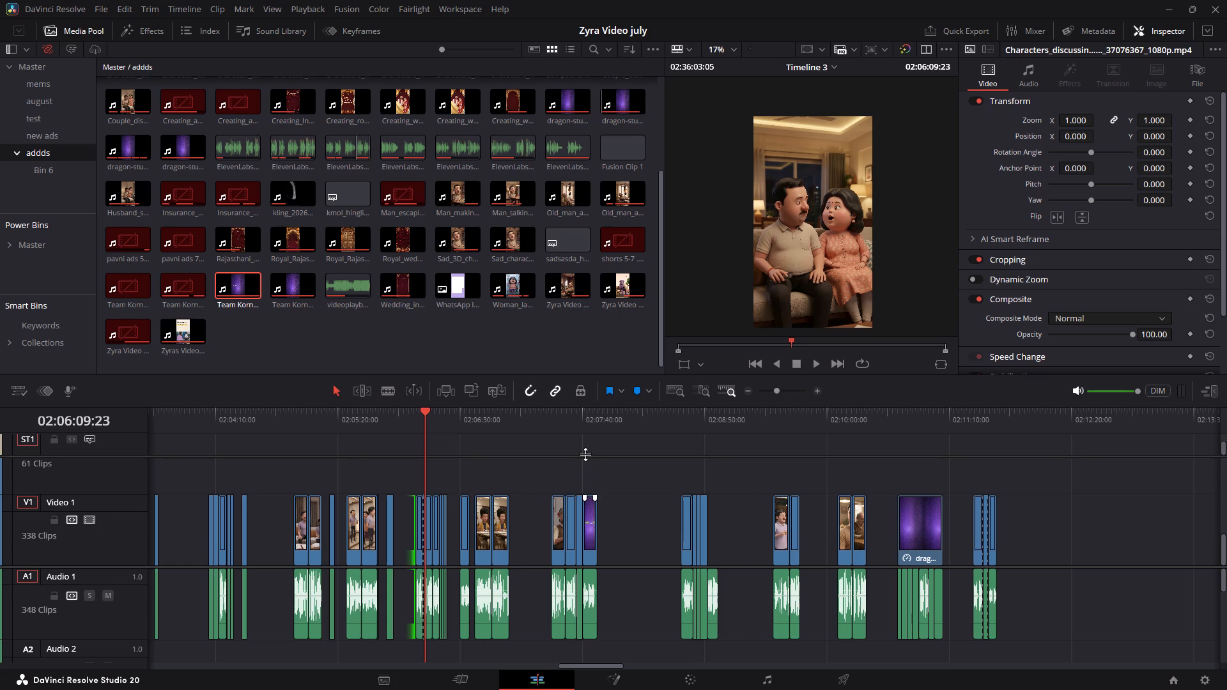
Play the captioned piece around 02:07:40 and the remaining pieces around 02:11:24 and 02:11:30 to compare their voice-overs.
left_click(582, 438)
left_click(581, 436)
left_click(582, 429)
key("space")
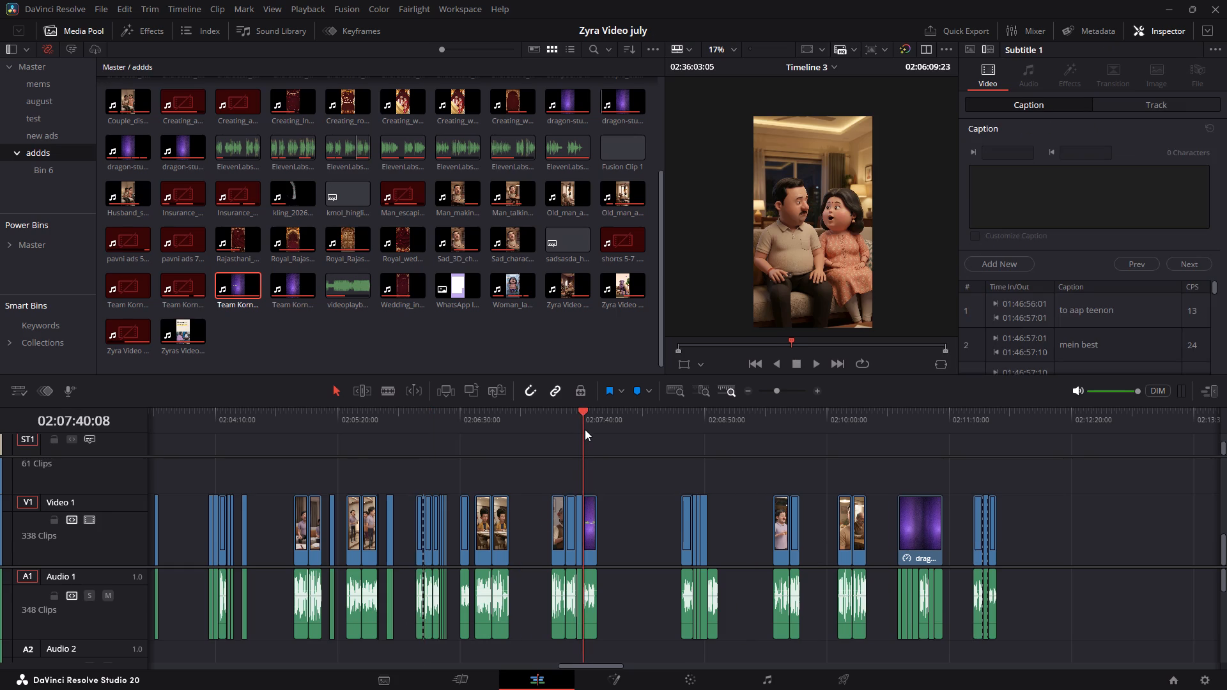
key("space")
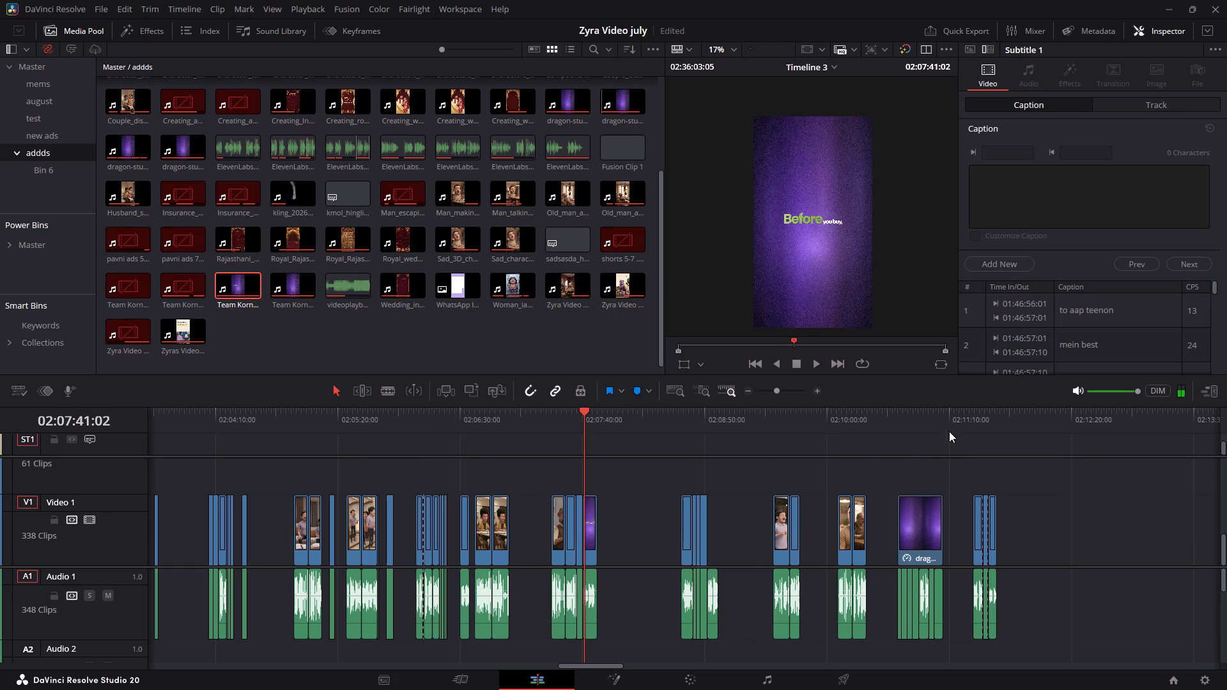
left_click(981, 425)
key("space")
key("space")
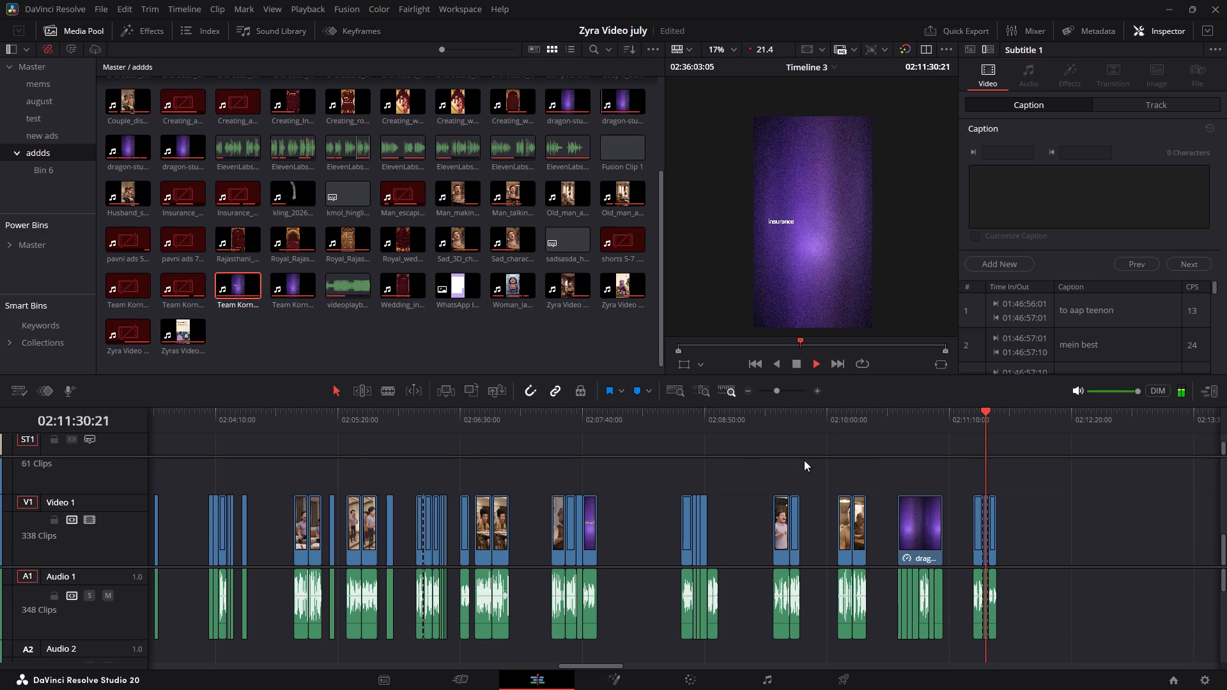
left_click(578, 442)
left_click(577, 423)
key("space")
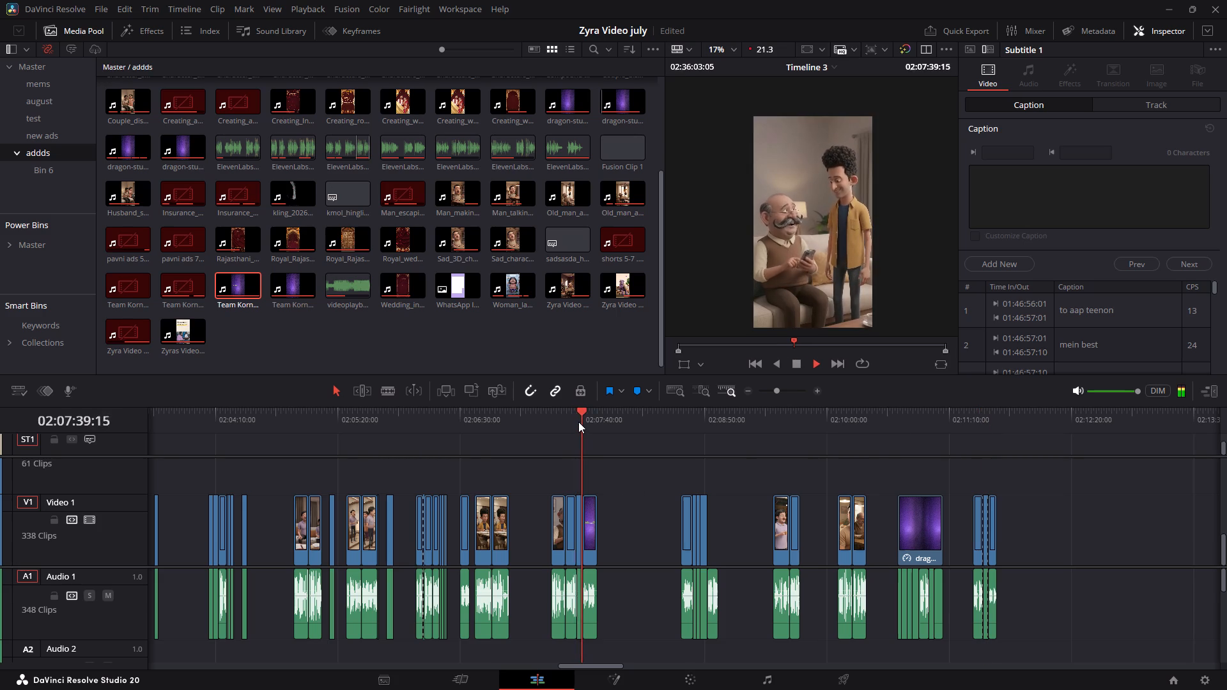
key("space")
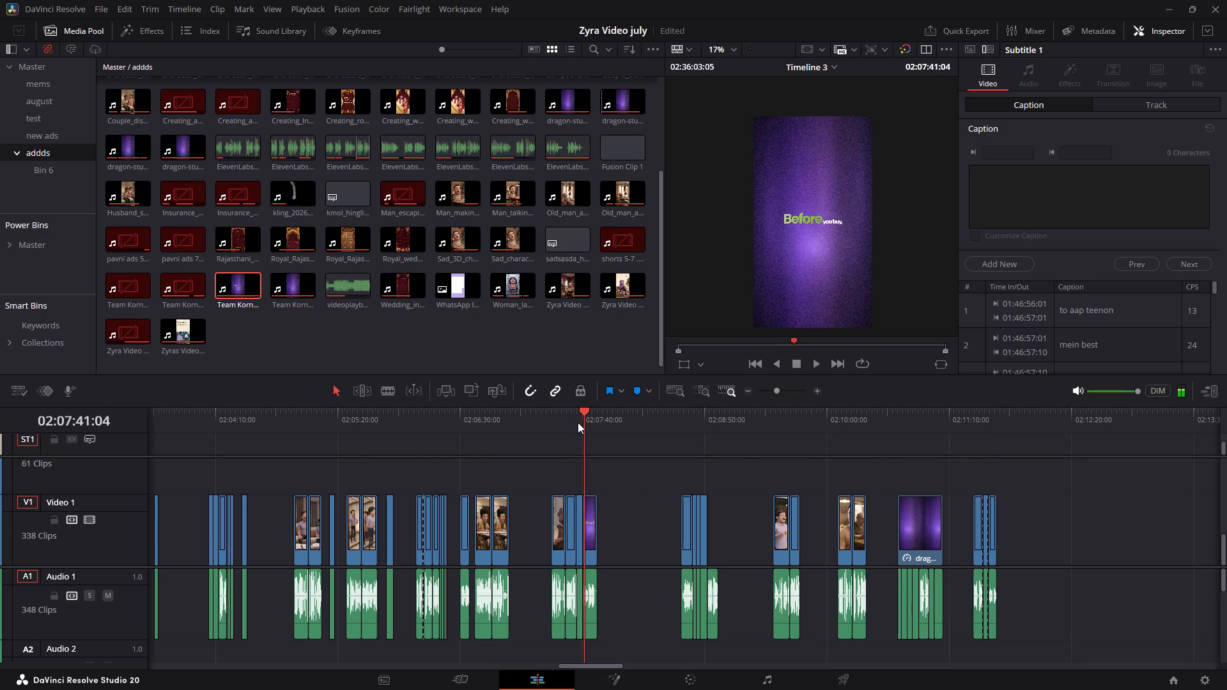
left_click(968, 418)
key("space")
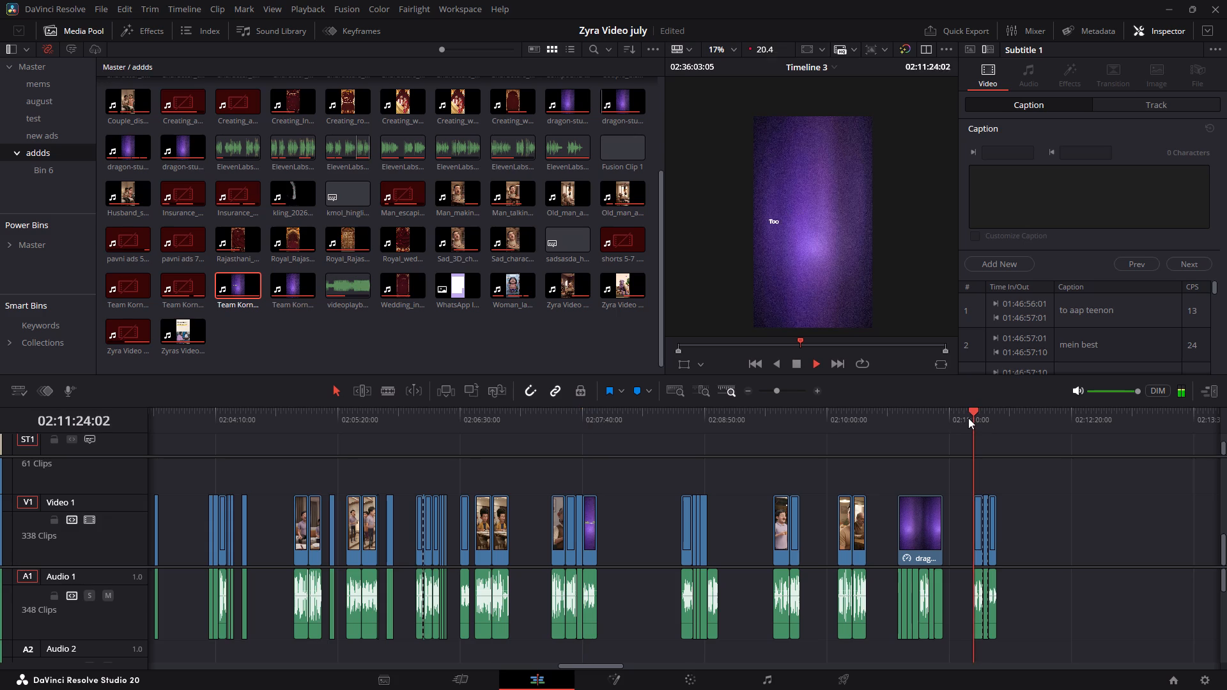
key("space")
Play the dining-table ad around 02:06:48, the captioned piece before it and the laptop-couple ad from 02:03:20 to check their content.
left_click(488, 421)
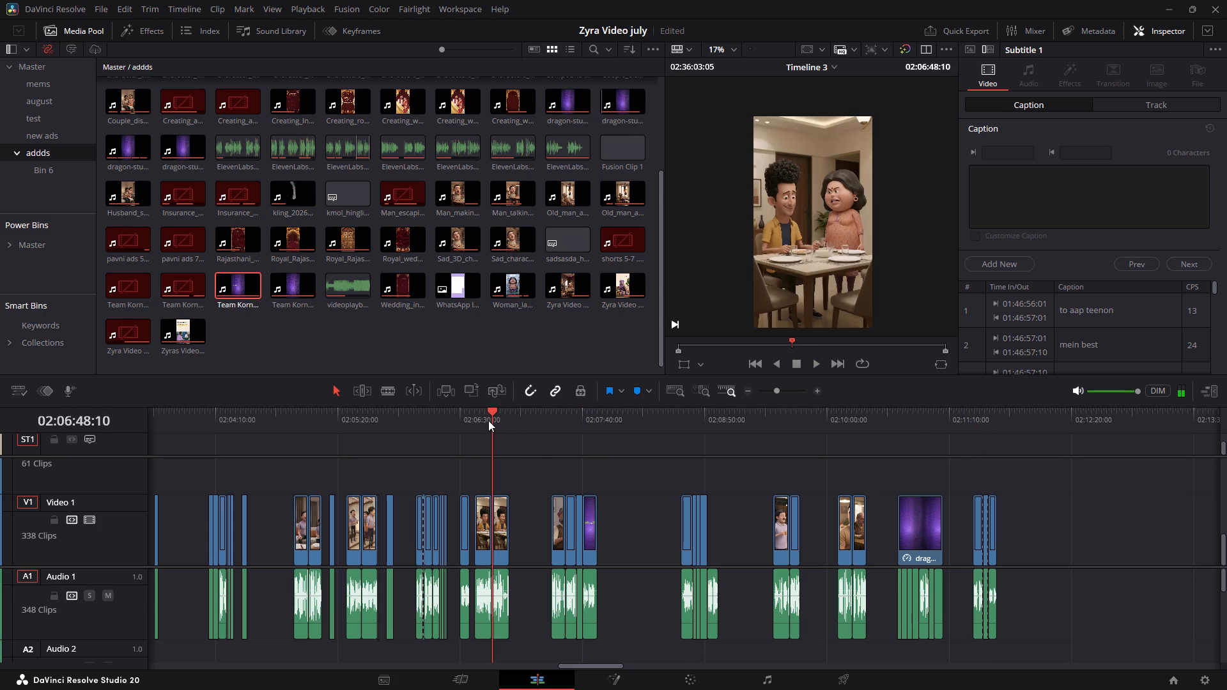
key("space")
key("space")
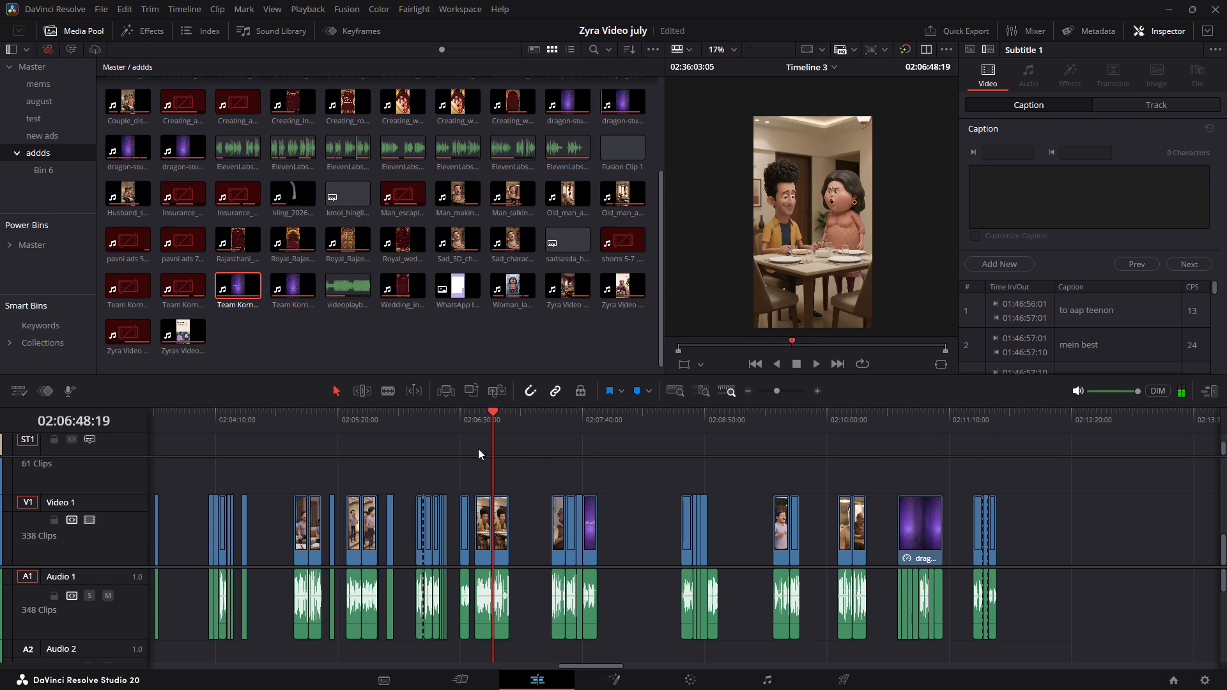
left_click(464, 420)
key("space")
key("space")
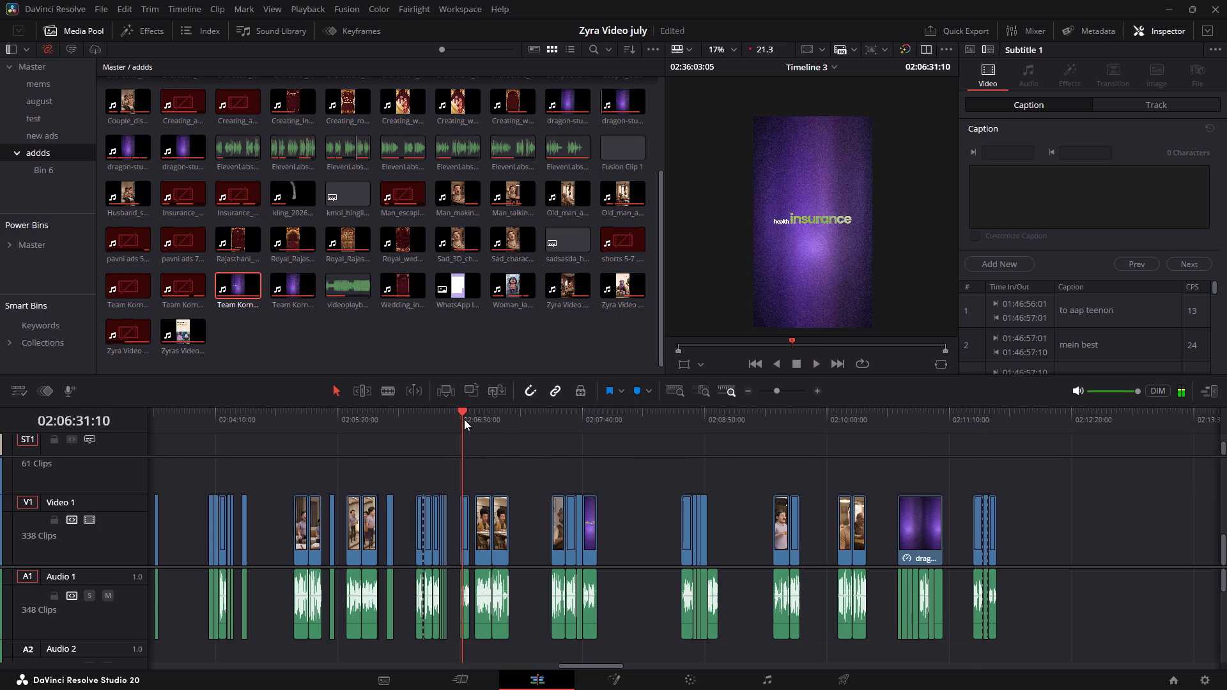
scroll(505, 537, "up", 2, "ctrl")
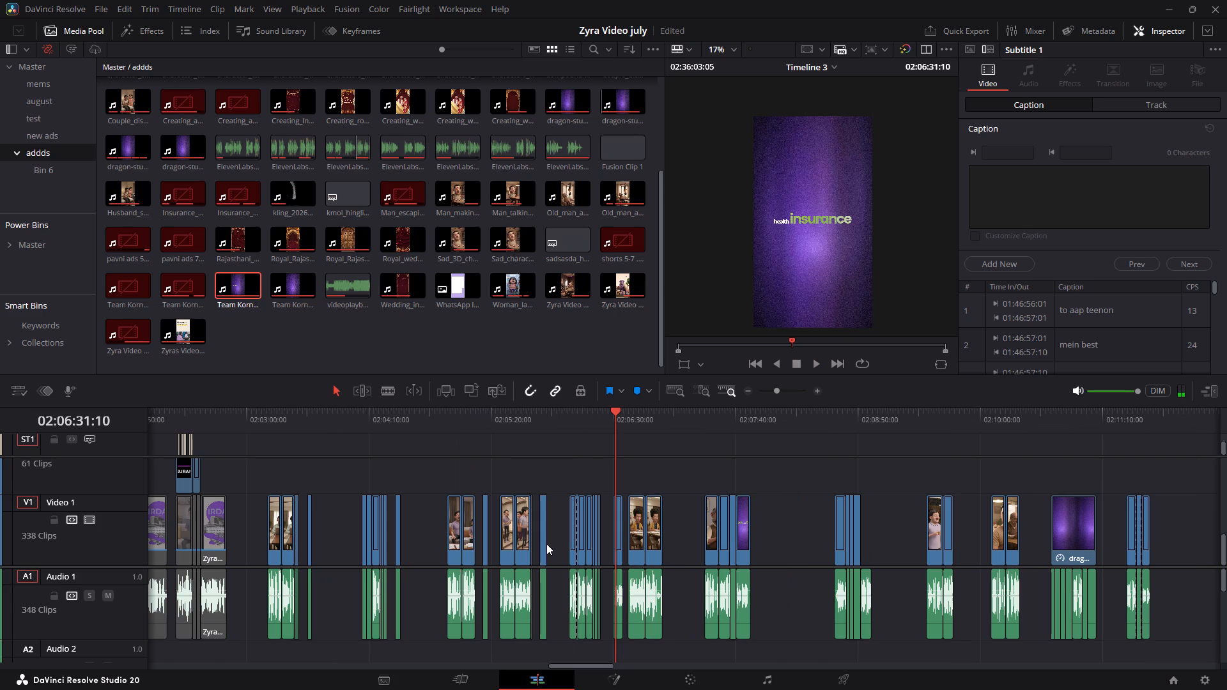
left_click(279, 410)
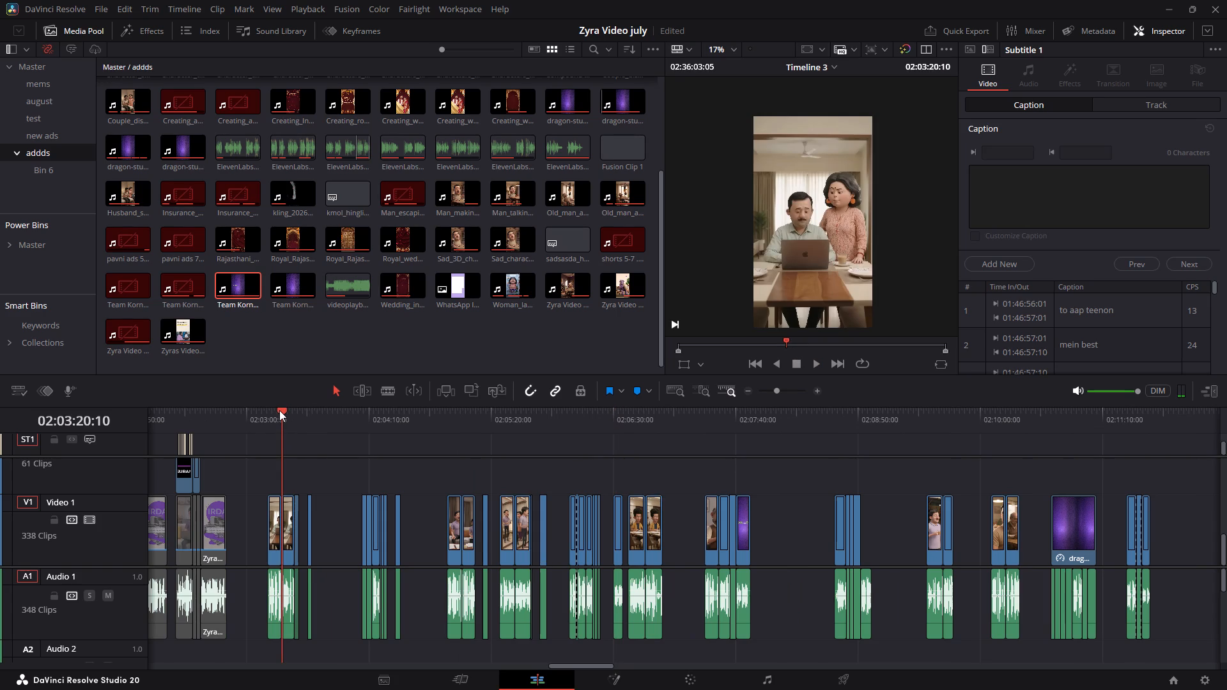
key("space")
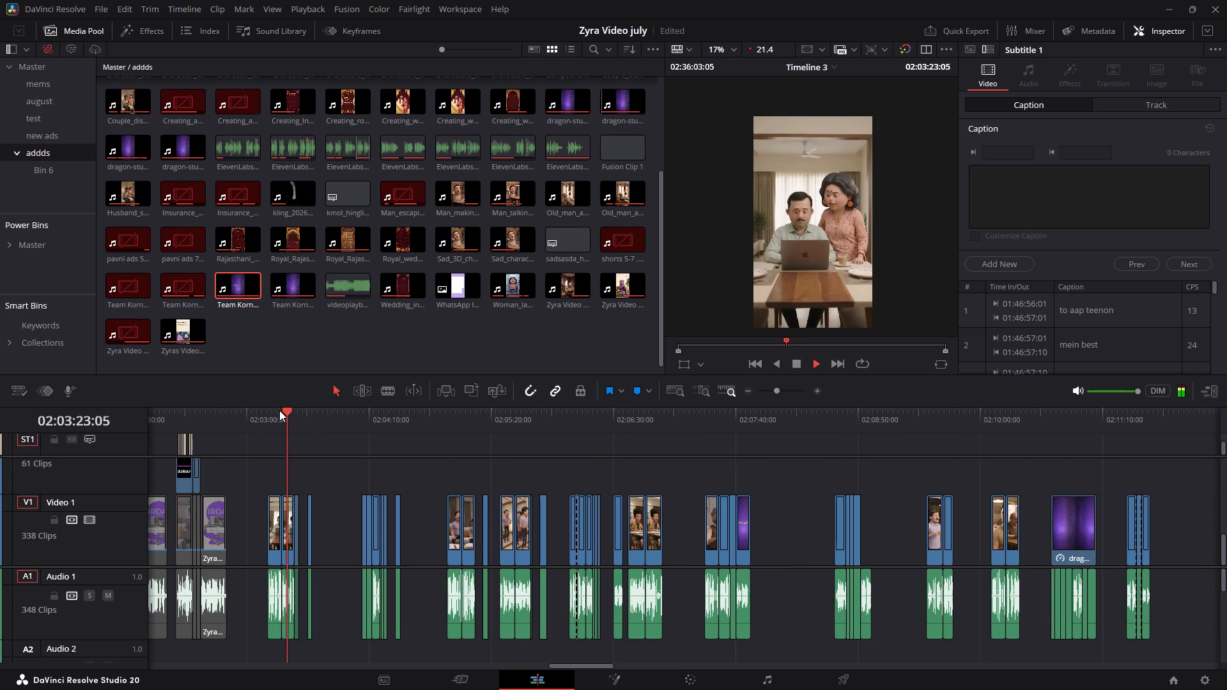
key("space")
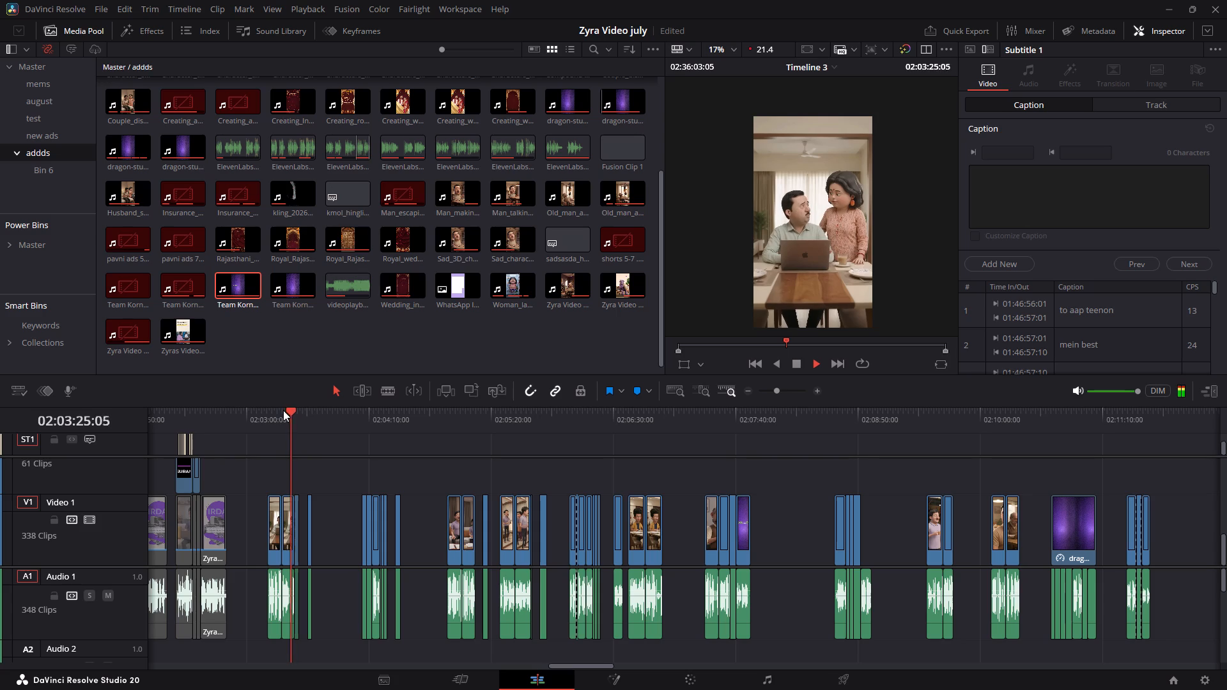
Examine the last captioned clip group around 02:11:29, the ads before it, and the uncovered voice-over at the husband ad's end around 02:08:52.
scroll(493, 512, "down", 2, "alt")
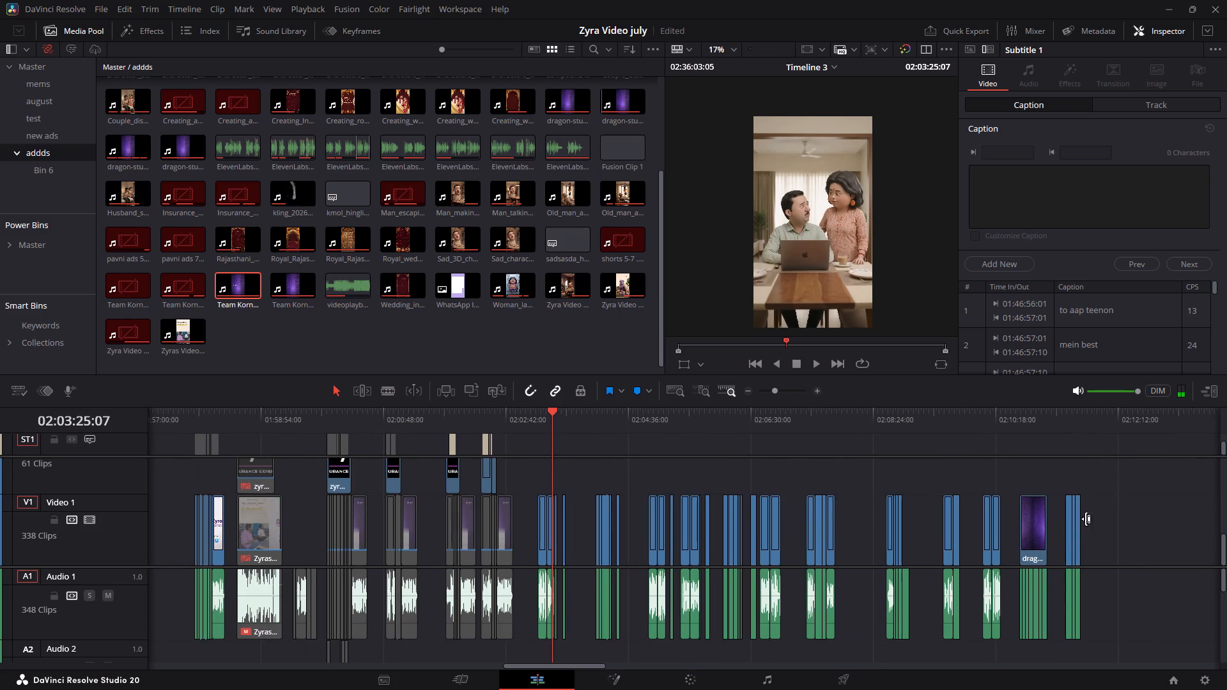
left_click(1070, 418)
scroll(1072, 595, "up", 4, "alt")
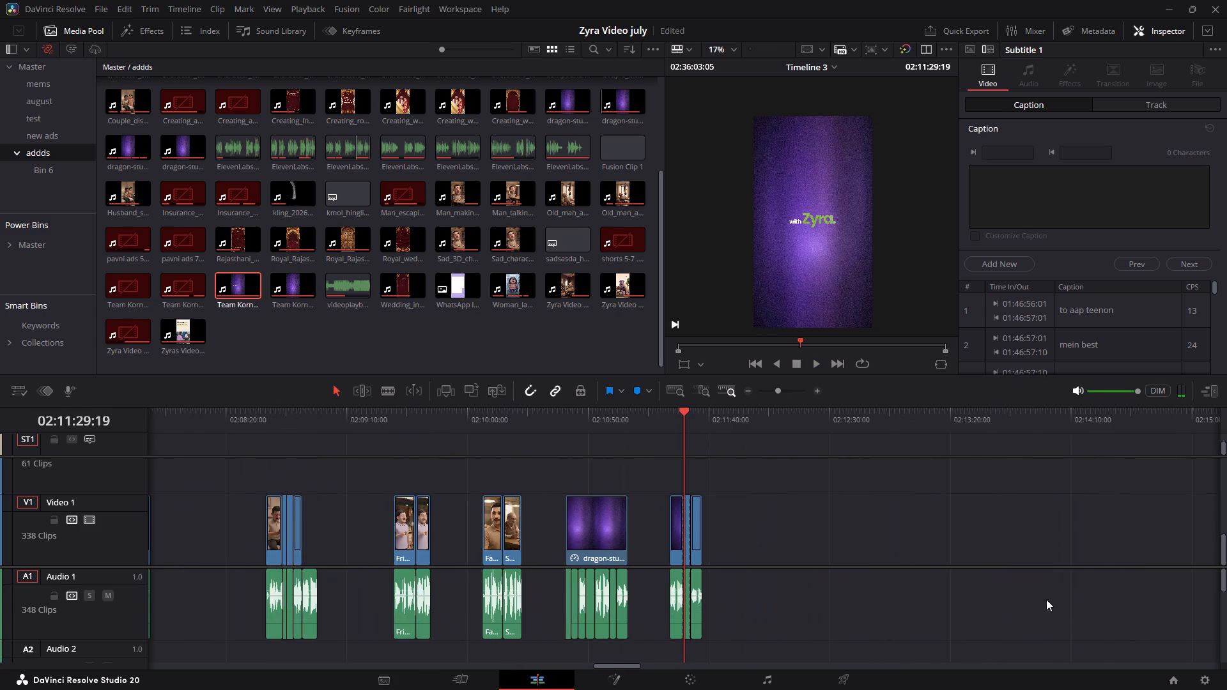
scroll(789, 571, "up", 3, "alt")
scroll(664, 560, "up", 2, "ctrl")
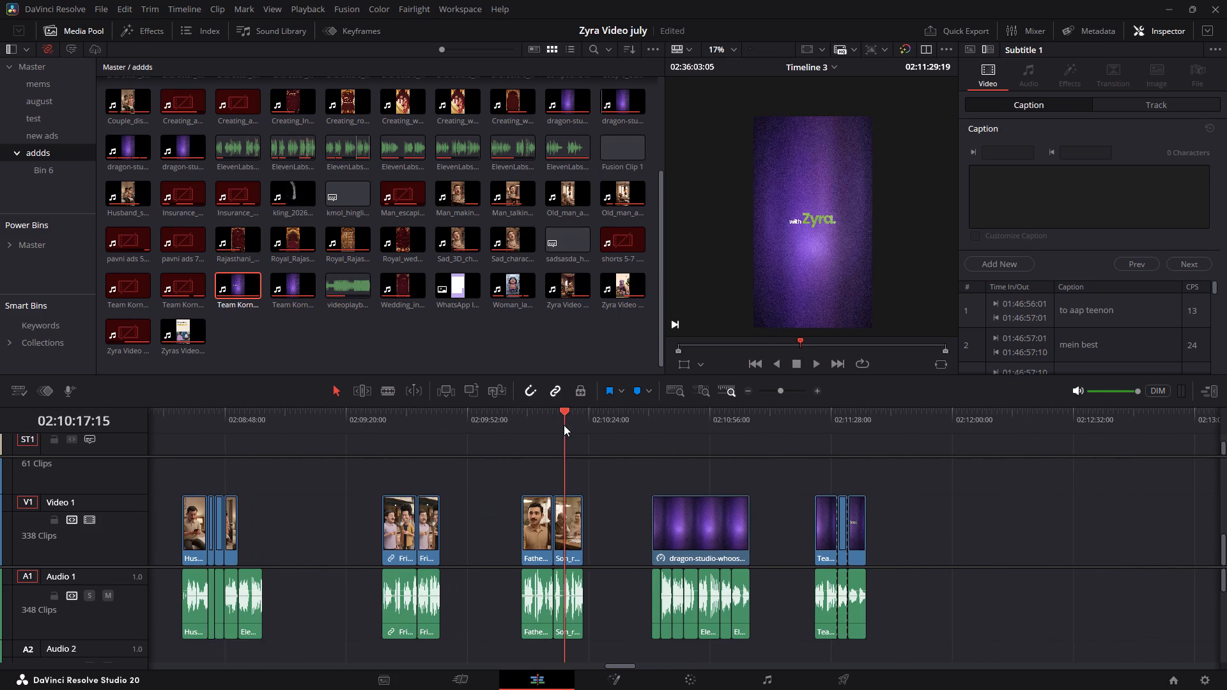
left_click(564, 425)
left_click(417, 429)
scroll(445, 483, "up", 2, "ctrl")
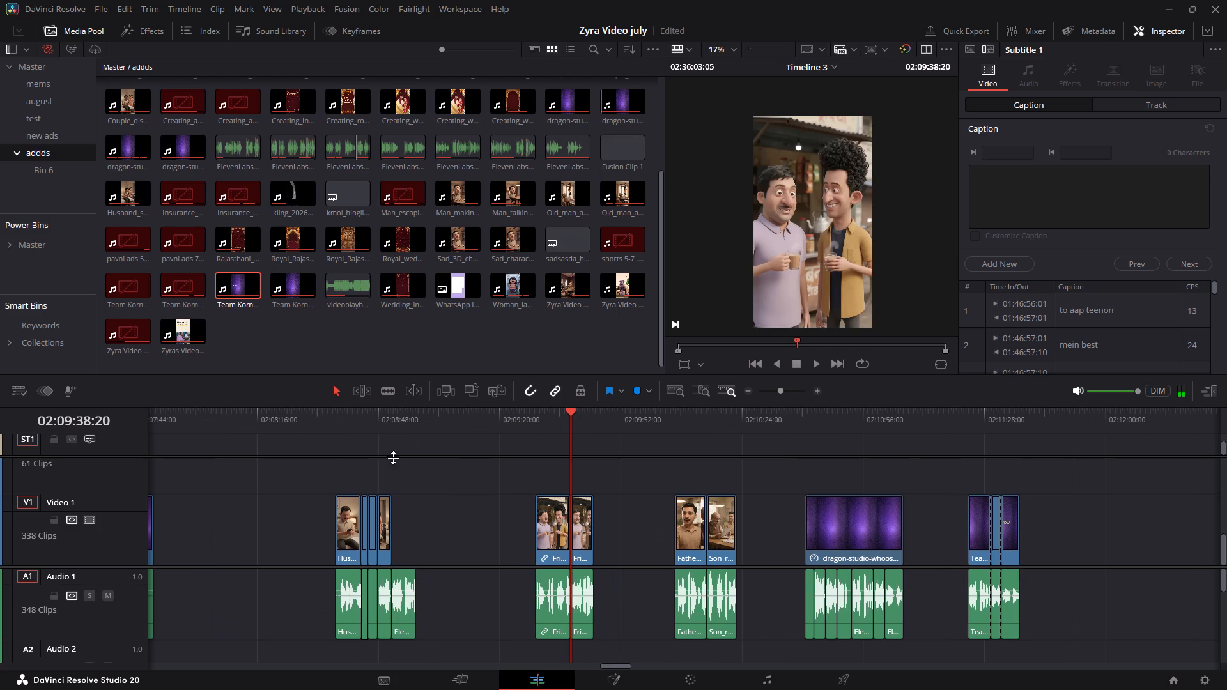
left_click(392, 424)
key("space")
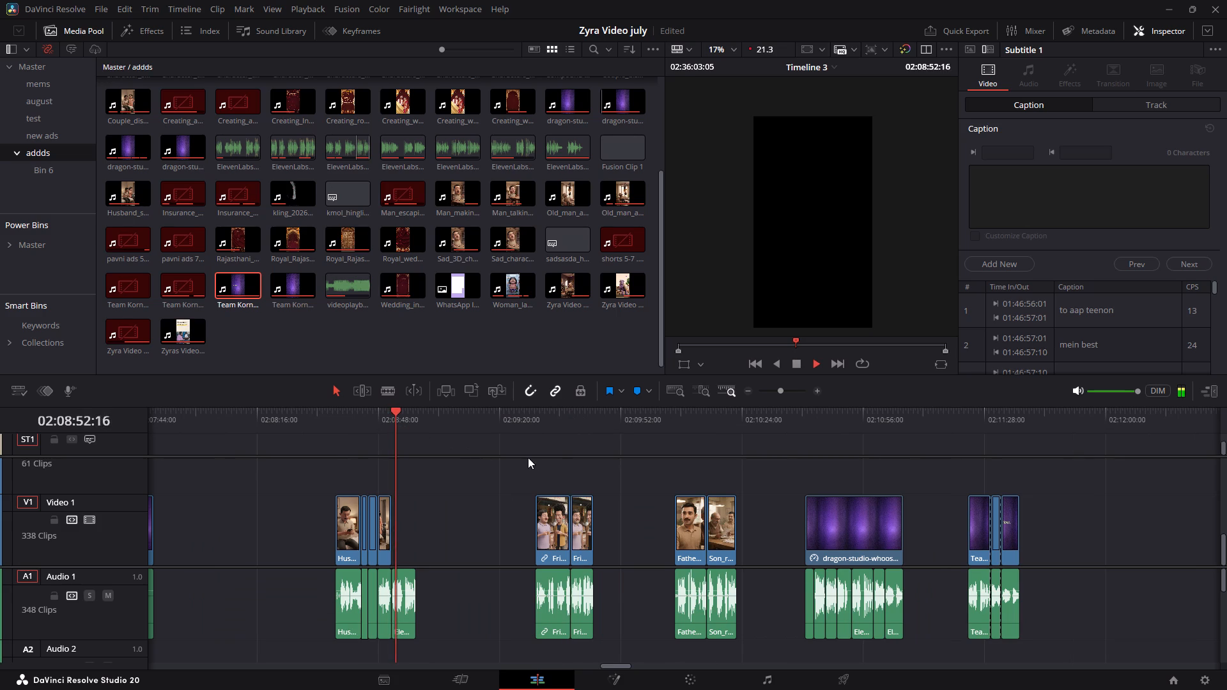
key("space")
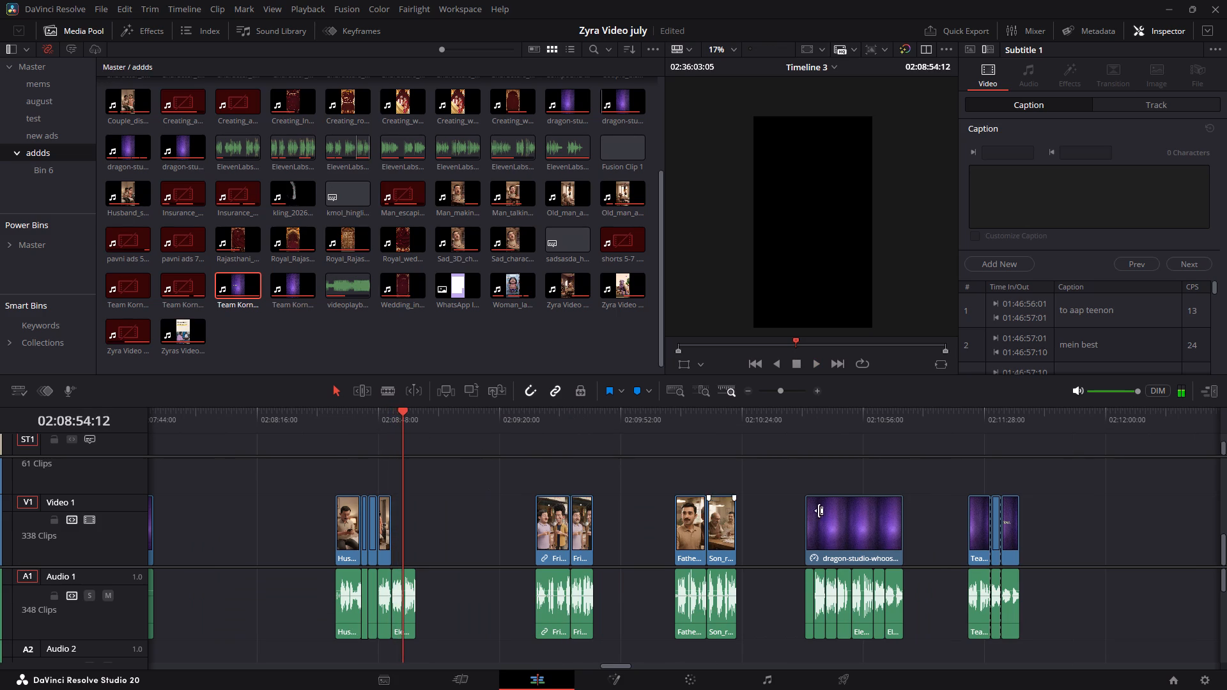
scroll(458, 500, "up", 2, "ctrl")
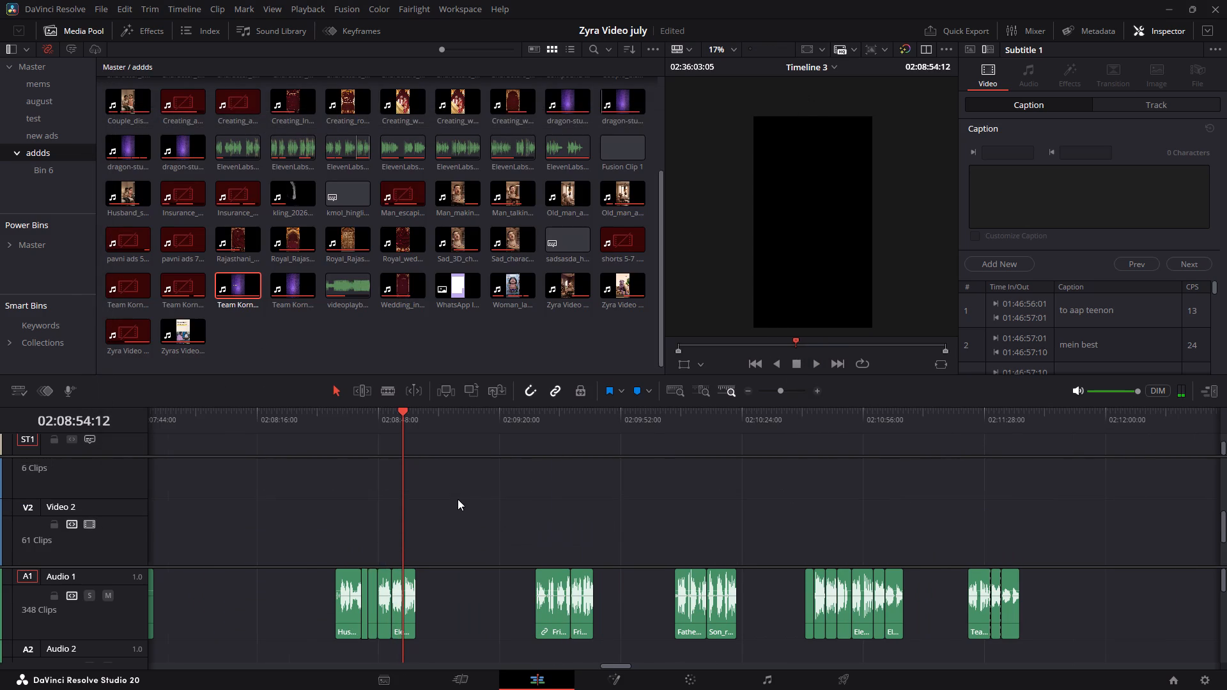
Play the last captioned clip group from about 02:11:24 and again from about 02:11:33 to check its voice-over.
scroll(458, 499, "up", 1, "ctrl")
scroll(624, 521, "down", 3, "ctrl")
scroll(546, 519, "down", 3)
scroll(475, 516, "up", 4, "ctrl")
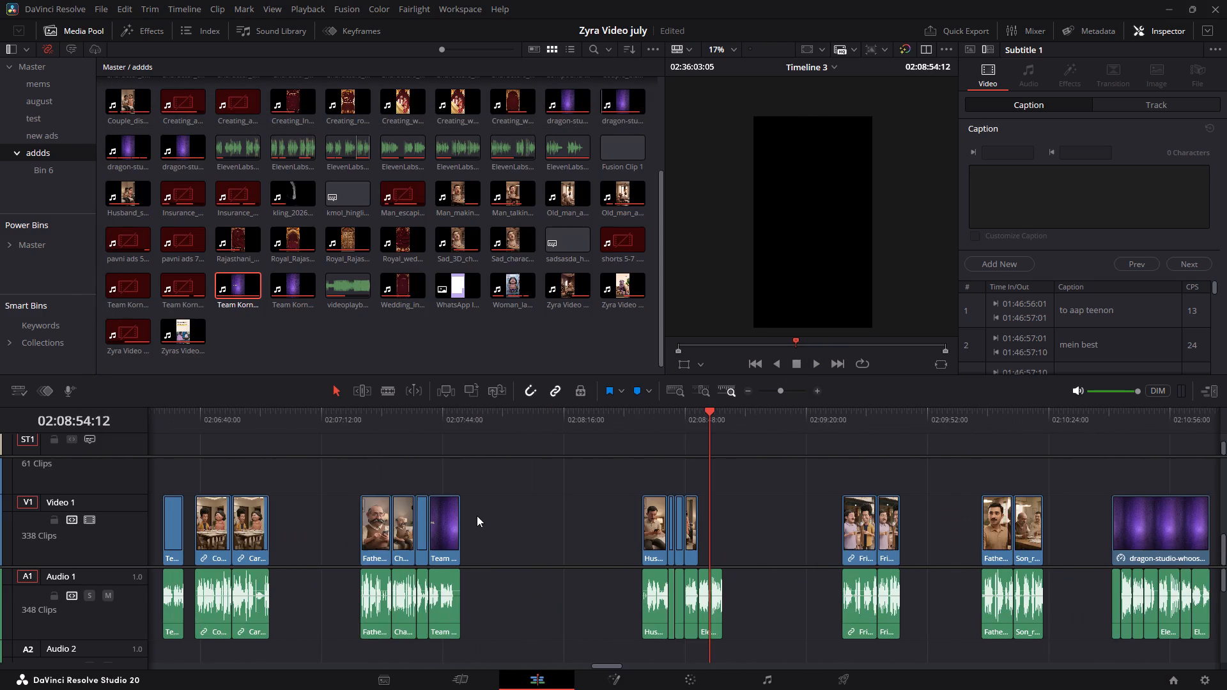
scroll(477, 516, "up", 1, "ctrl")
scroll(477, 516, "down", 3, "ctrl")
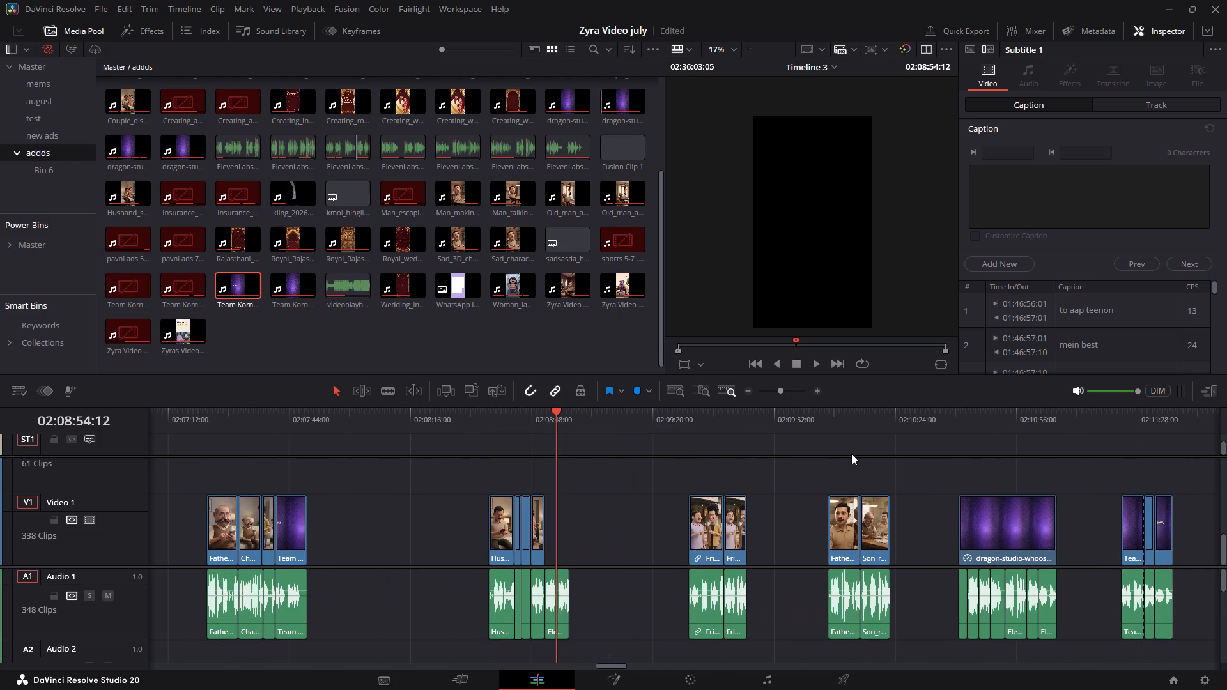
left_click(1128, 431)
key("space")
left_click(1157, 427)
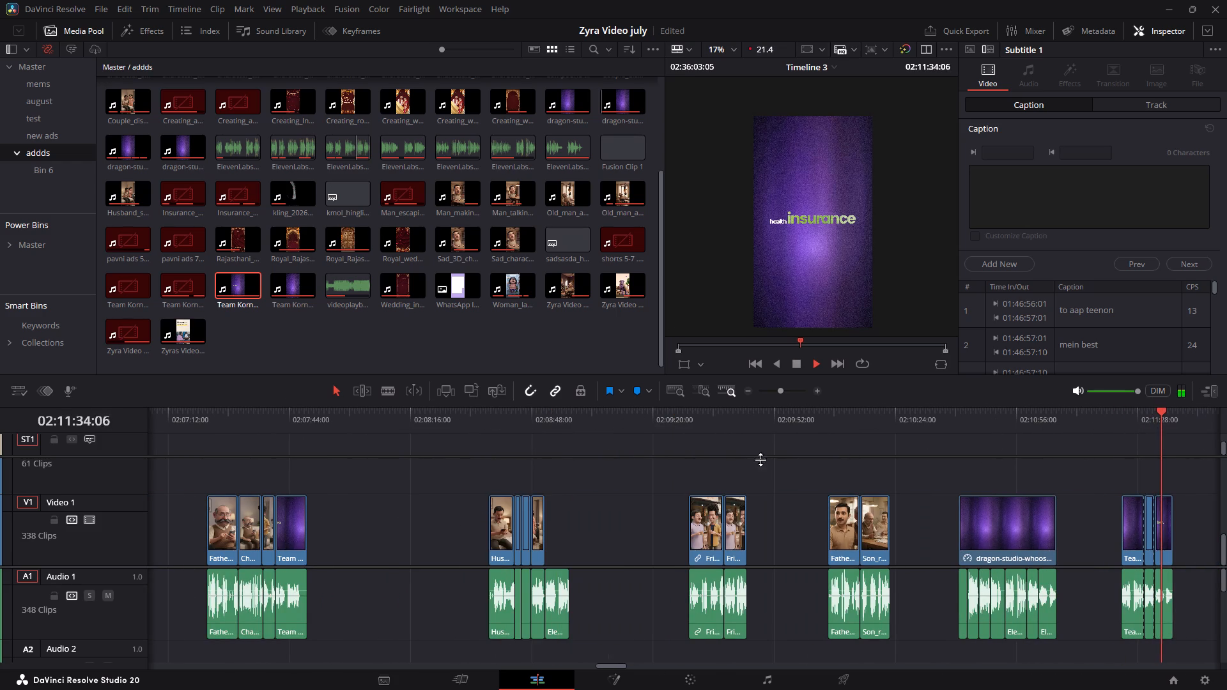
key("space")
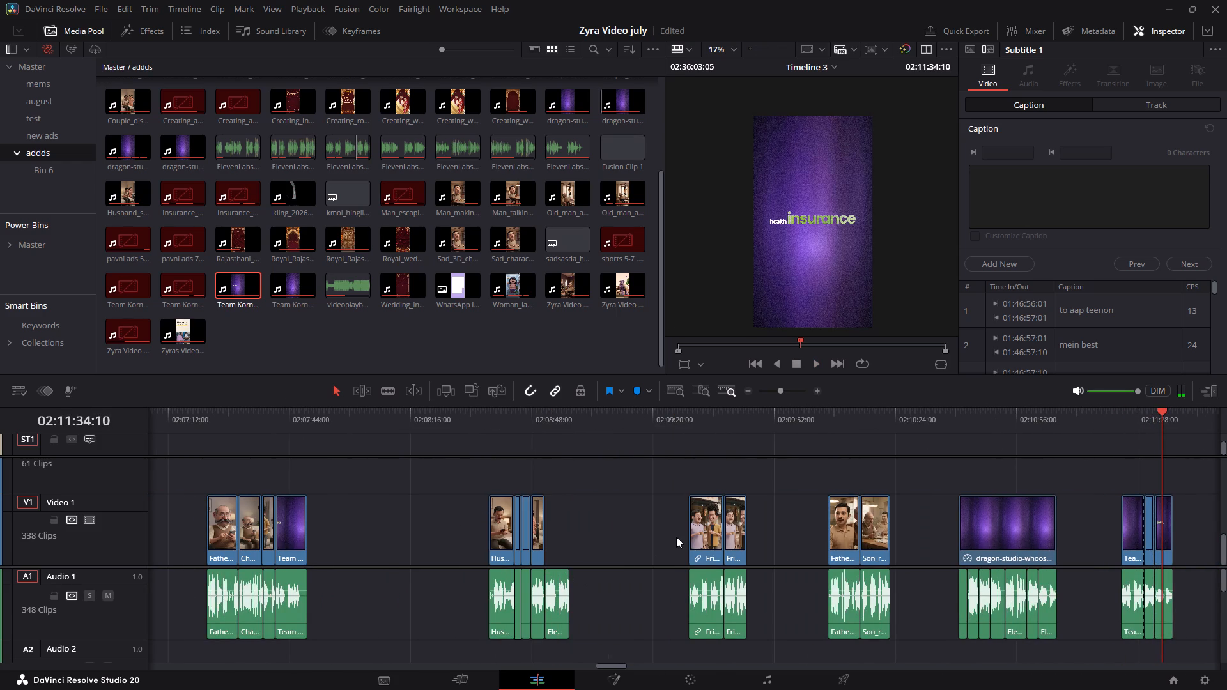
Move the captioned piece after the laptop-couple ad onto Video 2 and Audio 2, starting at 02:03:27:18 over the ad's short last clip.
scroll(676, 537, "up", 8, "ctrl")
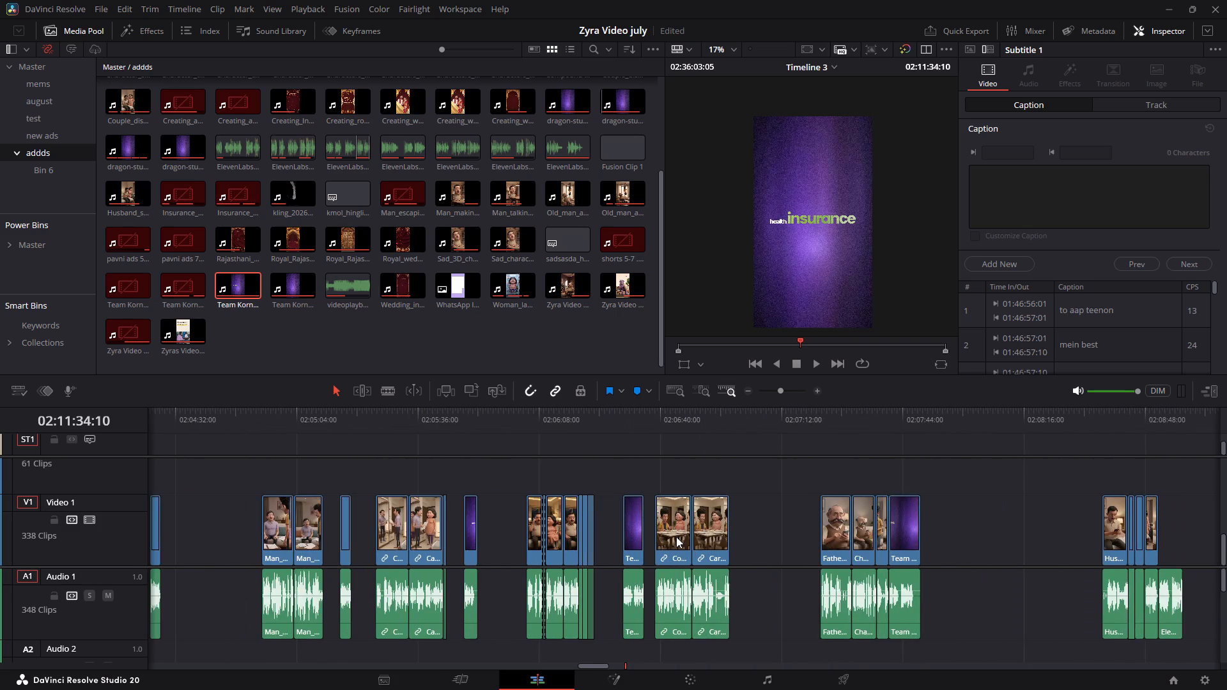
scroll(676, 537, "up", 7, "ctrl")
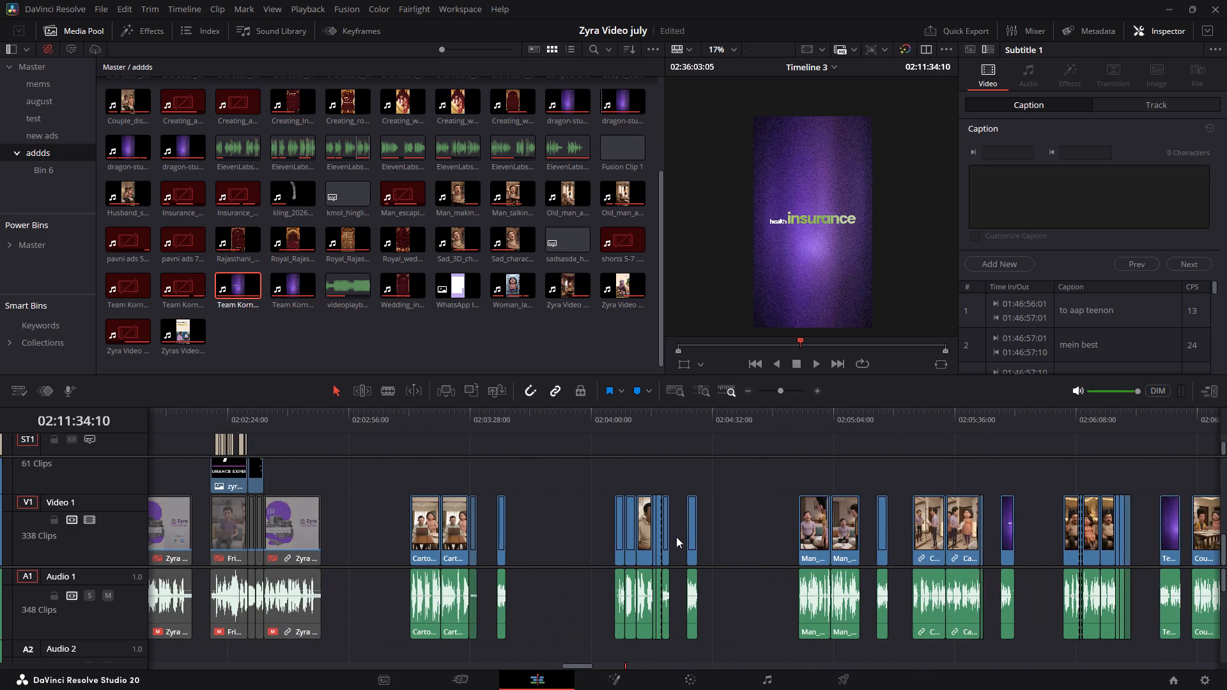
left_click(476, 424)
left_click(464, 426)
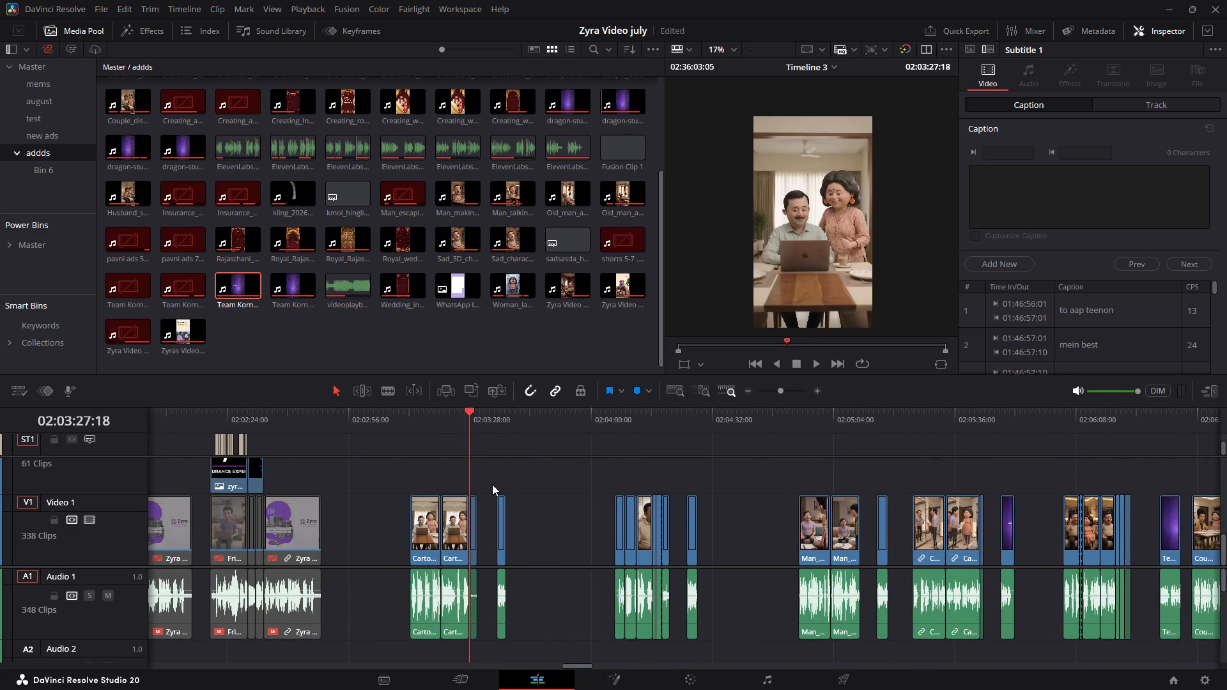
scroll(508, 533, "up", 10, "alt")
left_click_drag(964, 540, 841, 537)
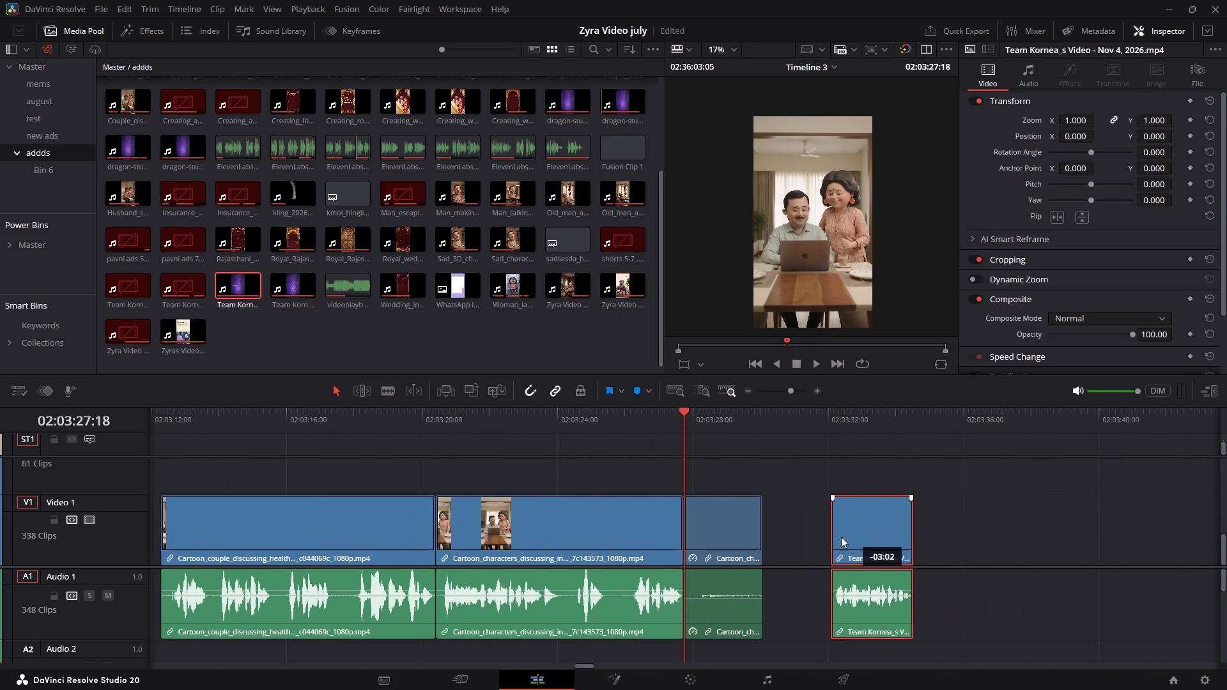
left_click_drag(841, 537, 794, 538)
key("space")
key("space")
left_click_drag(798, 530, 804, 549)
left_click_drag(801, 597, 801, 625)
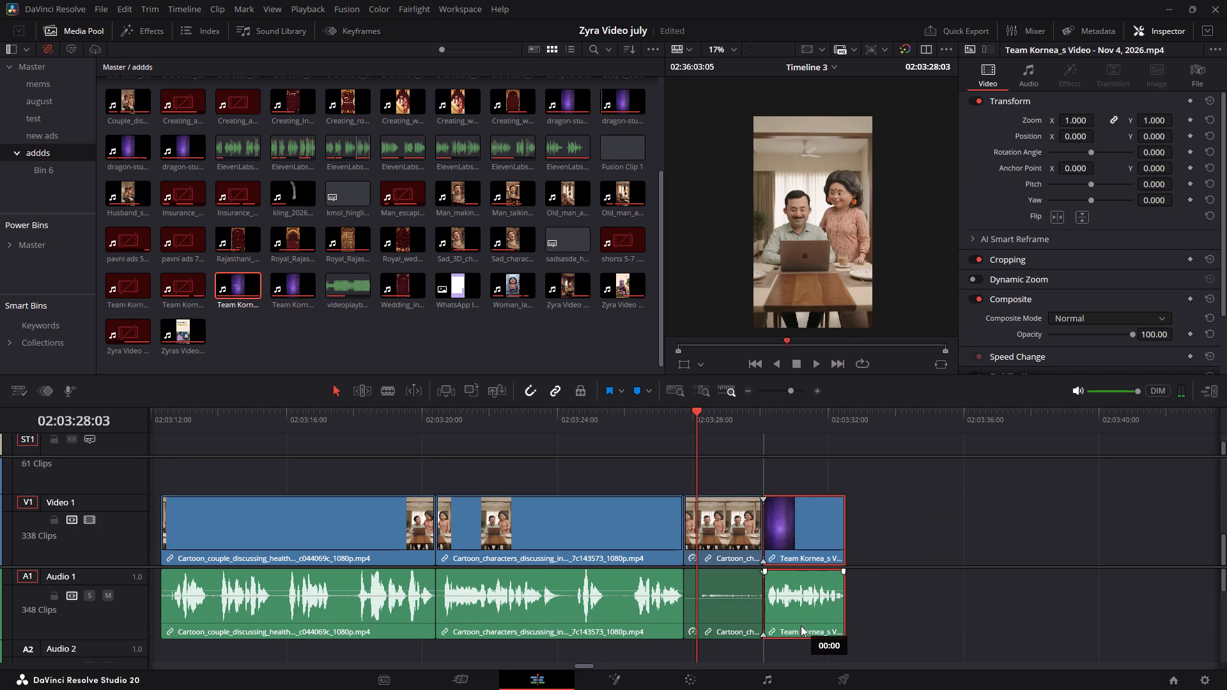
left_click_drag(801, 625, 737, 648)
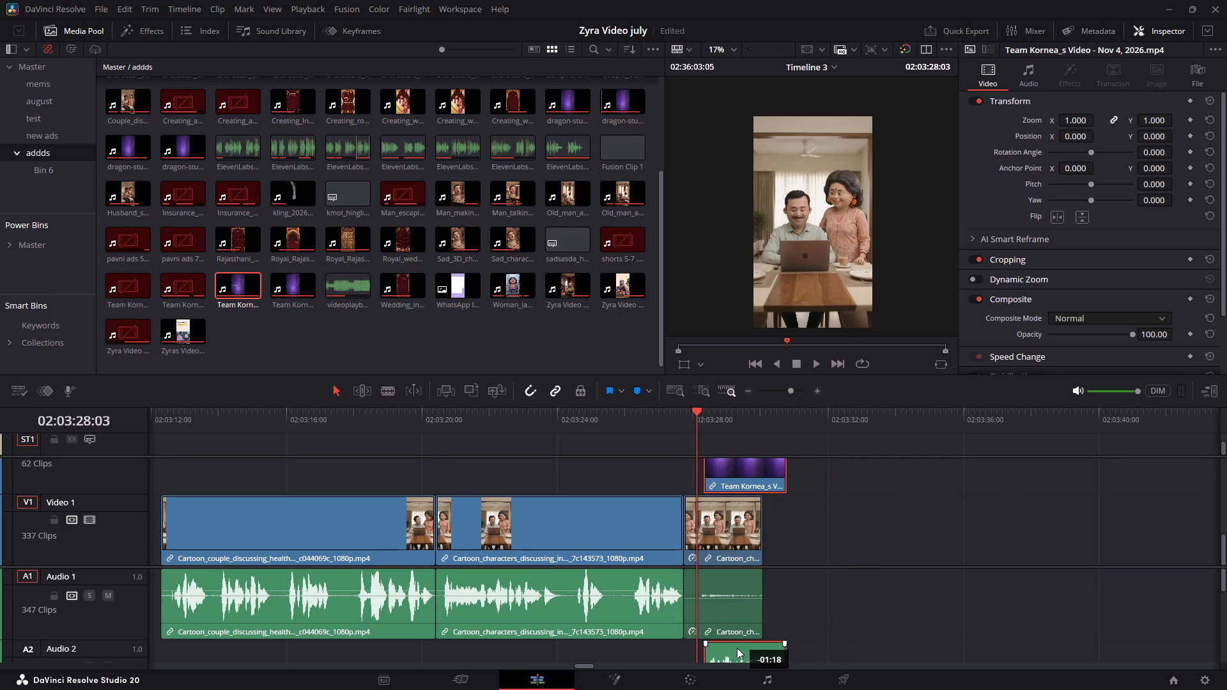
left_click_drag(737, 648, 720, 647)
key("space")
key("space")
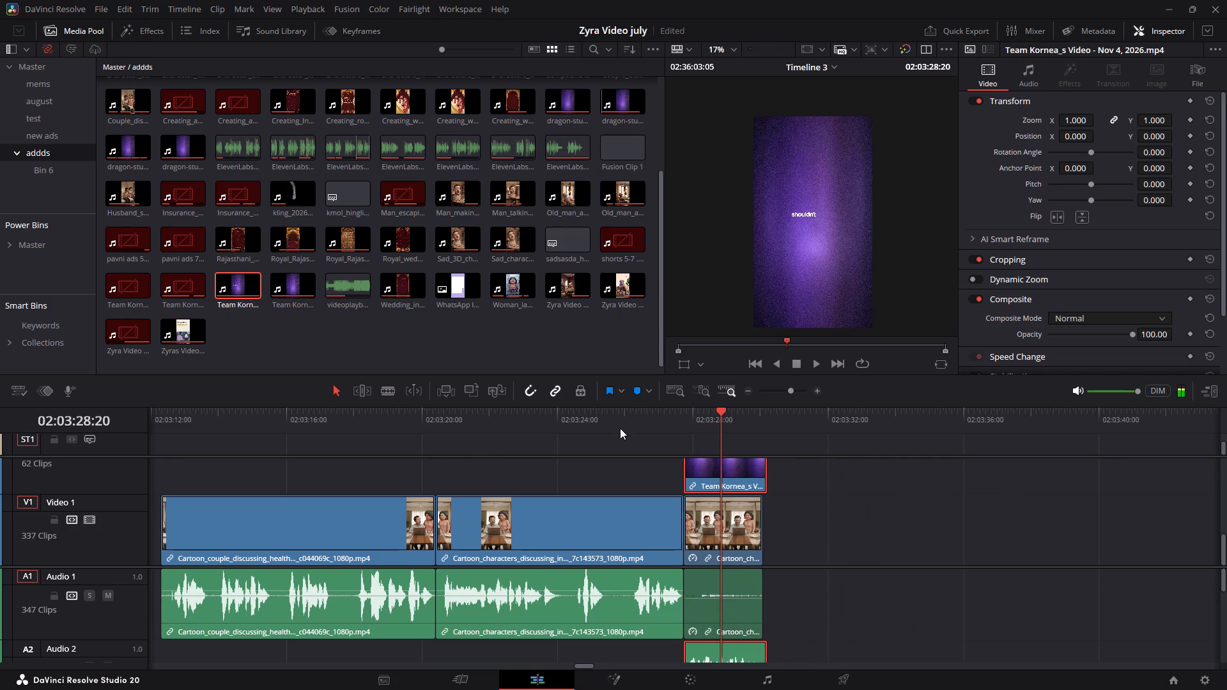
Play the laptop-couple ad's second clip from about 02:03:22 to check its dialogue.
left_click(620, 428)
left_click(487, 421)
key("space")
key("space")
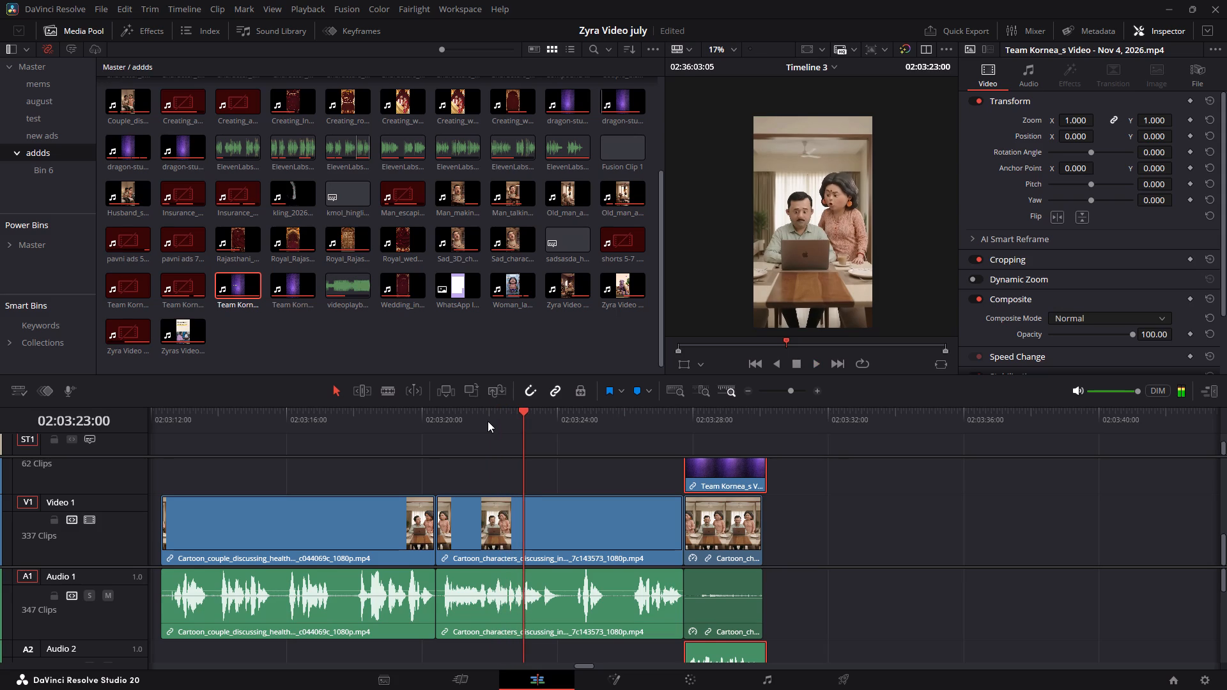
key("alt+Tab")
key("alt+Tab")
key("alt+Tab")
key("alt+Tab")
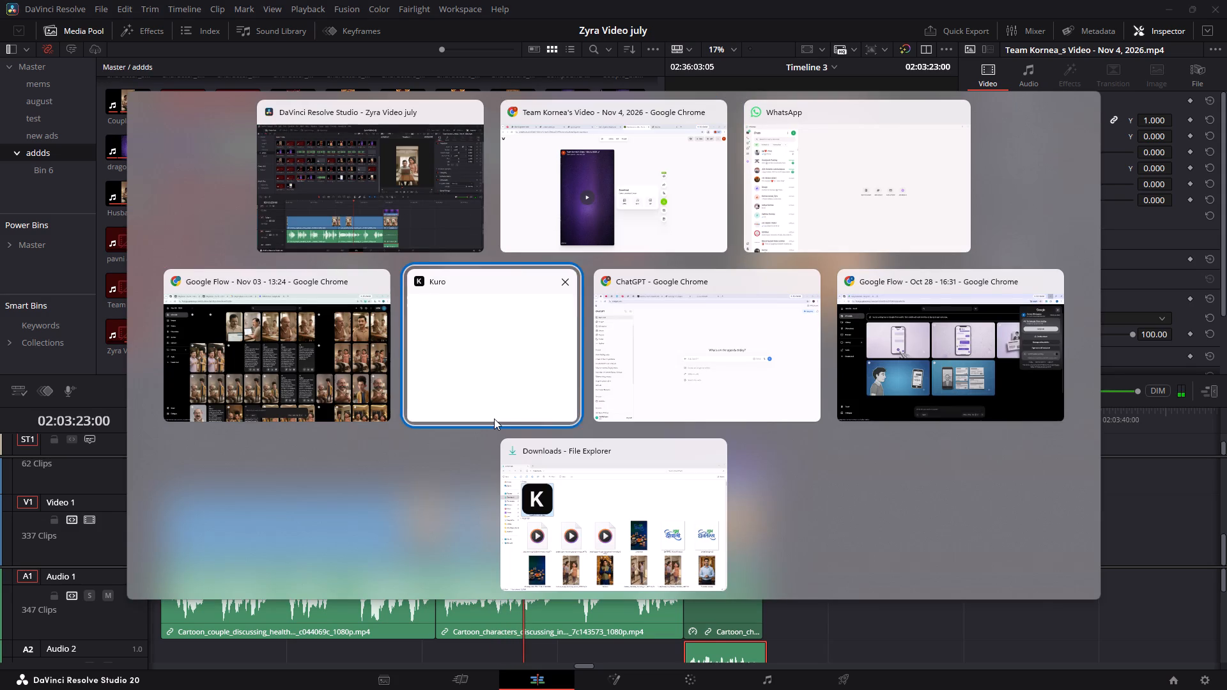
key("alt+Tab")
key("alt+Tab")
key("alt+Tab")
key("alt+Tab")
key("alt+Tab")
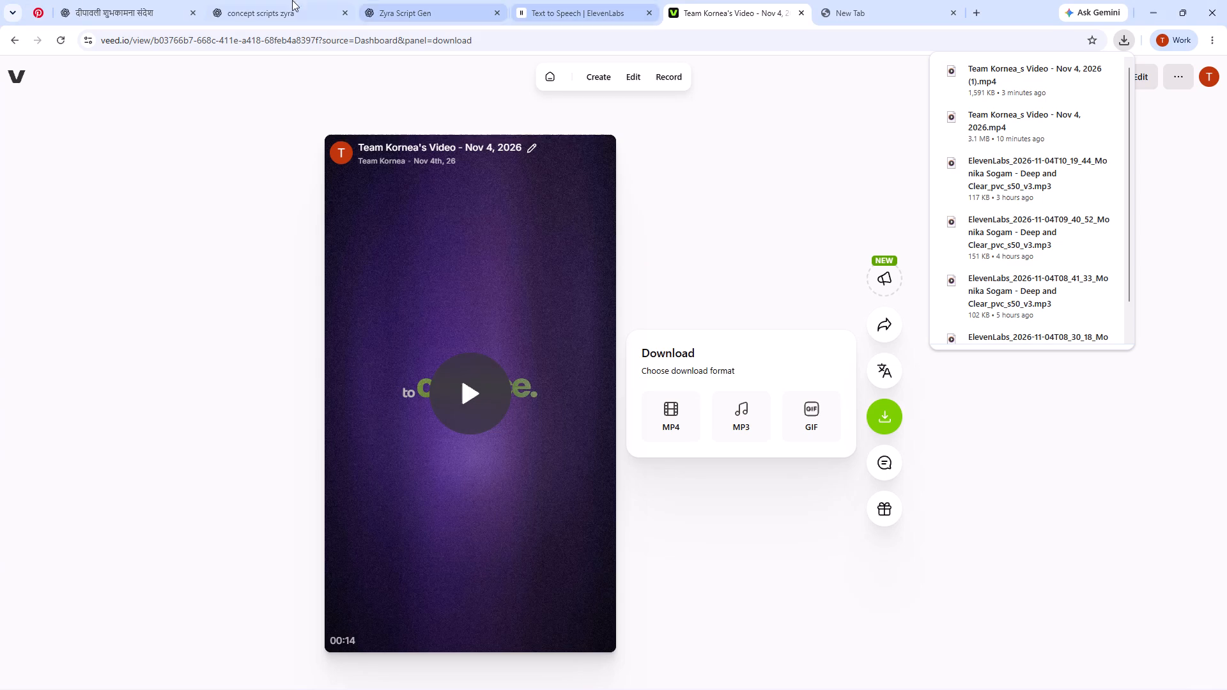
left_click(261, 0)
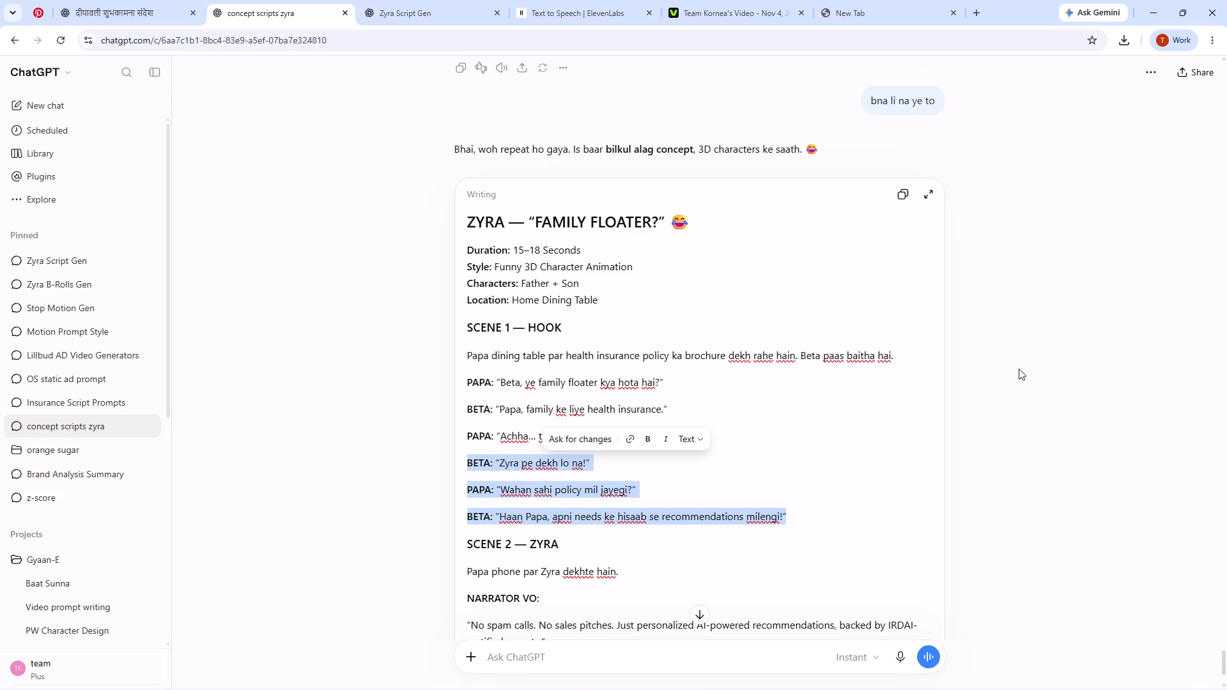
middle_click(1019, 368)
middle_click(1019, 368)
scroll(1018, 371, "down", 1)
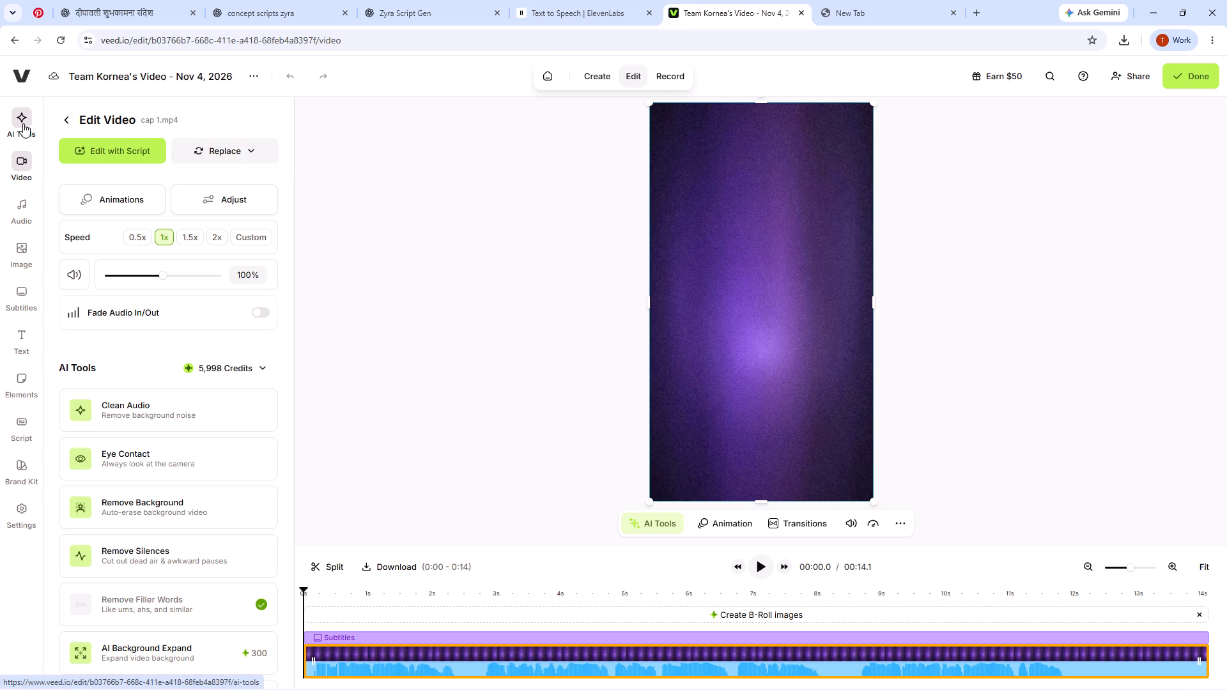
left_click(72, 118)
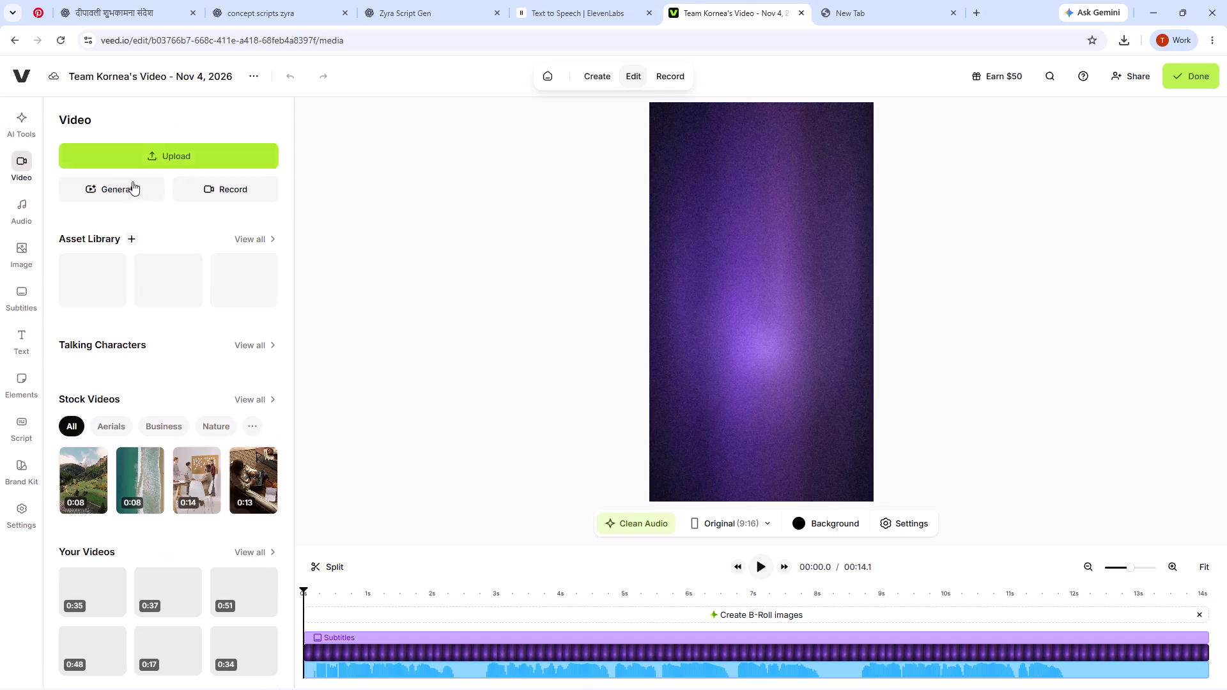
left_click(176, 160)
left_click(176, 160)
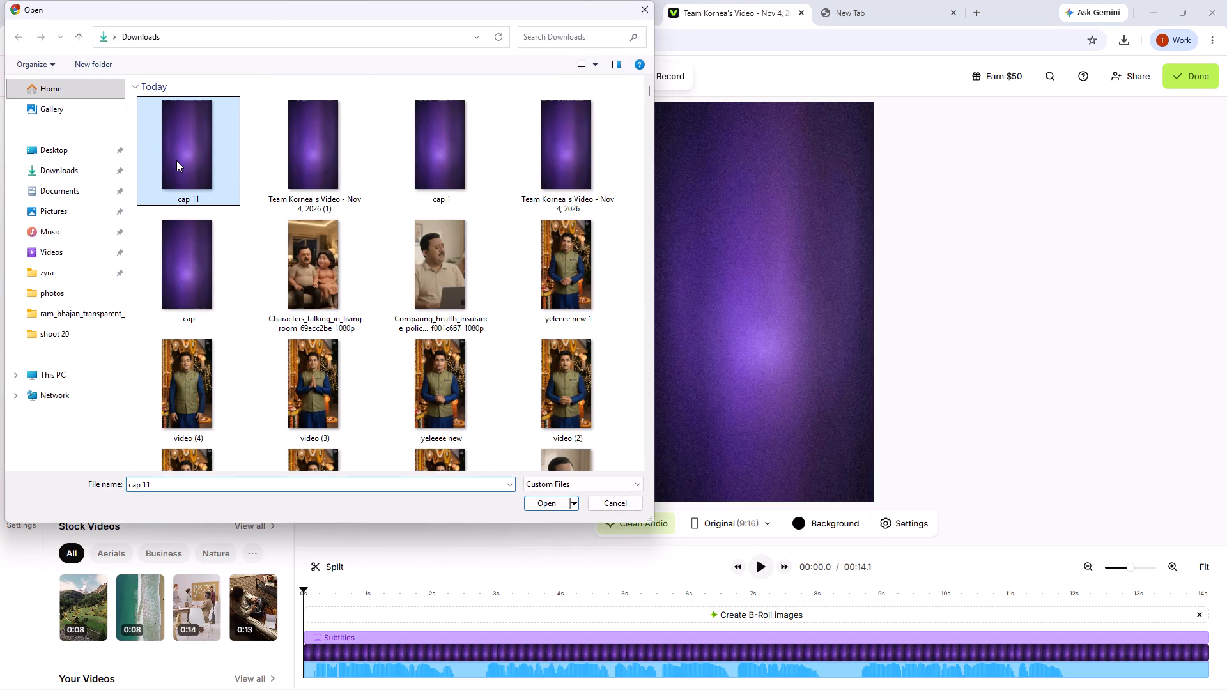
key("Return")
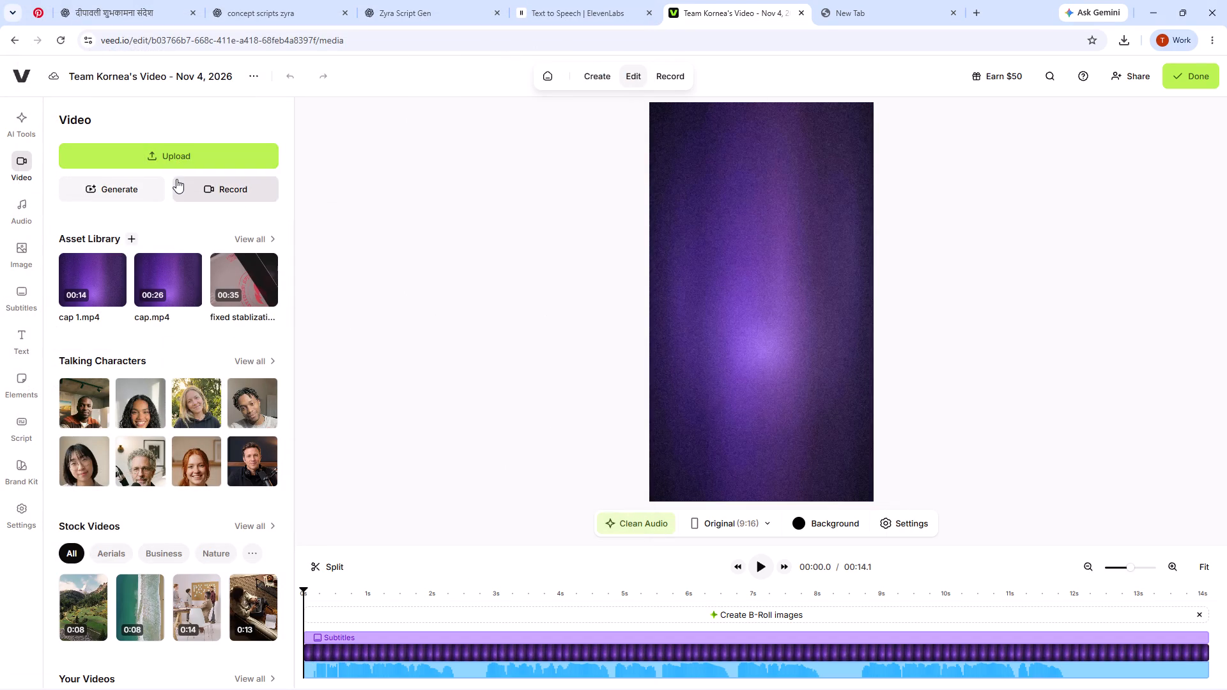
Delete the old cap 1 clip from the VEED timeline, keeping the newly uploaded cap 11 clip.
left_click(739, 647)
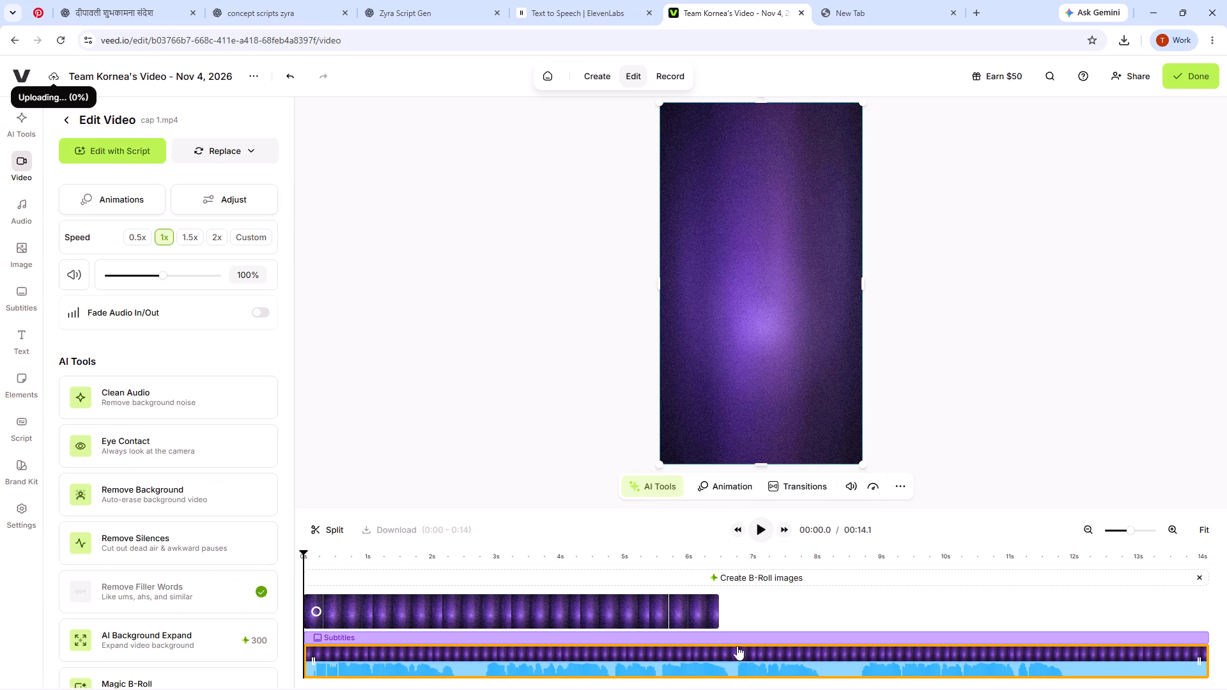
left_click(675, 618)
left_click(743, 652)
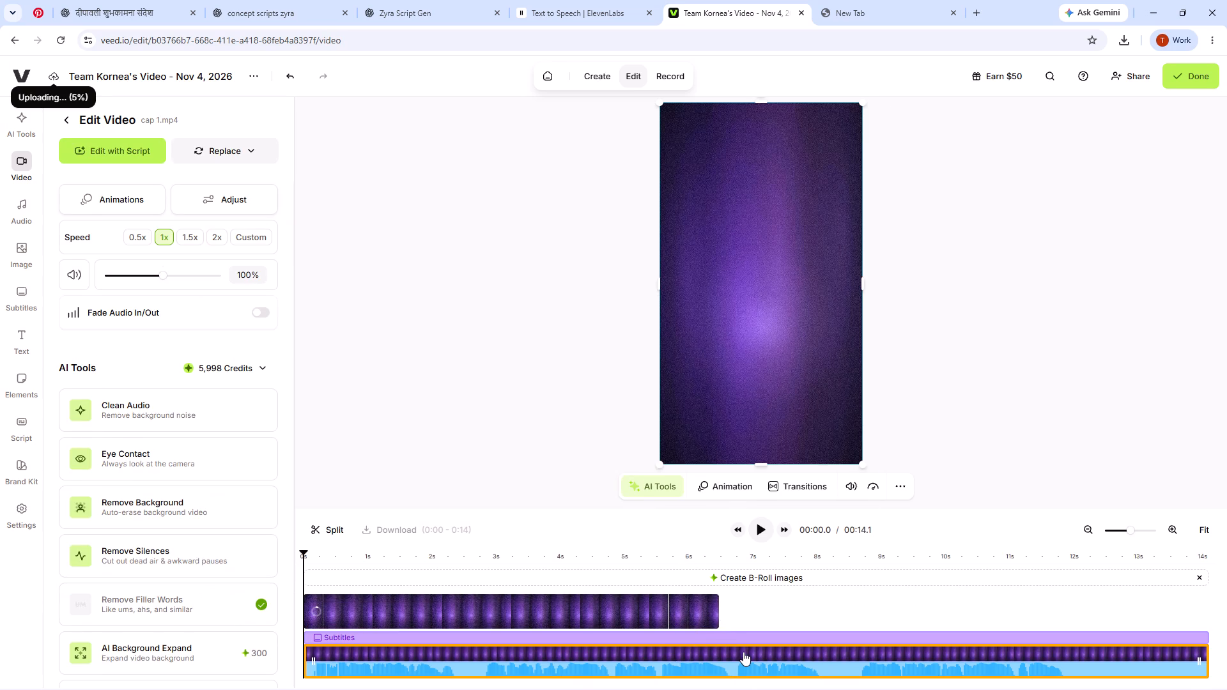
key("BackSpace")
Start automatic subtitles in Hindi (Hinglish) for the cap 11 clip.
left_click(636, 661)
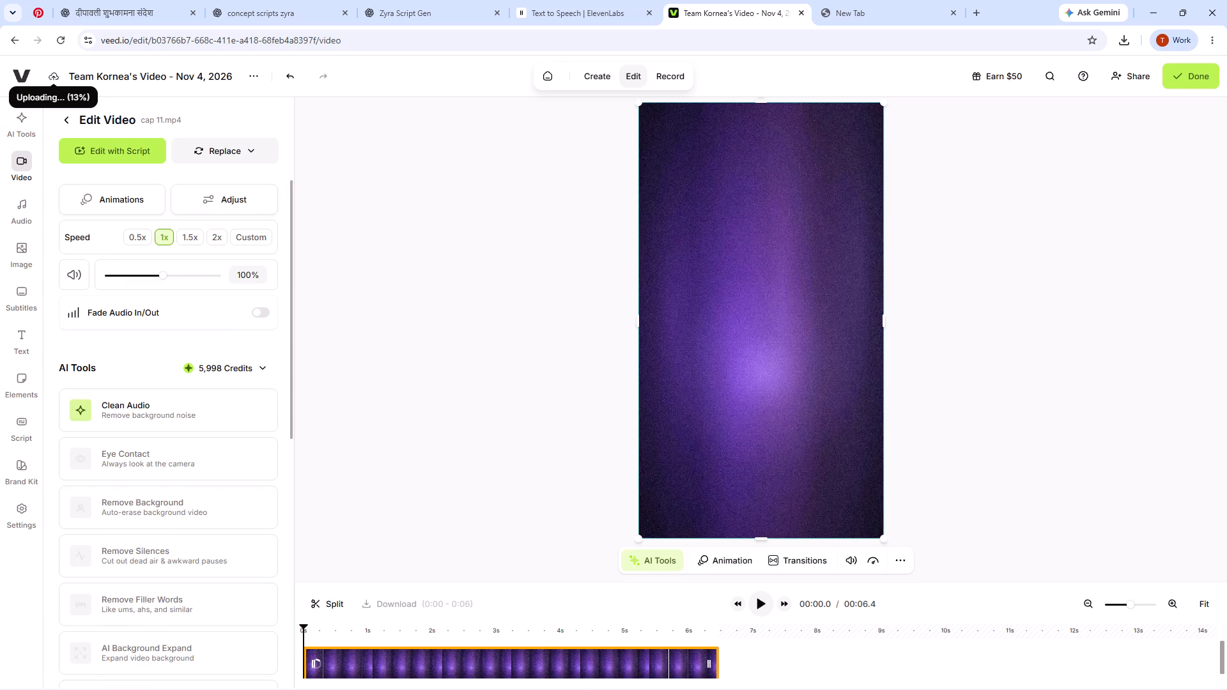
left_click(24, 287)
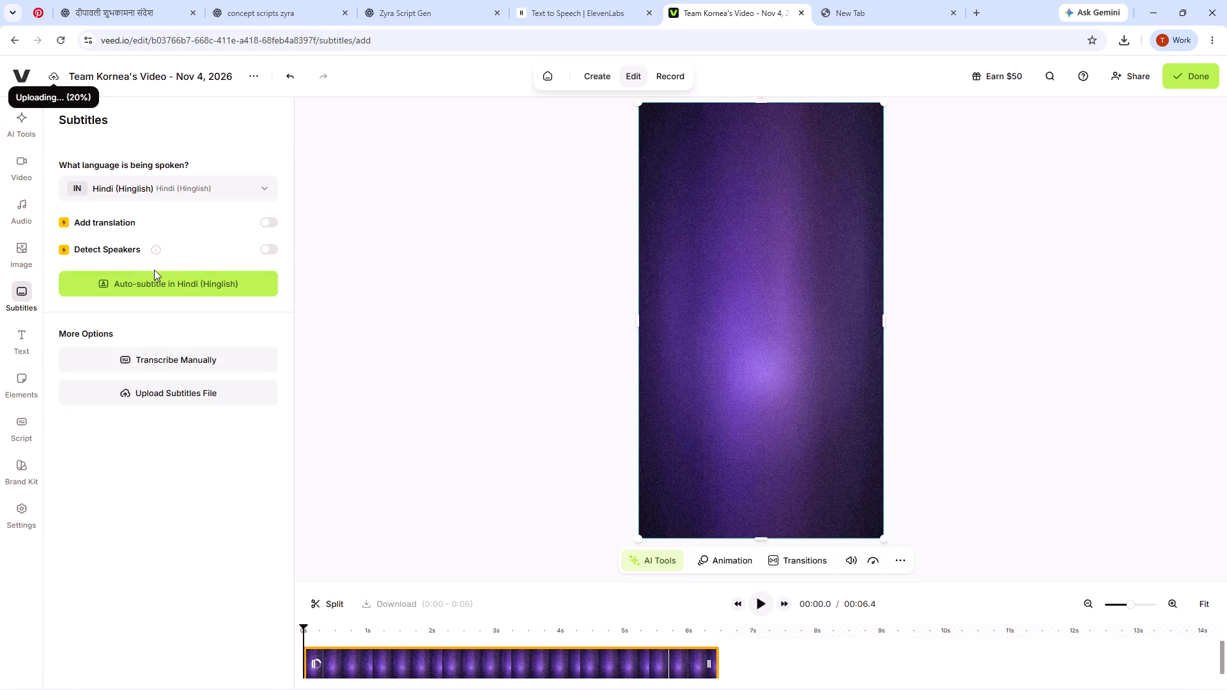
left_click(156, 281)
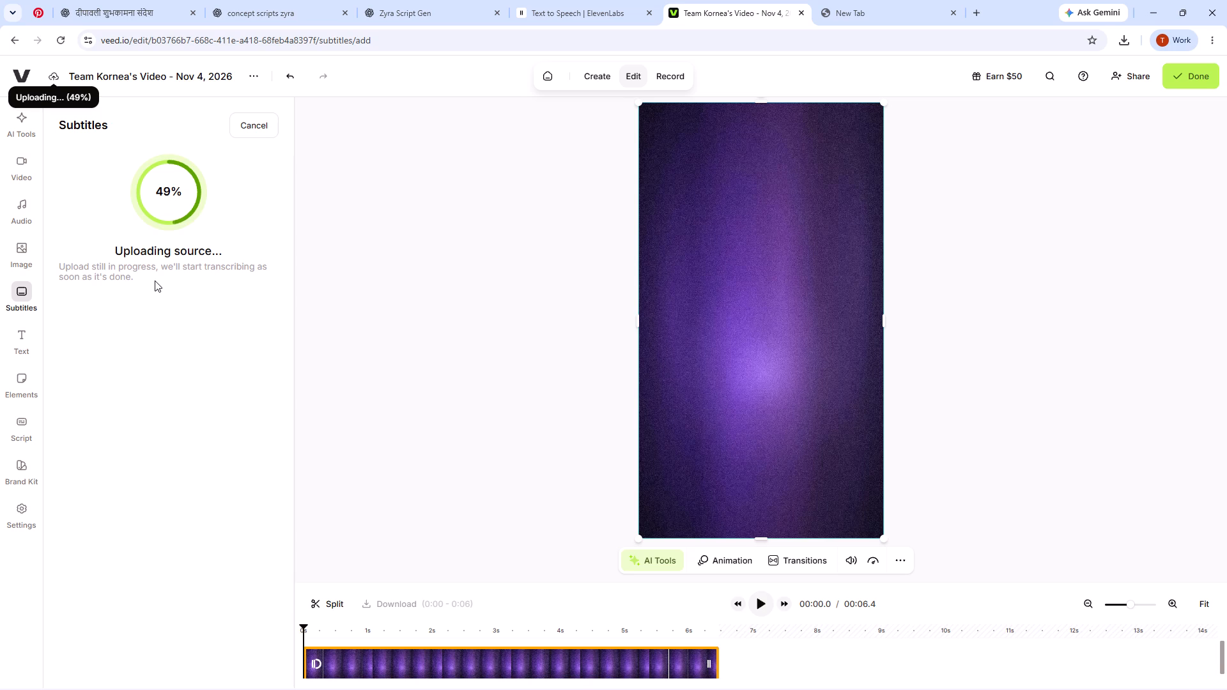
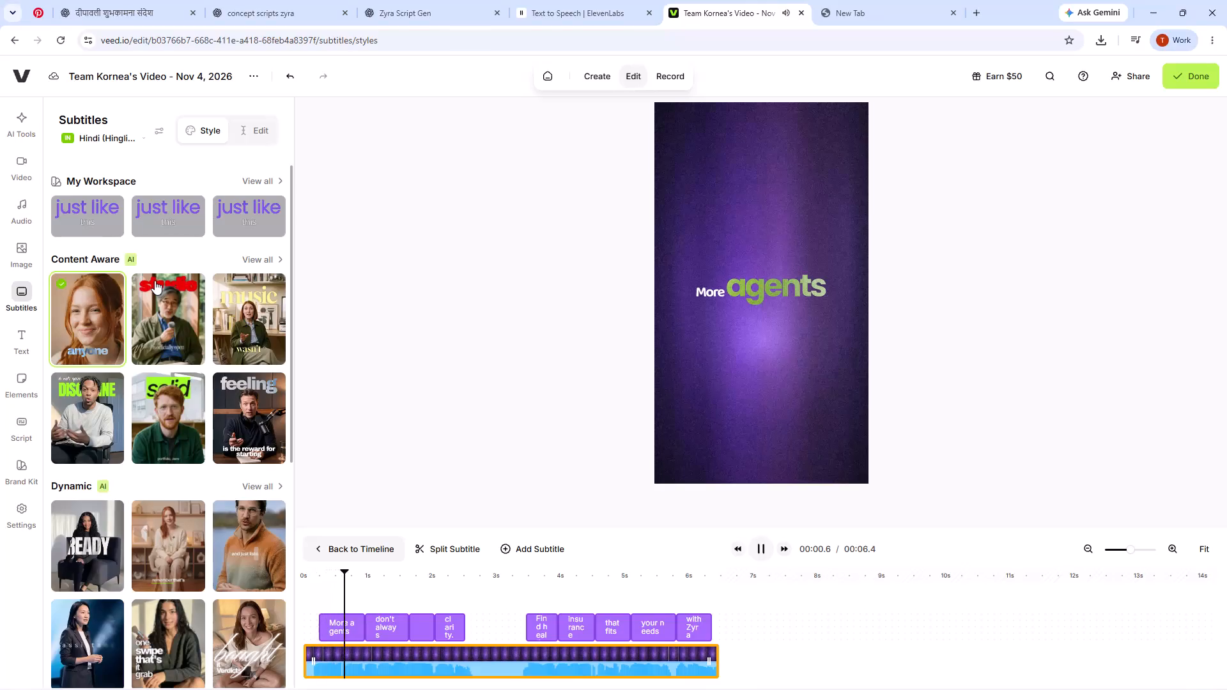
Review the generated subtitle lines and style preset for the cap 11 clip by playing it back.
key("space")
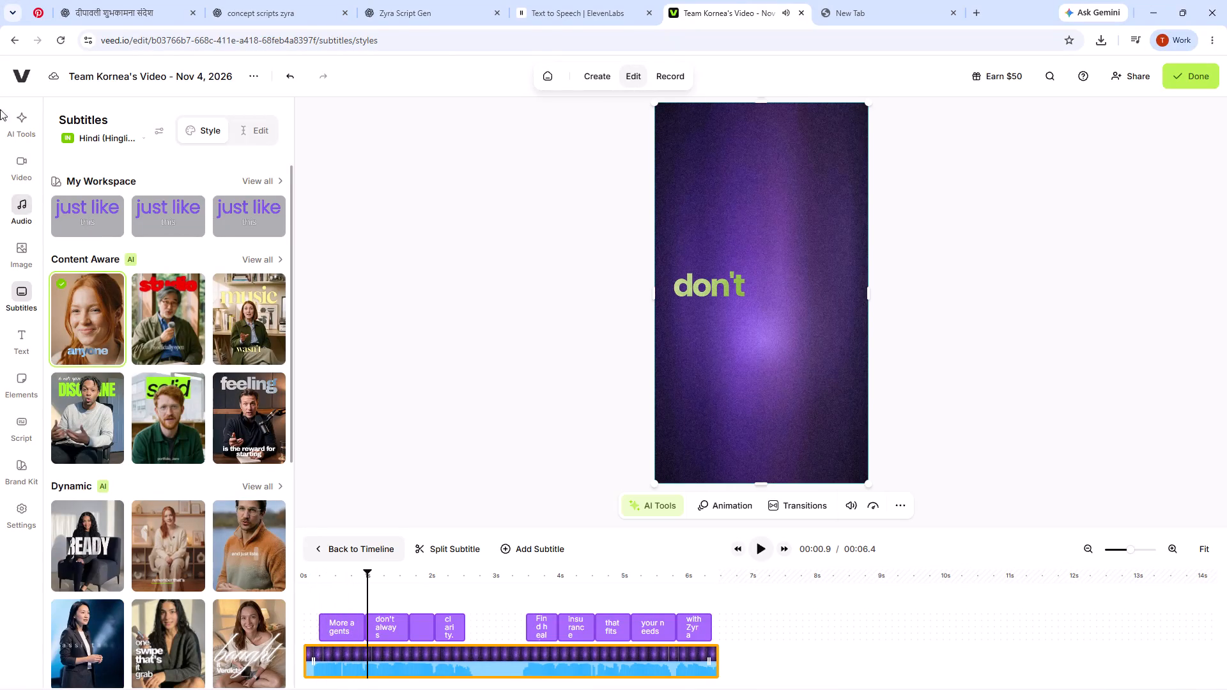
left_click(249, 131)
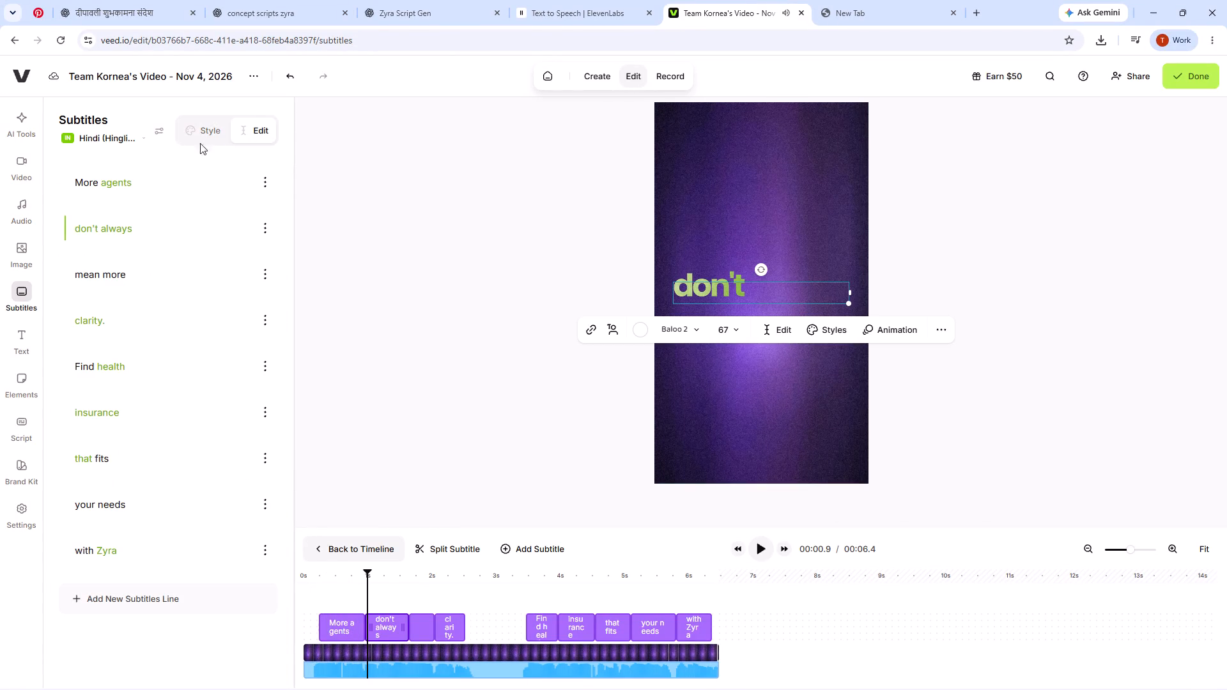
left_click(212, 128)
left_click(108, 349)
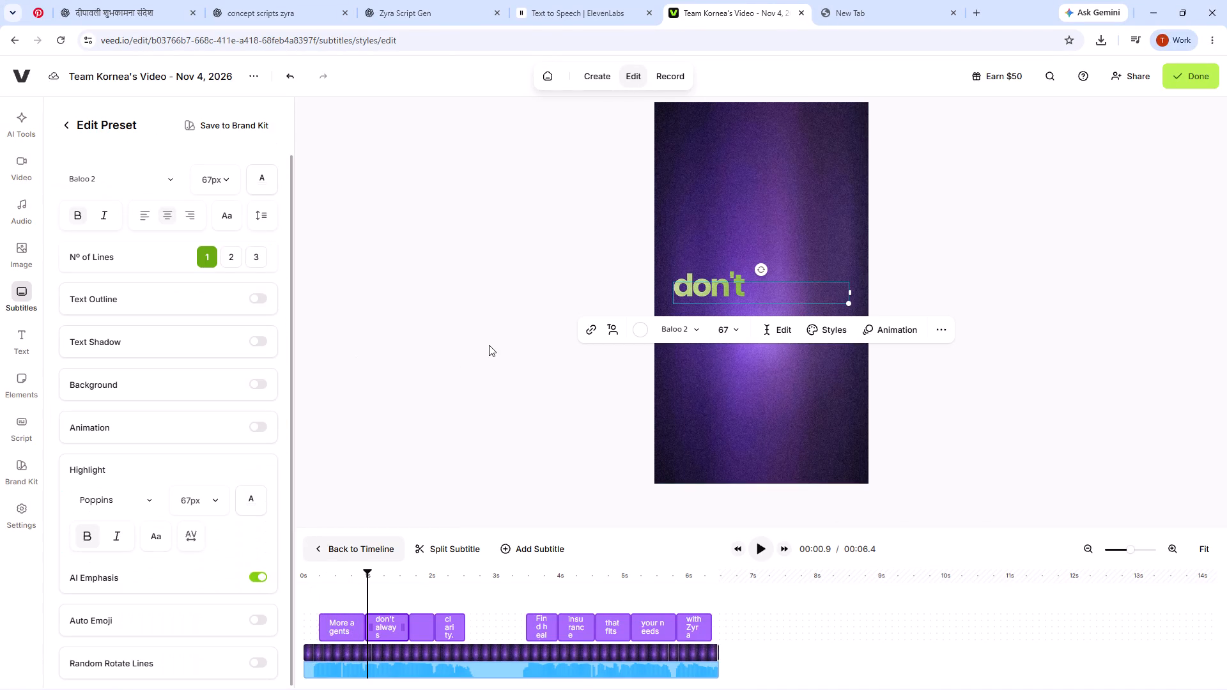
key("space")
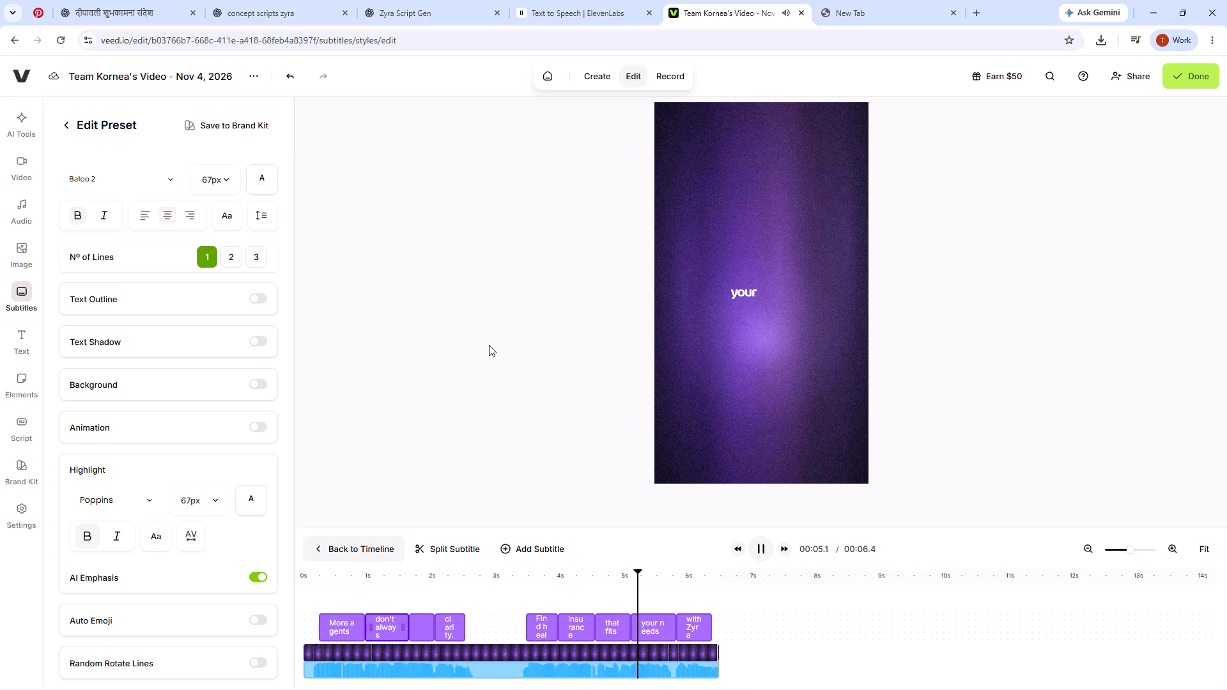
key("space")
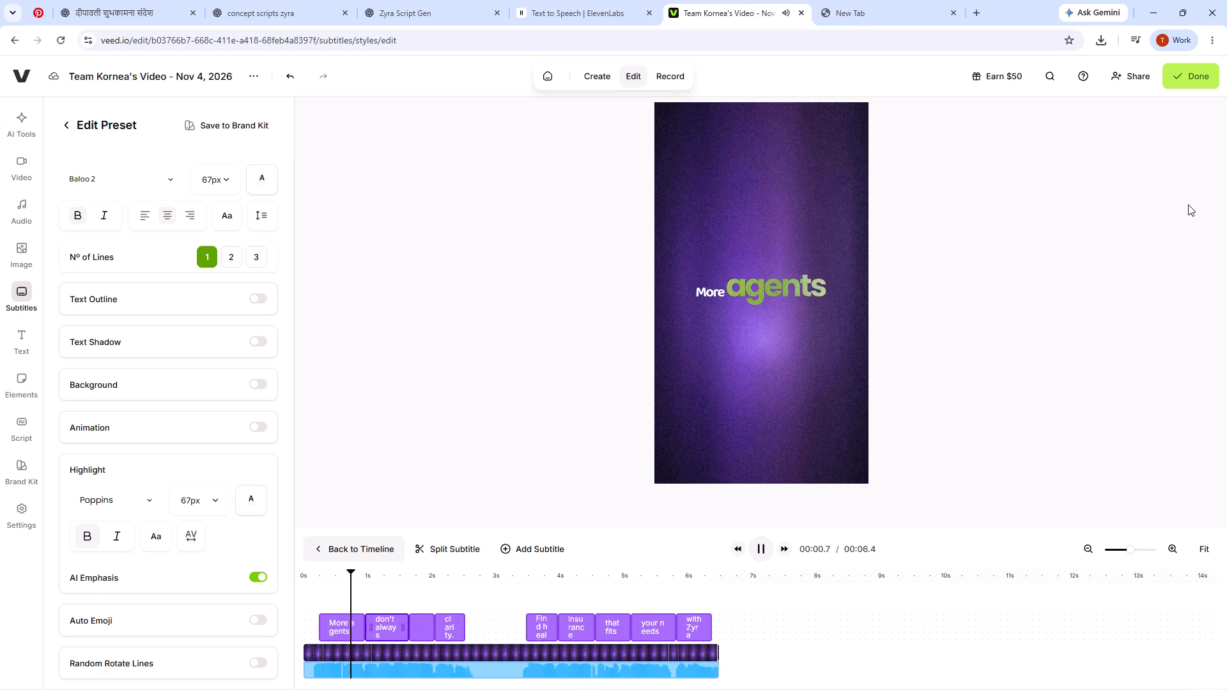
key("space")
Finish and render the subtitled cap 11 video and download it as MP4.
left_click(1200, 68)
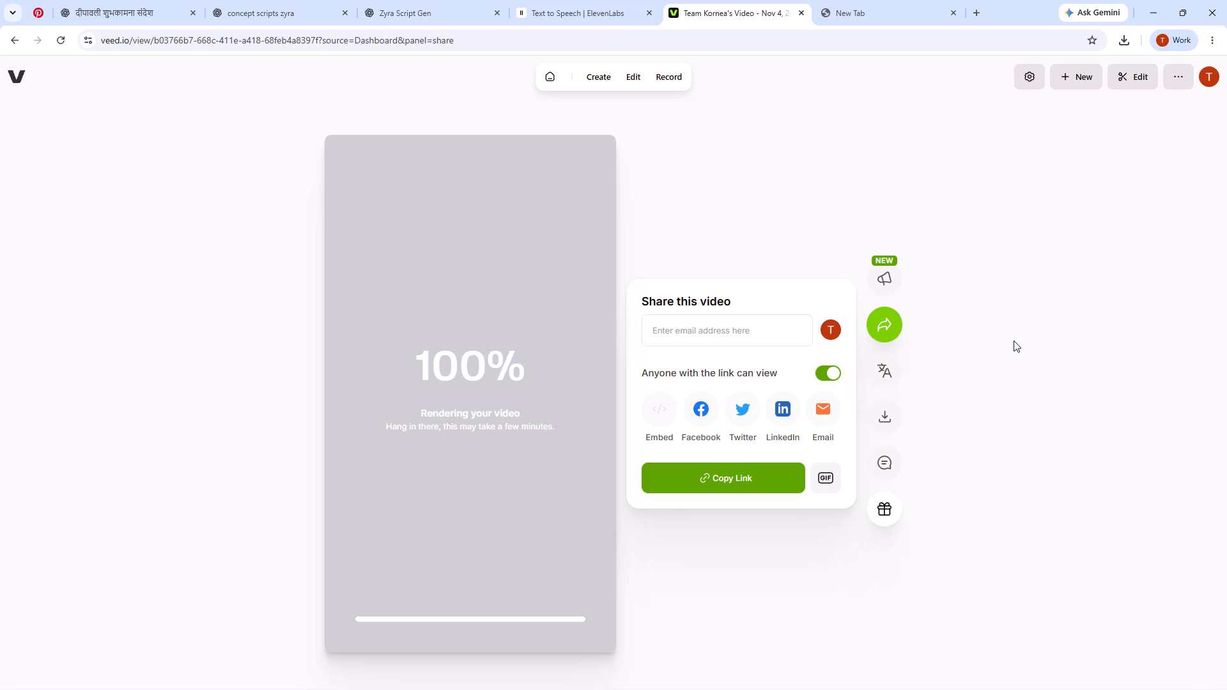
left_click(888, 426)
left_click(690, 410)
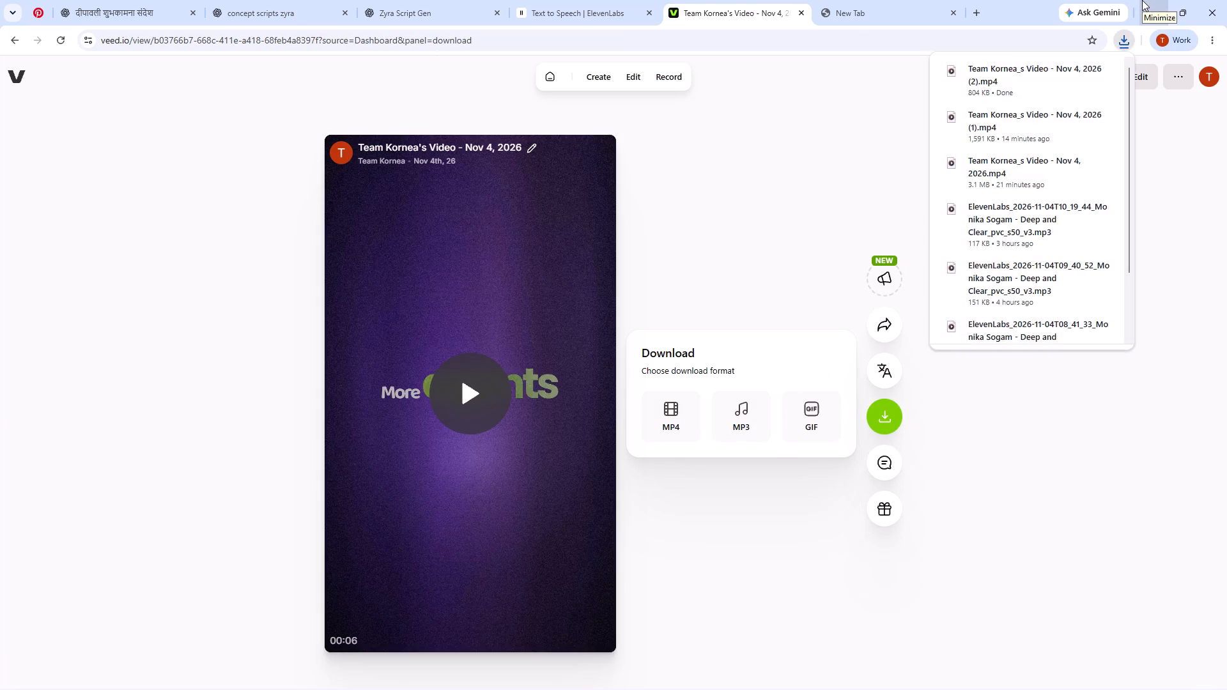
Switch to DaVinci Resolve and import Team Kornea_s Video - Nov 4, 2026 (2) into the addds bin.
left_click(1155, 9)
left_click(613, 339)
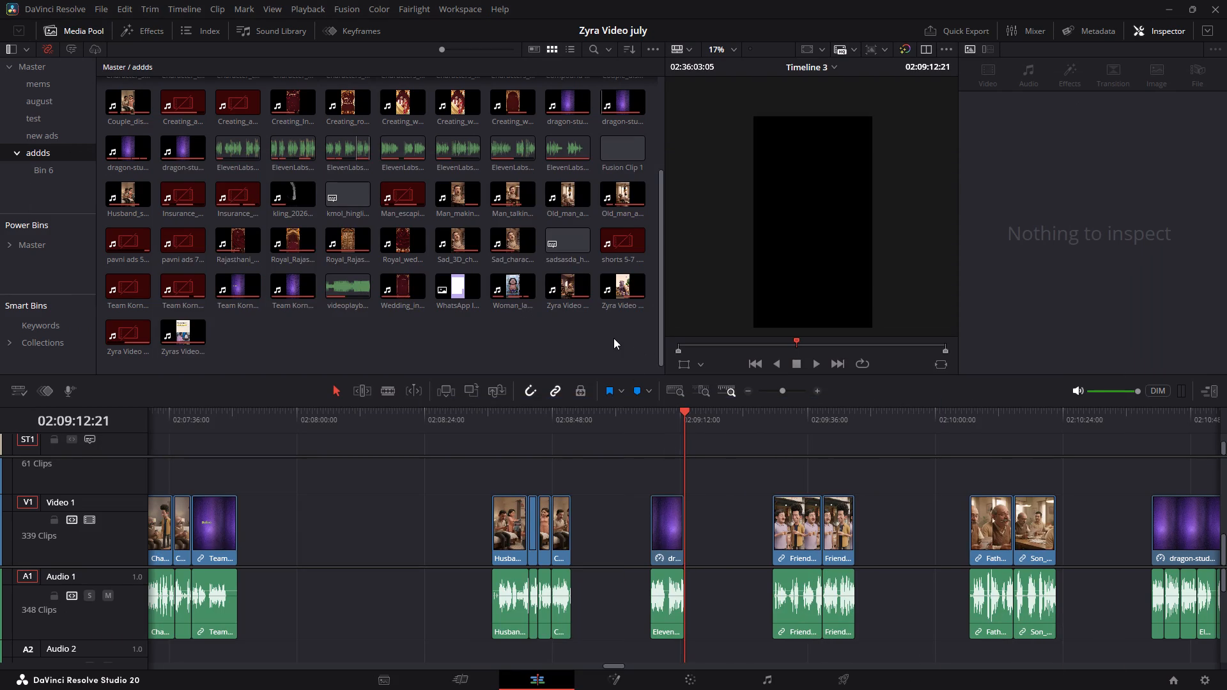
key("ctrl+i")
key("ctrl+9")
left_click(214, 153)
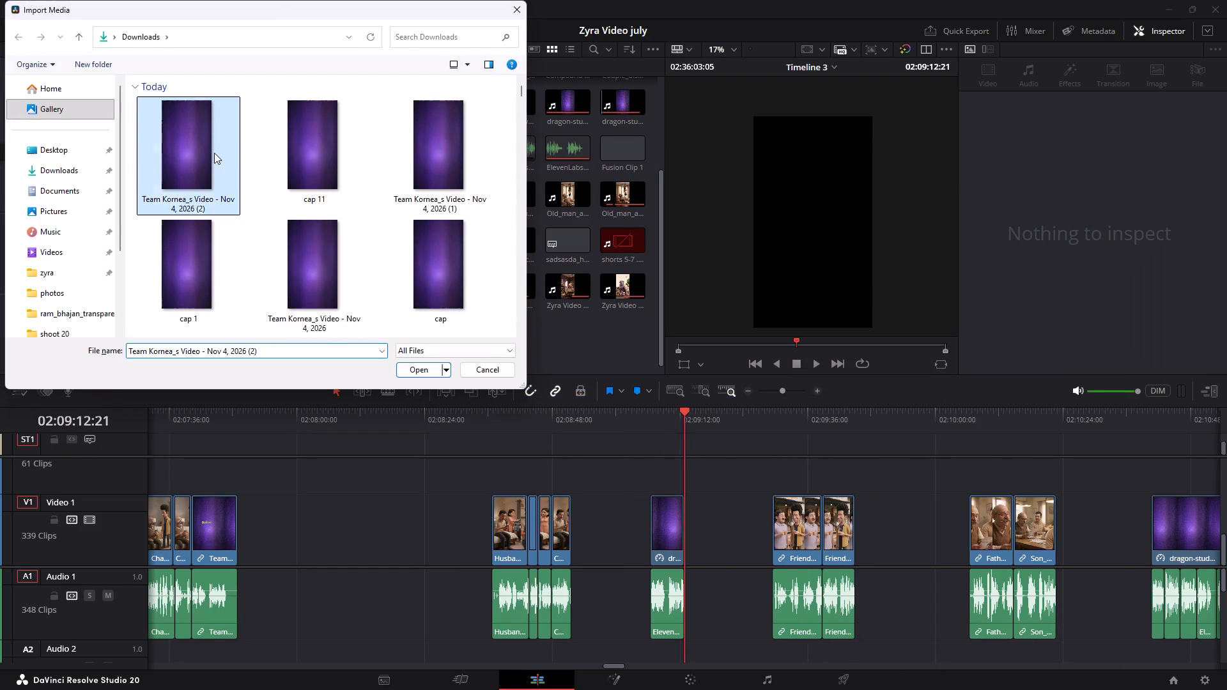
key("Return")
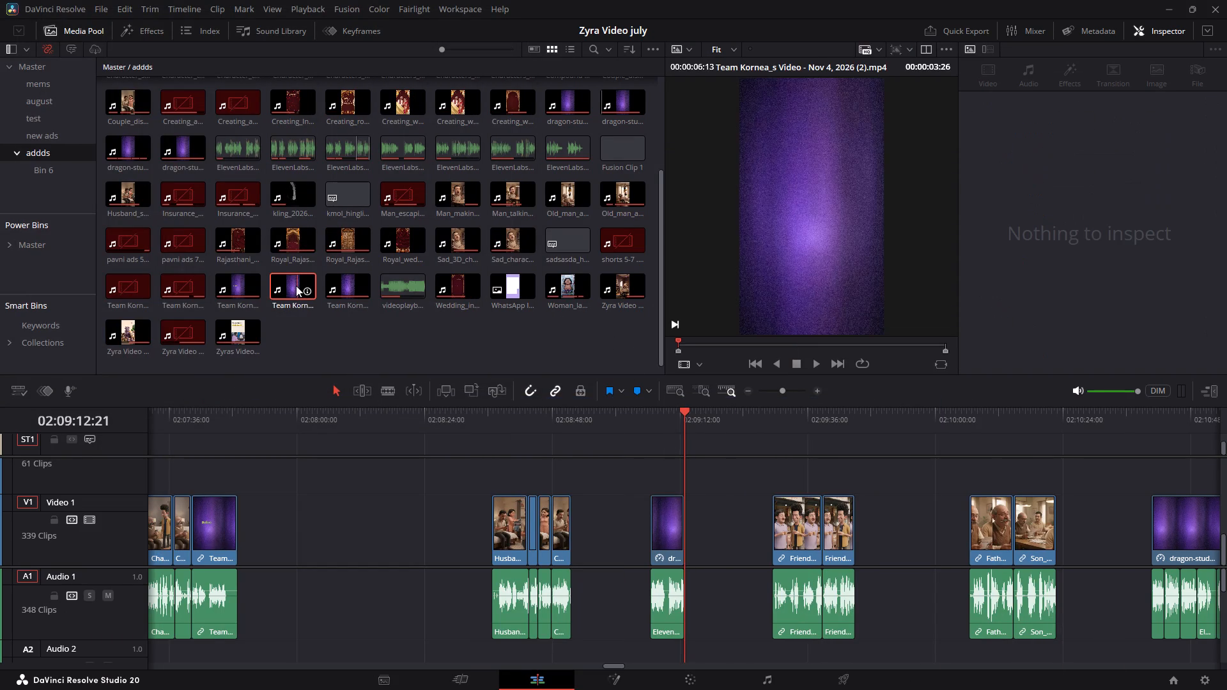
Place the imported captioned video on Video 1 after the husband-and-couple ad, replacing the uncaptioned dragon-studio voice-over piece.
left_click_drag(295, 286, 597, 535)
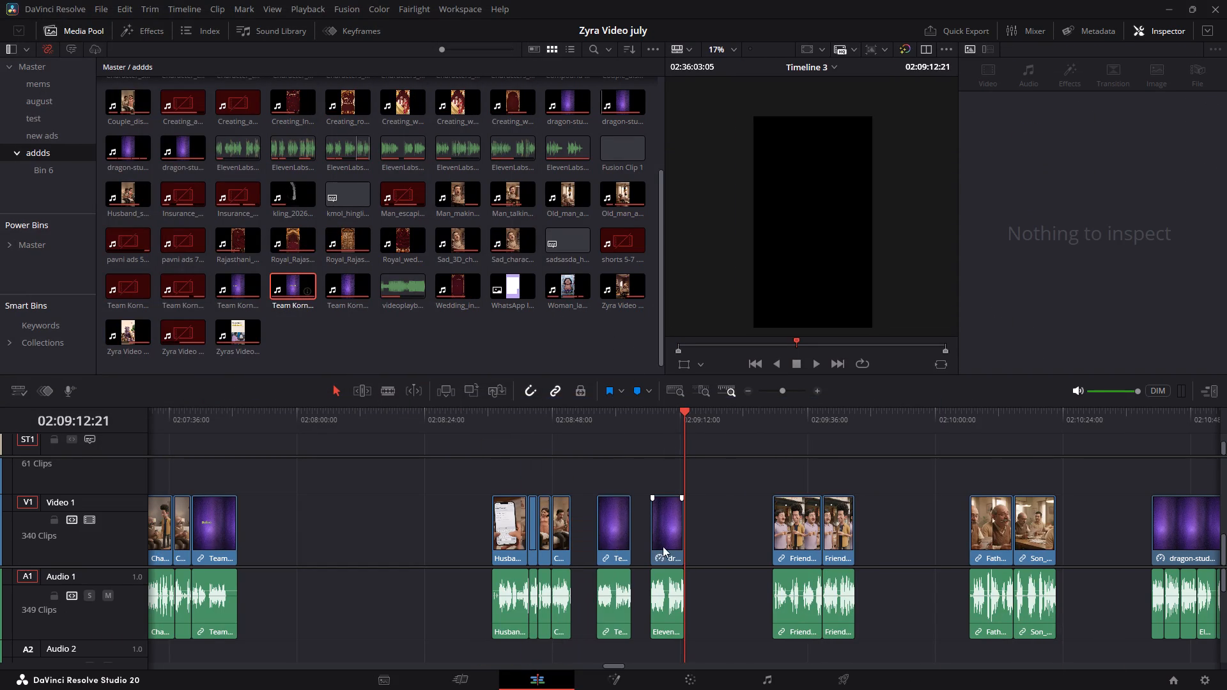
left_click(663, 546)
left_click_drag(733, 542, 676, 616)
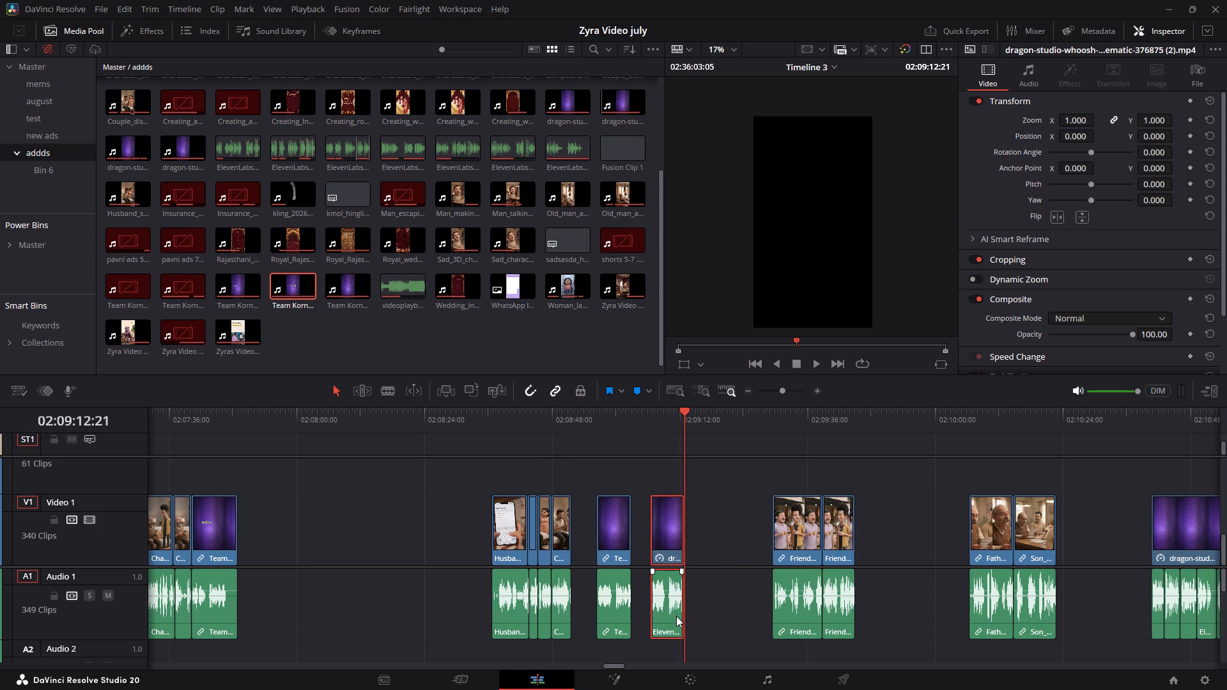
key("BackSpace")
Split the captioned clip at 02:08:59:03, trim about 16 frames of silence from the second part's start, and close the gap.
left_click(599, 421)
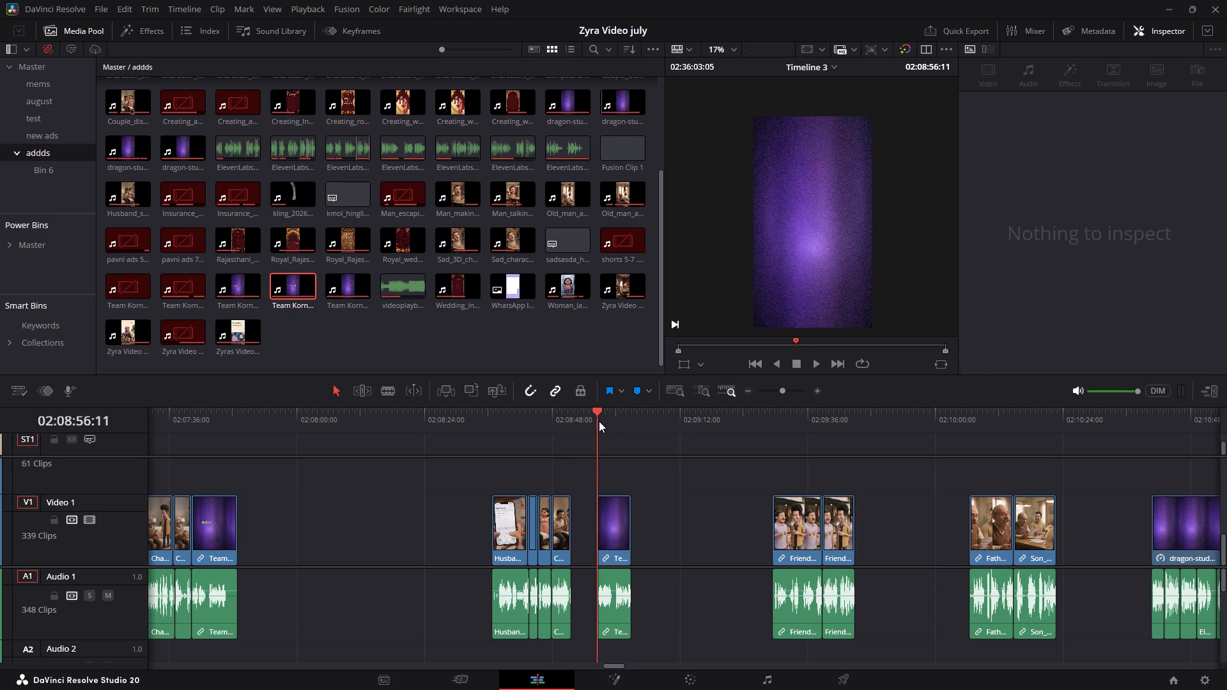
scroll(621, 615, "up", 6, "alt")
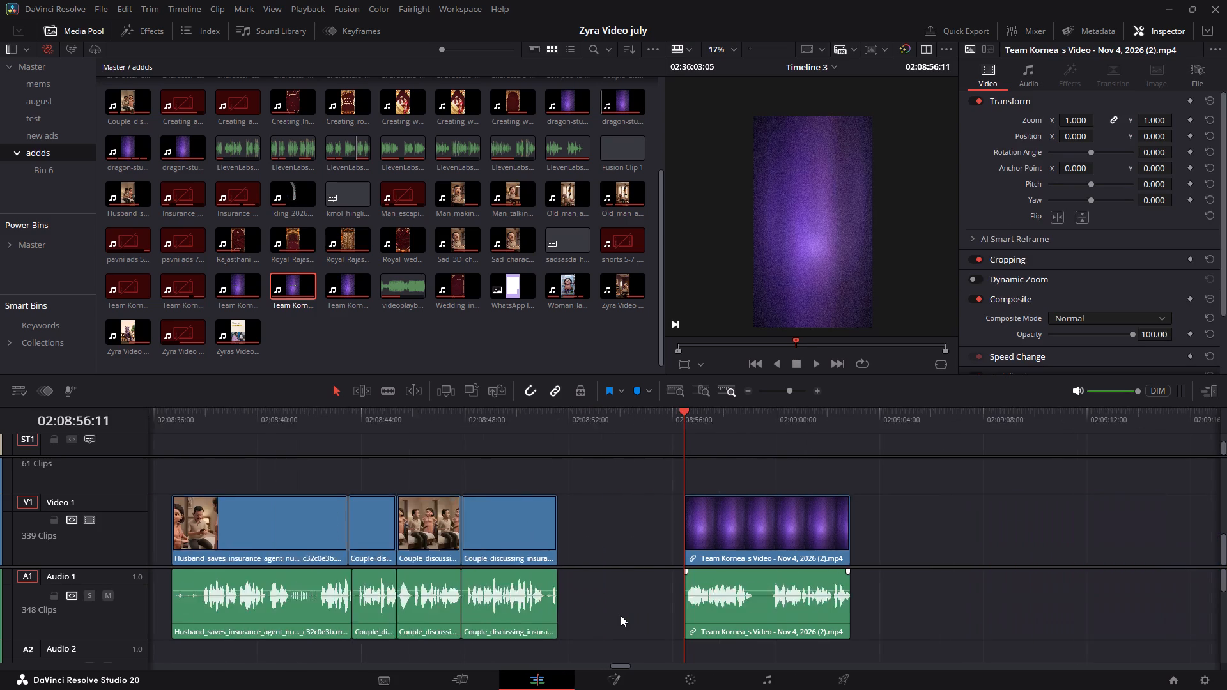
scroll(621, 615, "up", 4, "alt")
key("space")
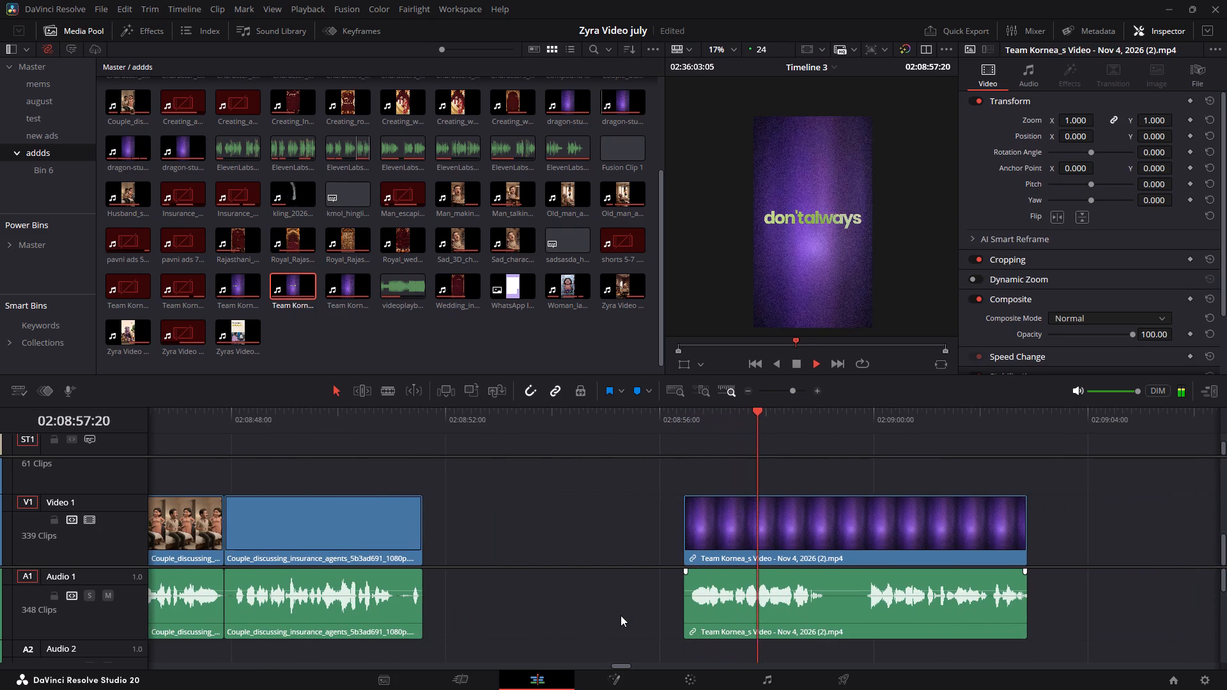
key("space")
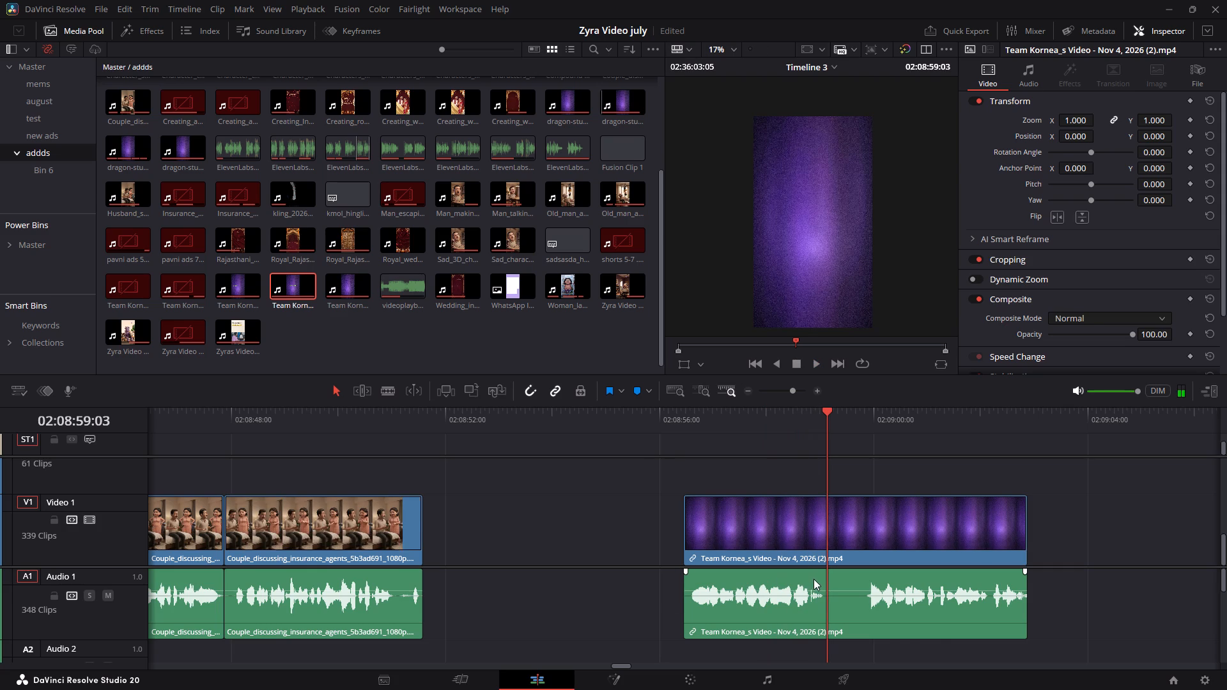
key("ctrl+b")
left_click_drag(831, 546, 870, 550)
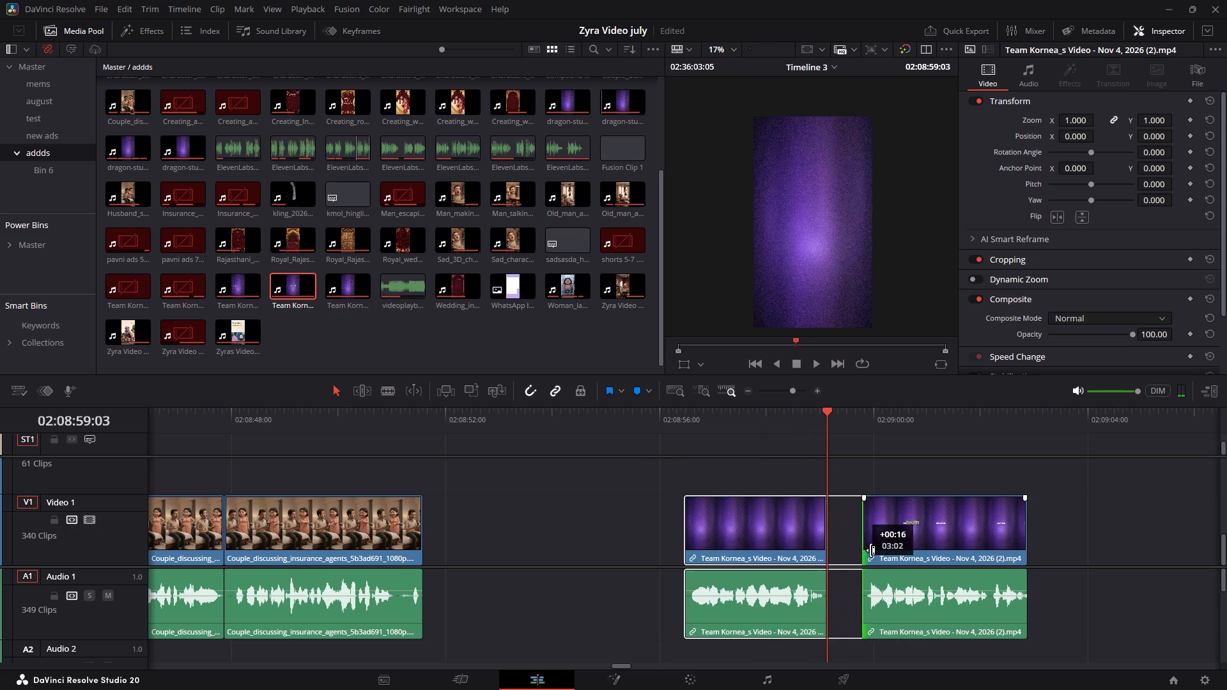
left_click_drag(870, 550, 871, 550)
left_click_drag(950, 548, 914, 550)
key("space")
key("space")
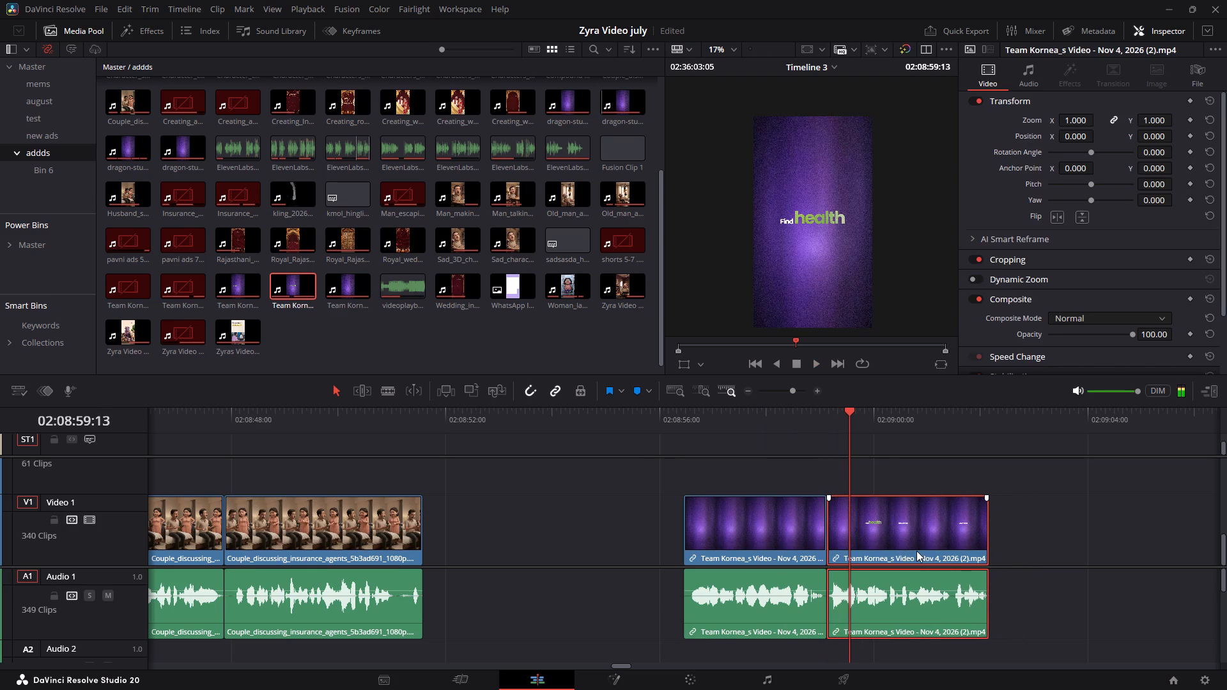
Move both captioned pieces earlier so they directly follow the last couple-discussing-insurance clip.
left_click_drag(645, 507, 863, 563)
left_click_drag(906, 539, 660, 548)
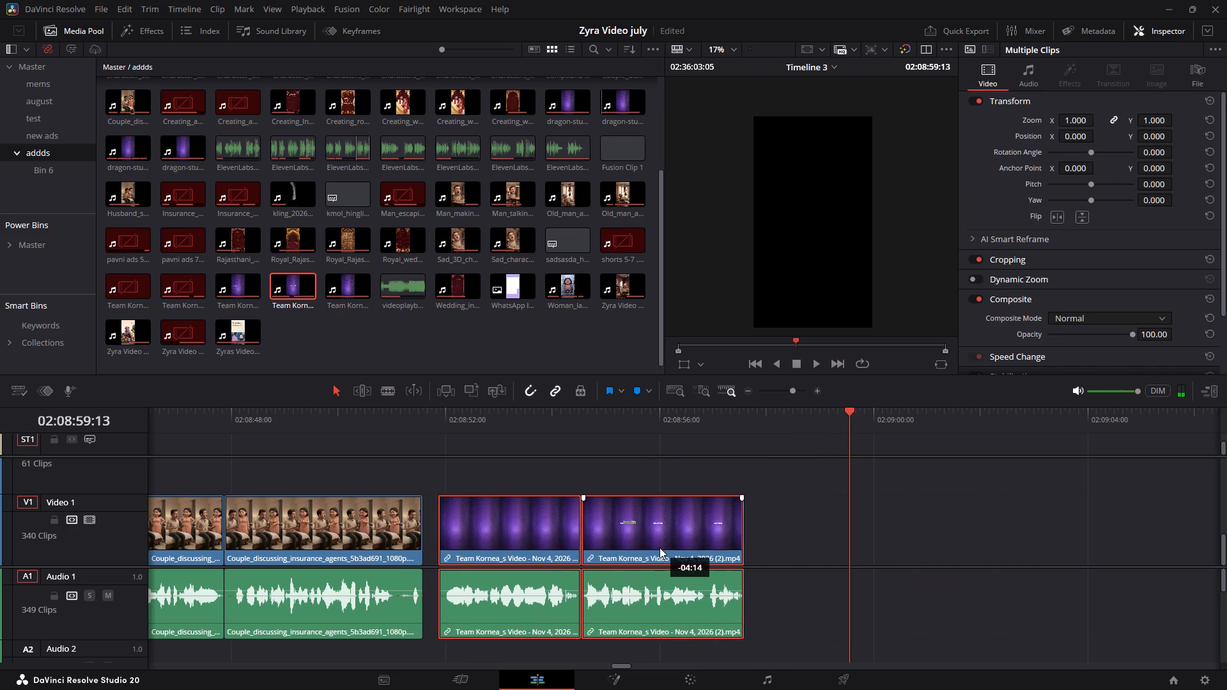
left_click_drag(660, 548, 649, 547)
Play the cartoon couple ad from about 02:03:12 to check its dialogue before its captioned voice-over pieces.
scroll(530, 472, "down", 10, "alt")
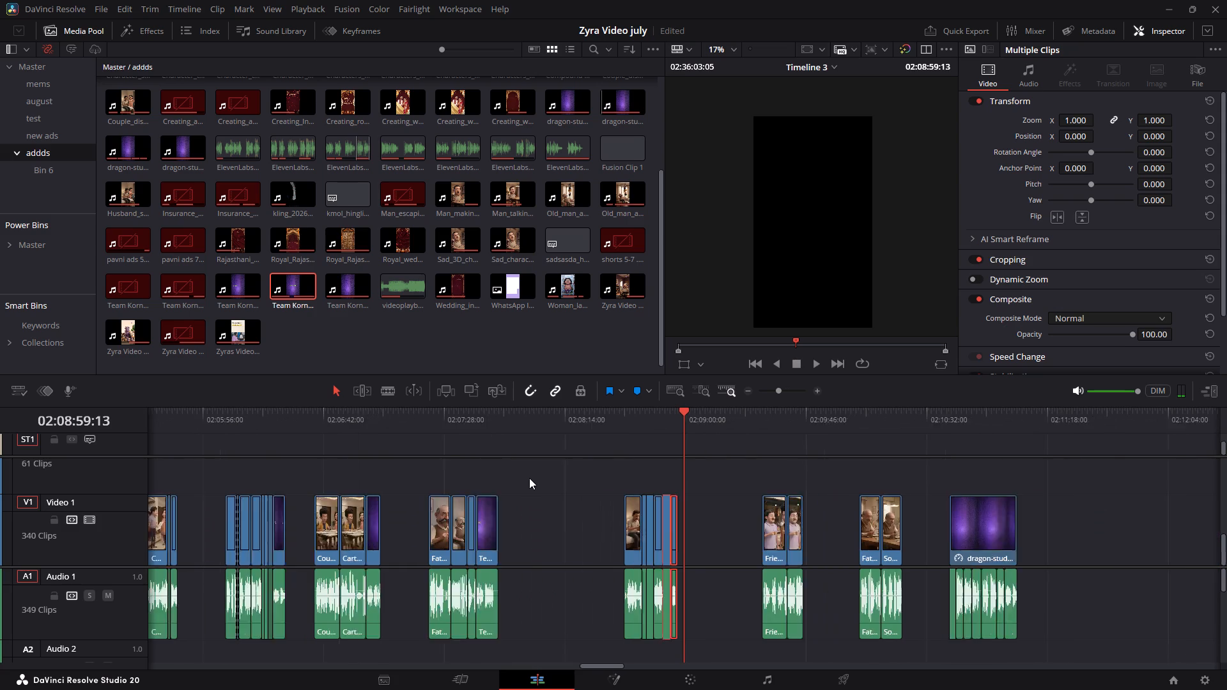
scroll(529, 478, "down", 2, "alt")
scroll(554, 489, "up", 7, "ctrl")
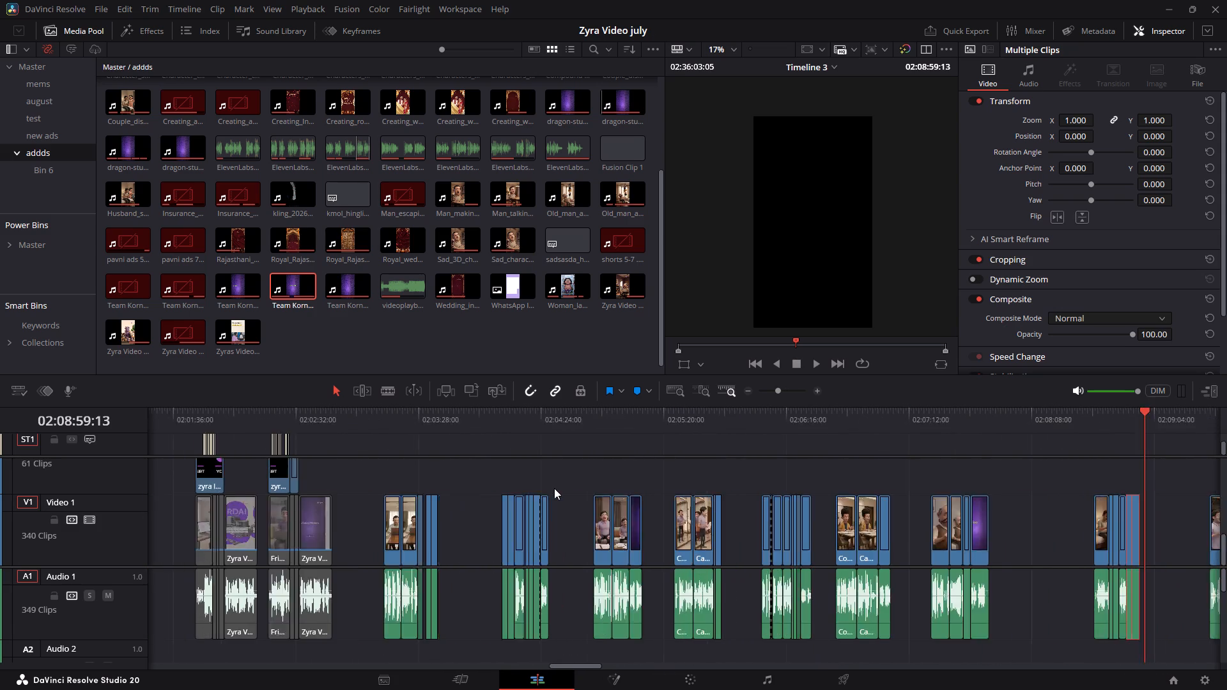
scroll(554, 488, "up", 1, "ctrl")
left_click(537, 416)
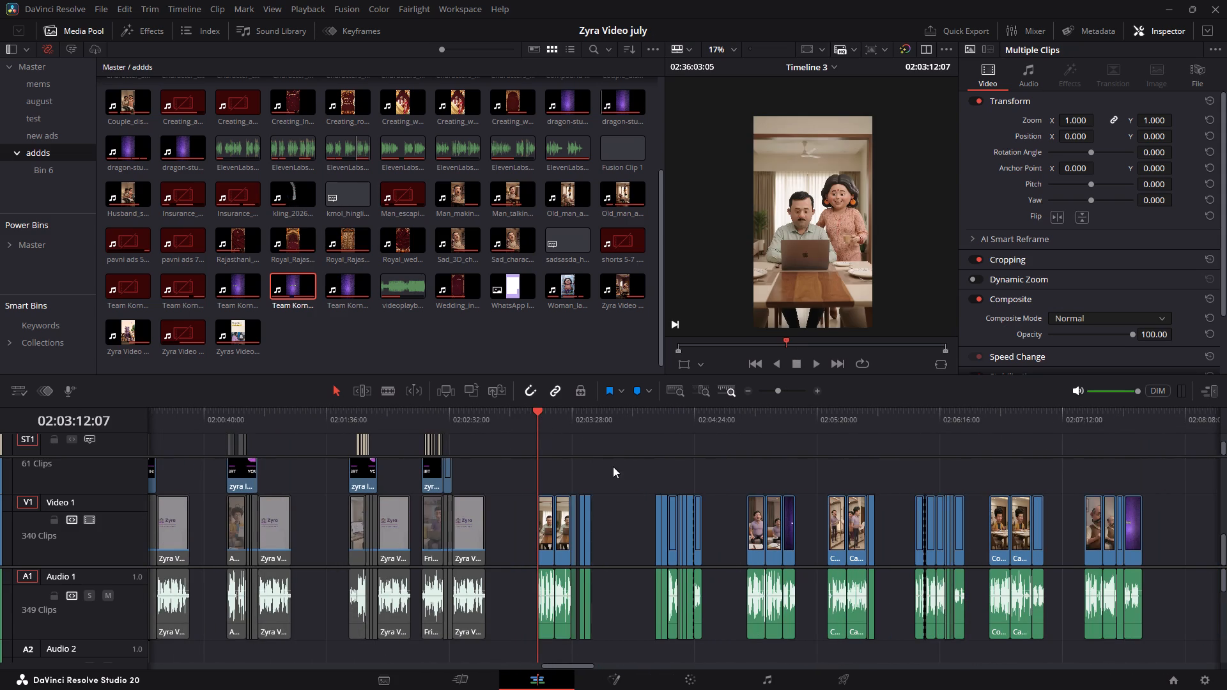
scroll(608, 482, "up", 11, "alt")
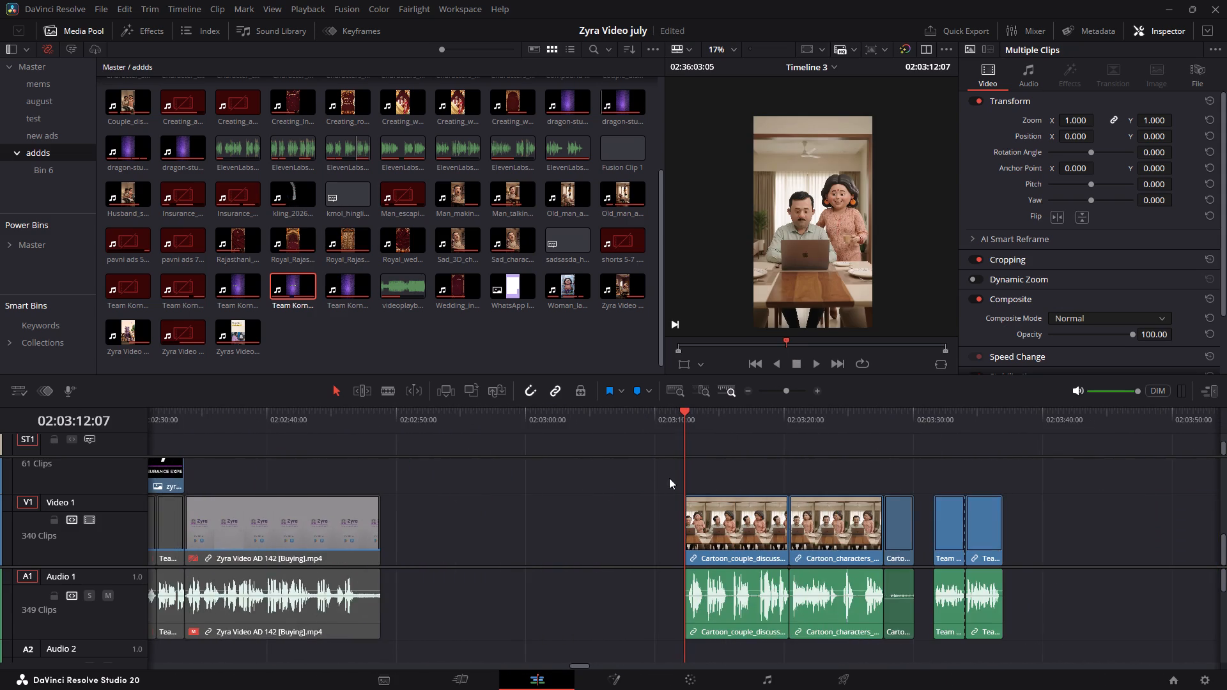
scroll(670, 480, "down", 2, "ctrl")
scroll(721, 516, "up", 3, "alt")
scroll(723, 516, "down", 5, "ctrl")
key("space")
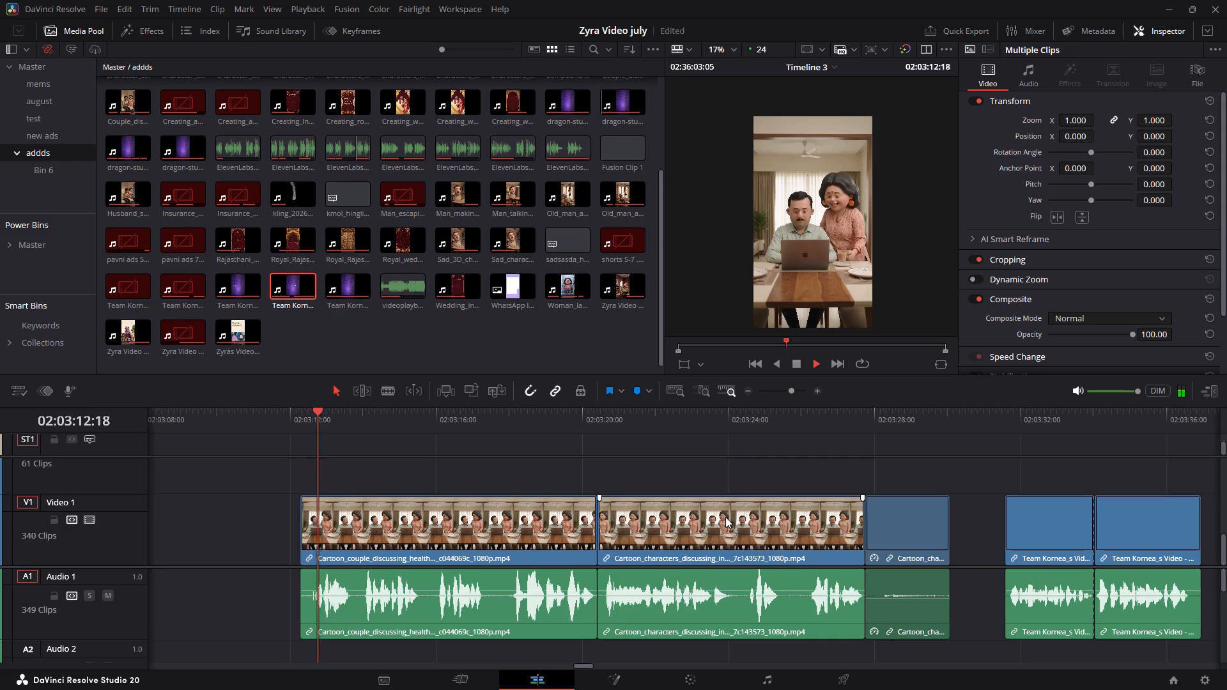
key("space")
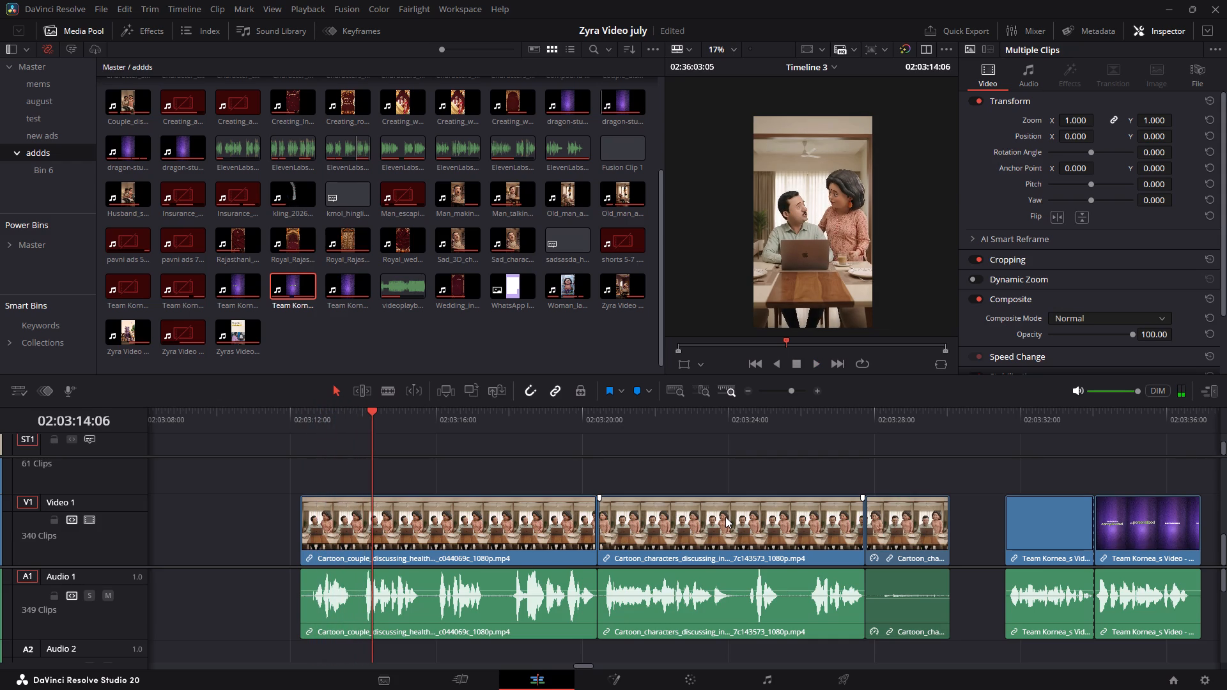
key("space")
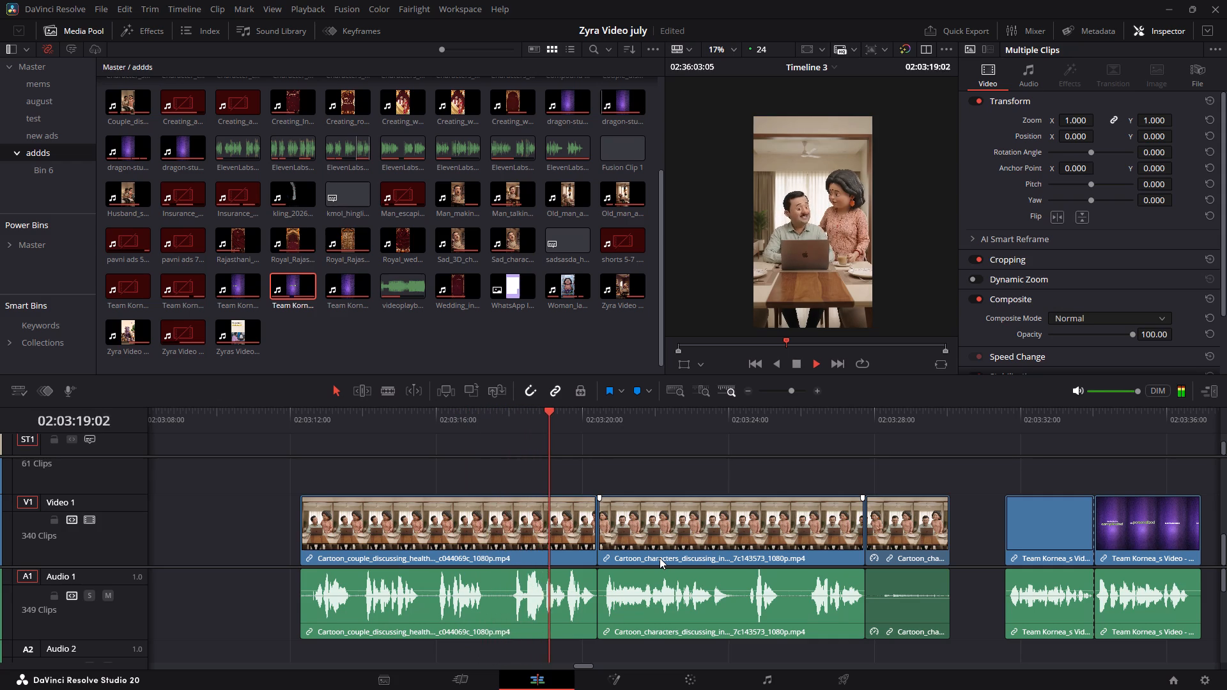
key("space")
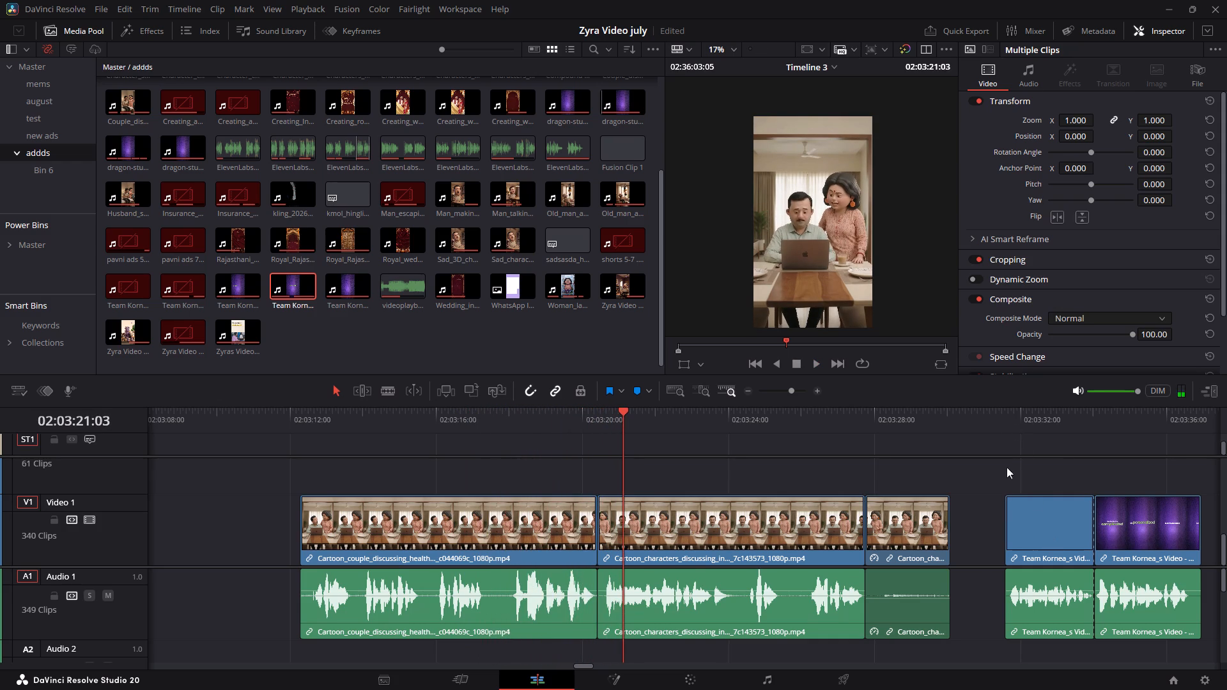
Move this ad's two captioned pieces to Video 2 and Audio 2, starting where the final muted cartoon clip begins.
scroll(967, 501, "down", 2, "shift")
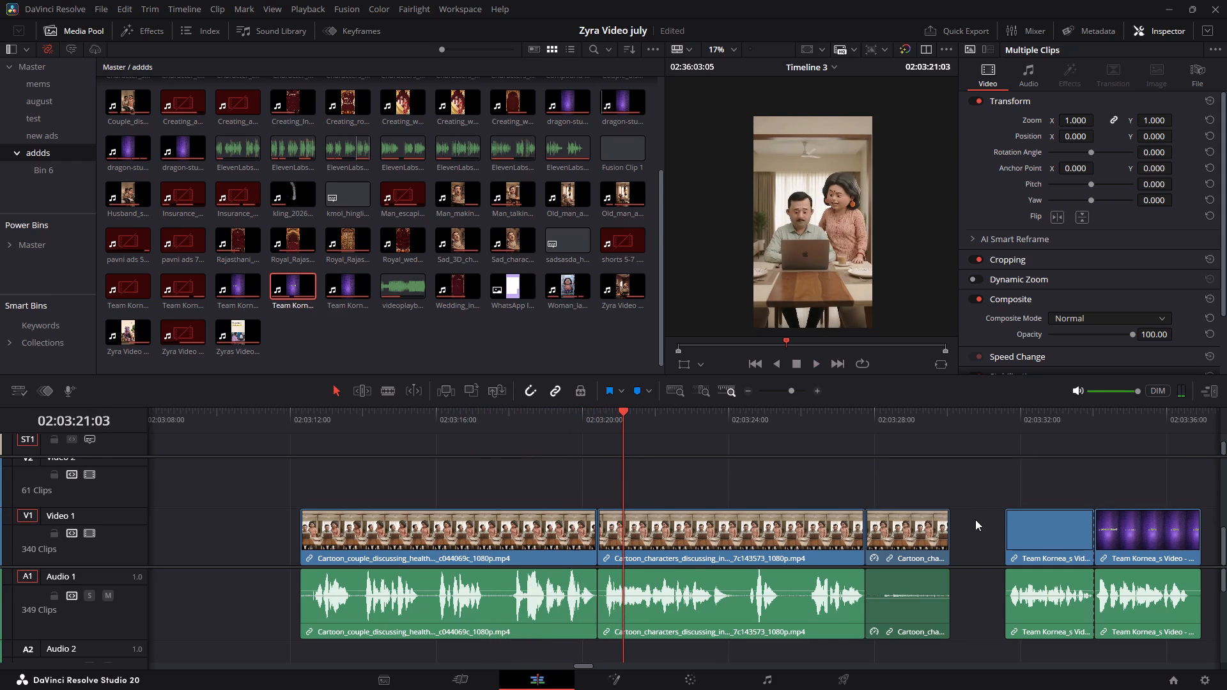
scroll(973, 524, "down", 2, "ctrl")
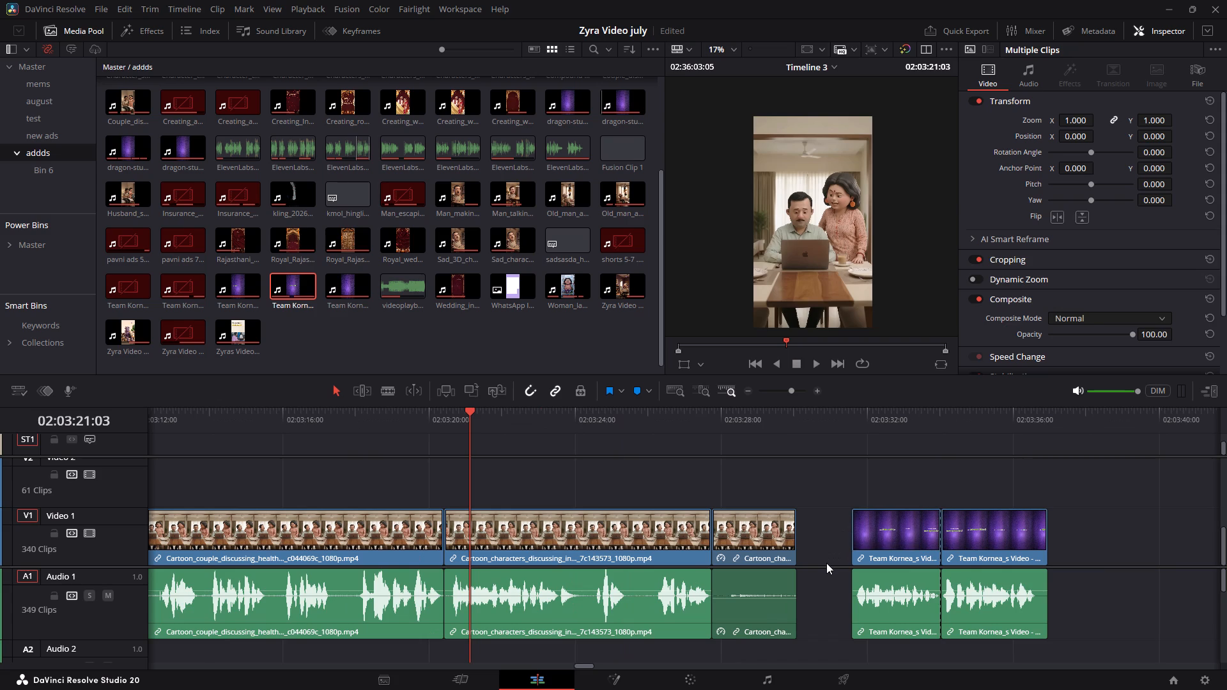
left_click_drag(826, 567, 827, 544)
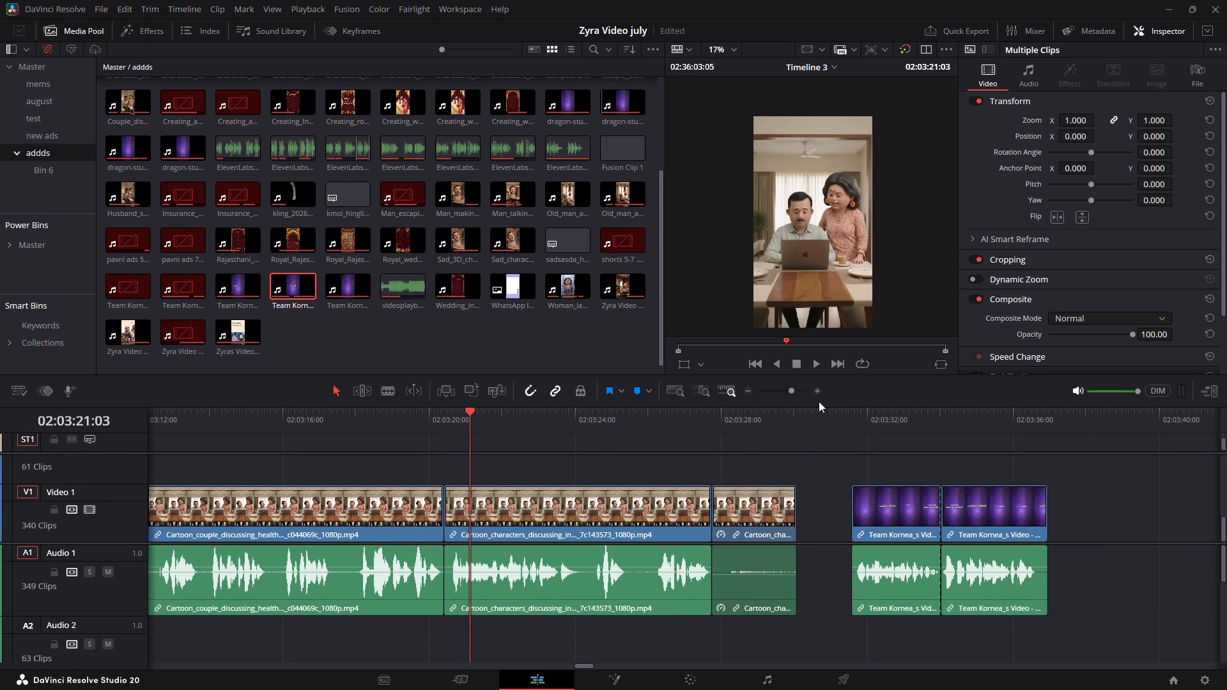
left_click_drag(817, 406, 828, 355)
left_click(849, 427)
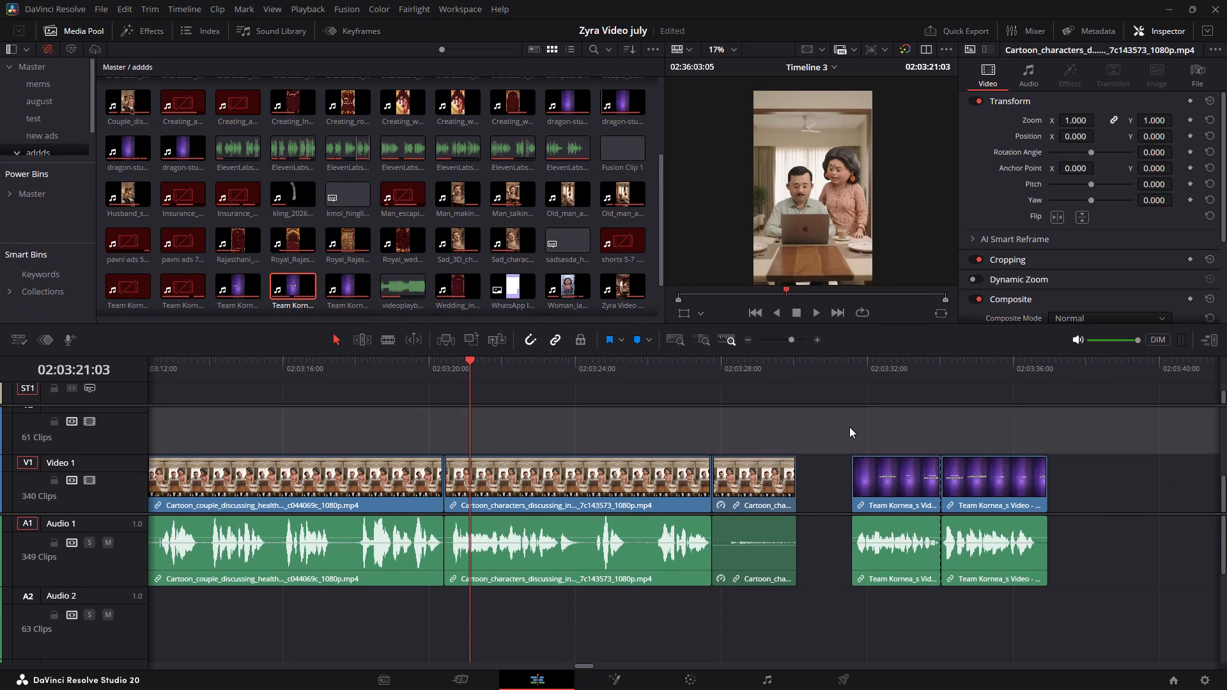
left_click_drag(841, 423, 984, 566)
left_click_drag(980, 496, 864, 436)
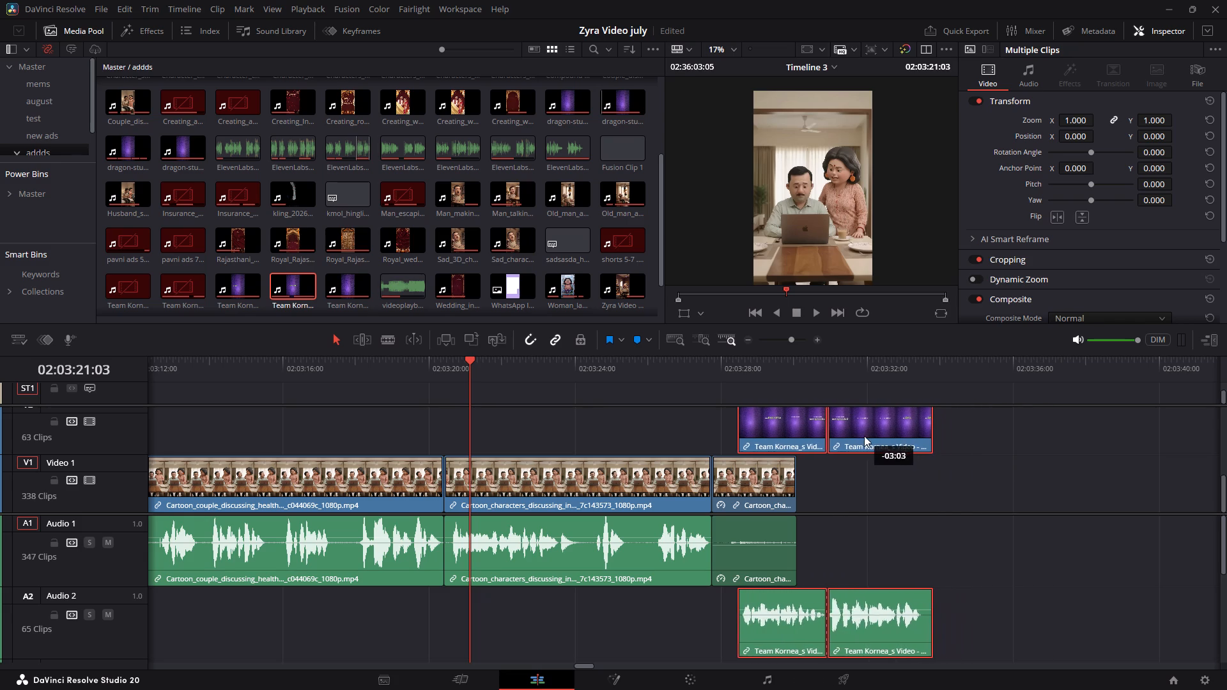
left_click_drag(864, 436, 843, 438)
left_click(936, 438)
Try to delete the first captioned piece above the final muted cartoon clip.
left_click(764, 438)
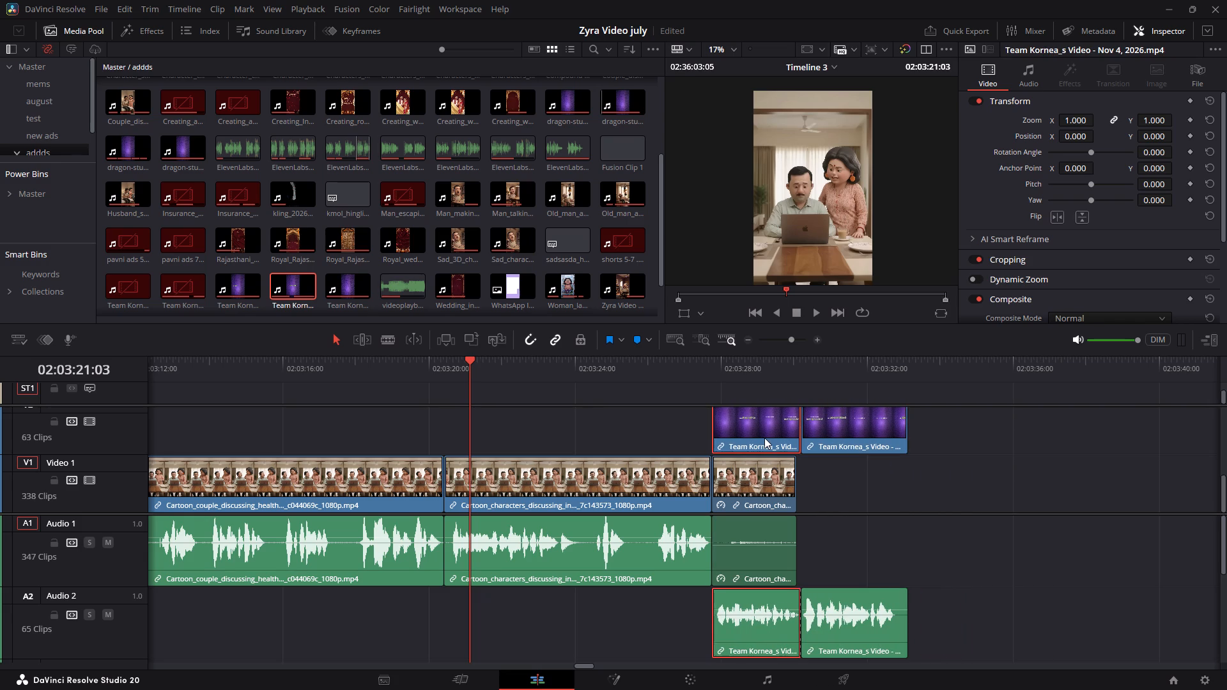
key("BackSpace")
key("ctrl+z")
Unlink the audio from the video of the first captioned piece above the final muted cartoon clip.
right_click_drag(763, 438, 754, 440)
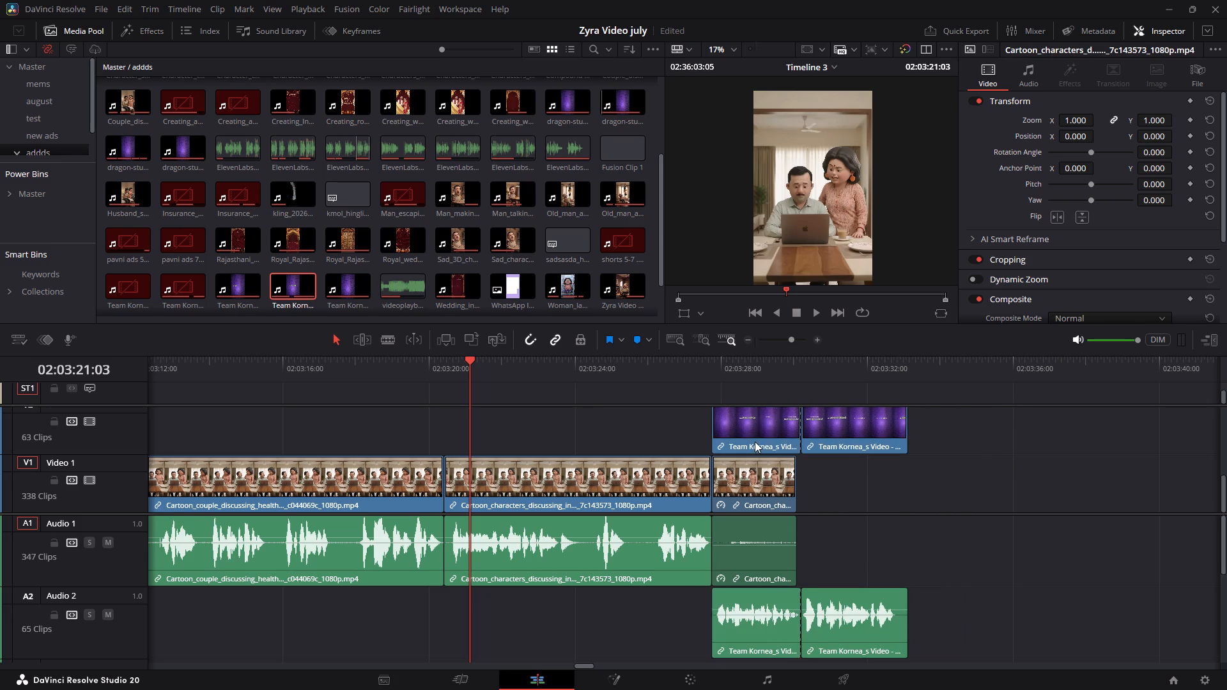
left_click(817, 509)
left_click(979, 456)
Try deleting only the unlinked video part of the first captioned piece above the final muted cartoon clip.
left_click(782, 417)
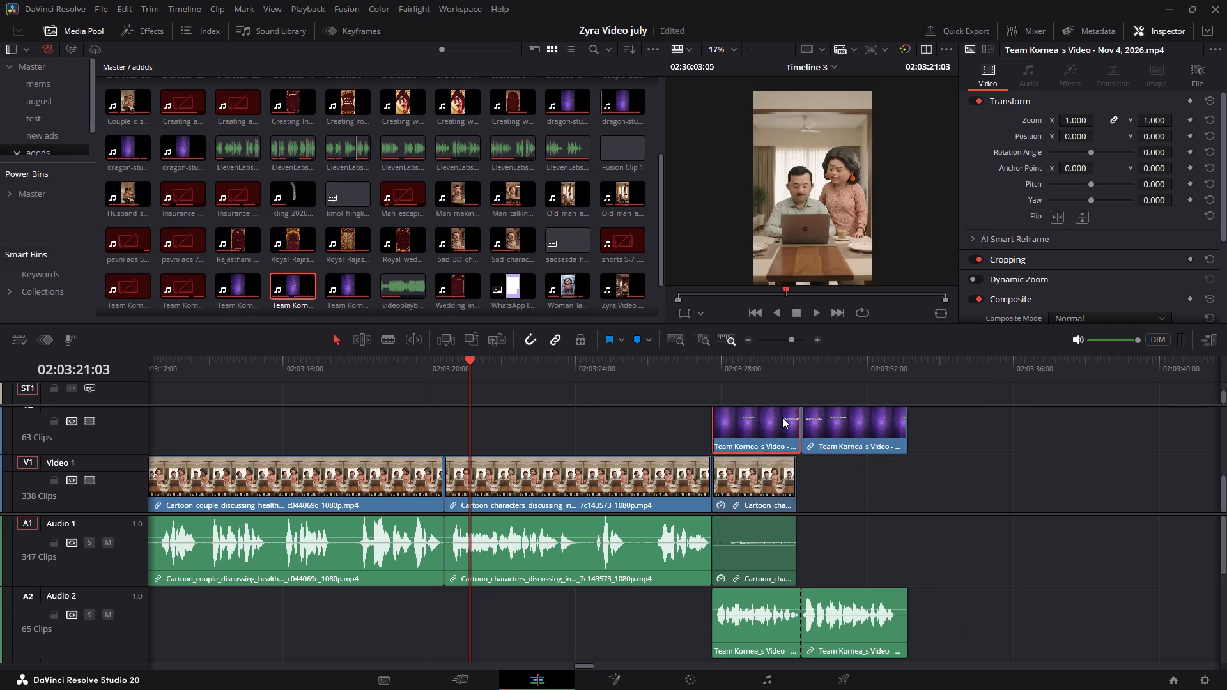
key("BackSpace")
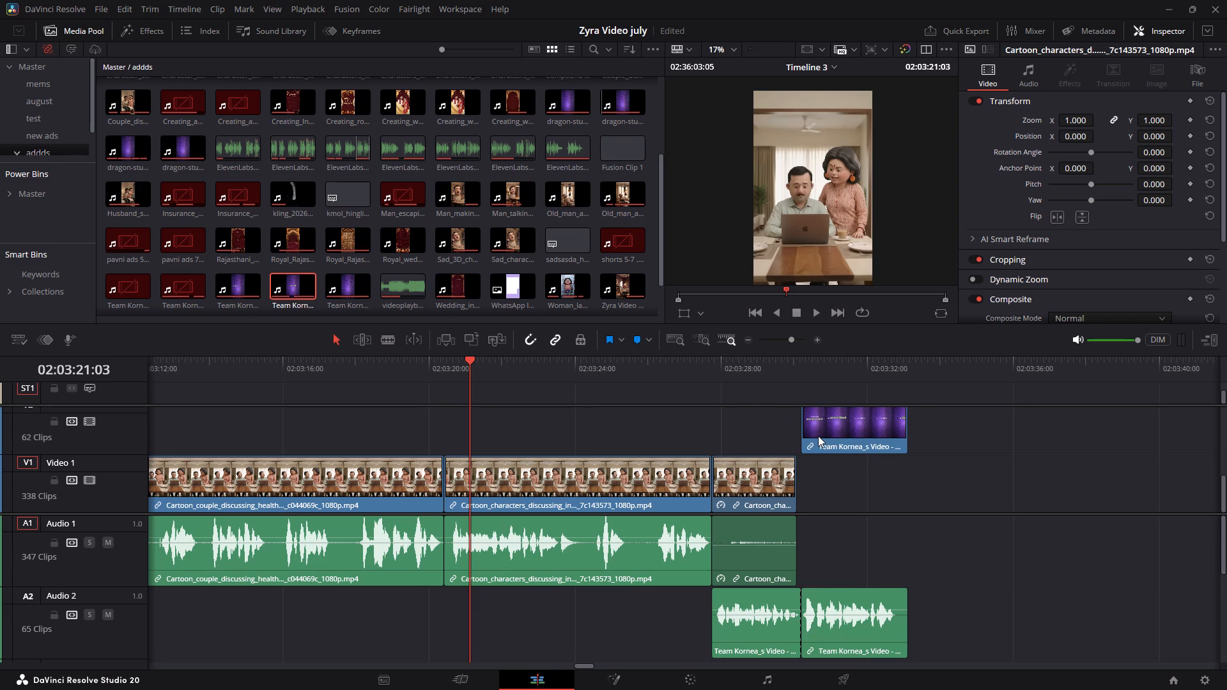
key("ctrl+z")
Trim the first captioned piece's video start about 1.6 seconds later, keeping its Audio 2 voice-over at full length.
scroll(793, 443, "up", 3, "alt")
scroll(980, 468, "down", 5, "ctrl")
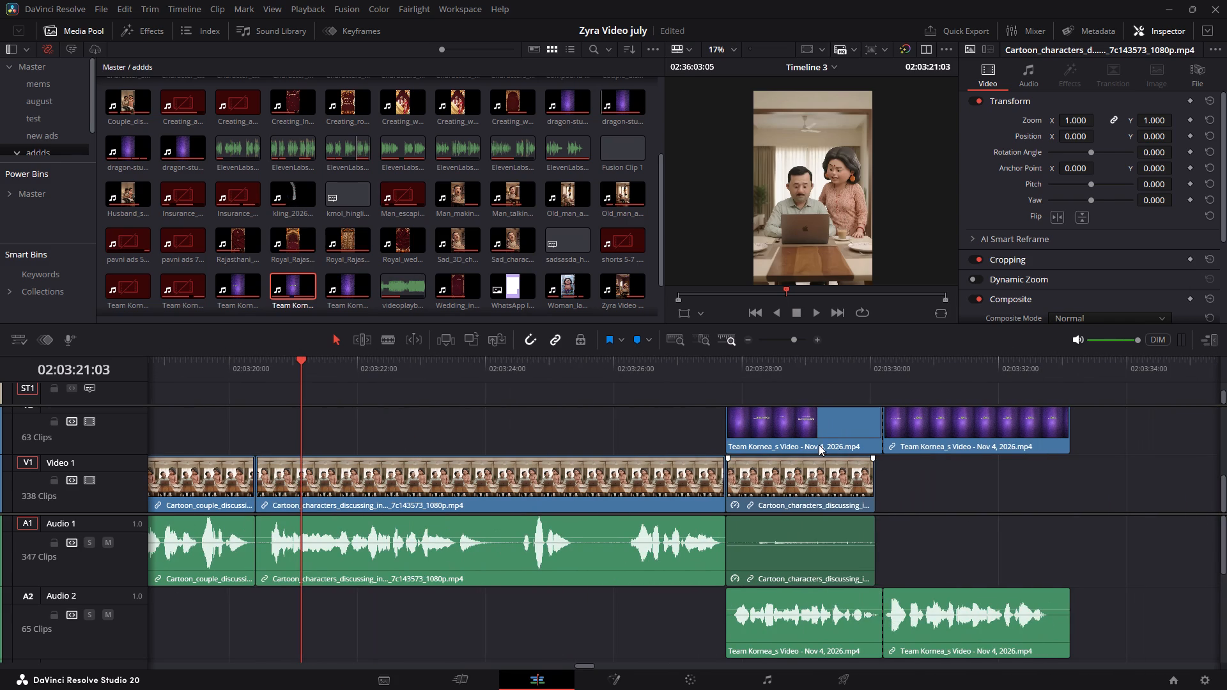
left_click_drag(734, 430, 860, 445)
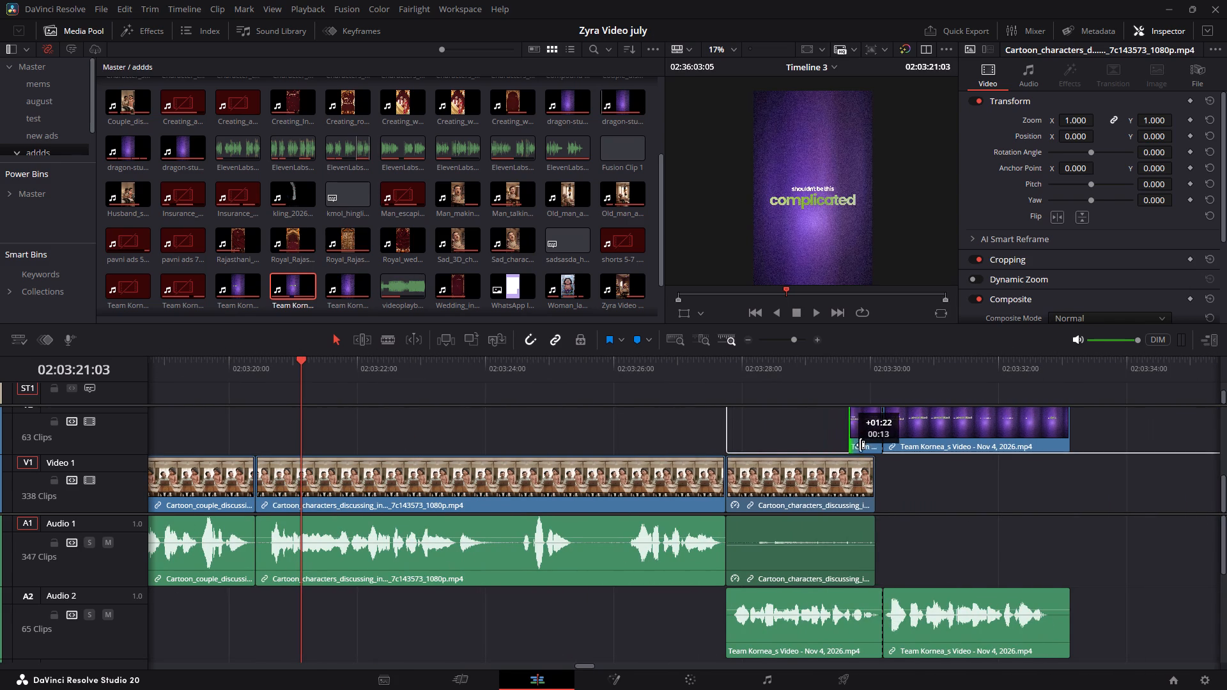
left_click_drag(860, 445, 838, 455)
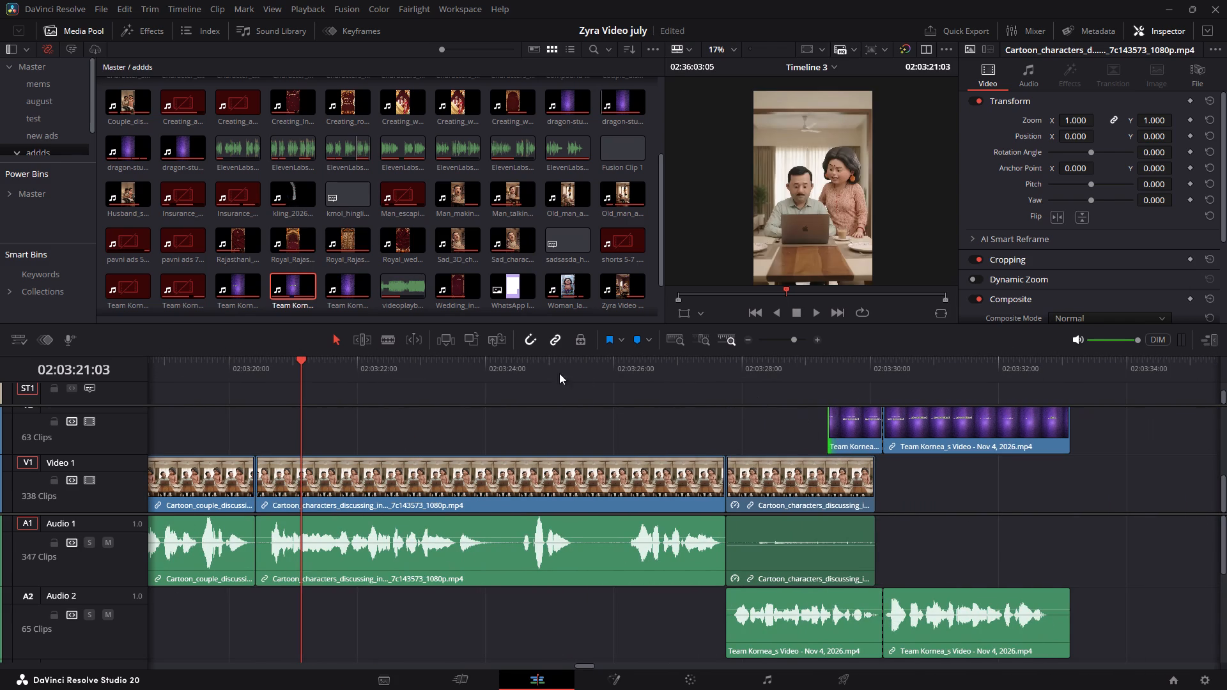
Cut the section from 02:03:24:03 to 02:03:26:03 out of the cartoon characters clip and close the gap.
key("space")
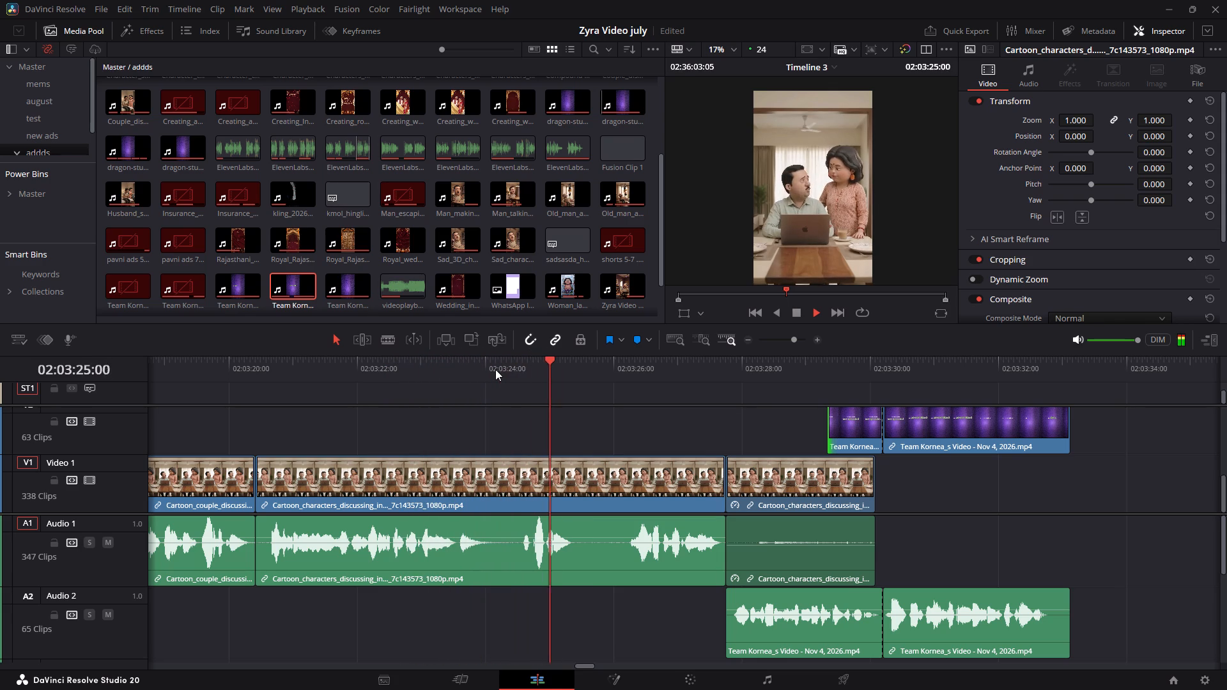
key("space")
left_click_drag(515, 372, 493, 373)
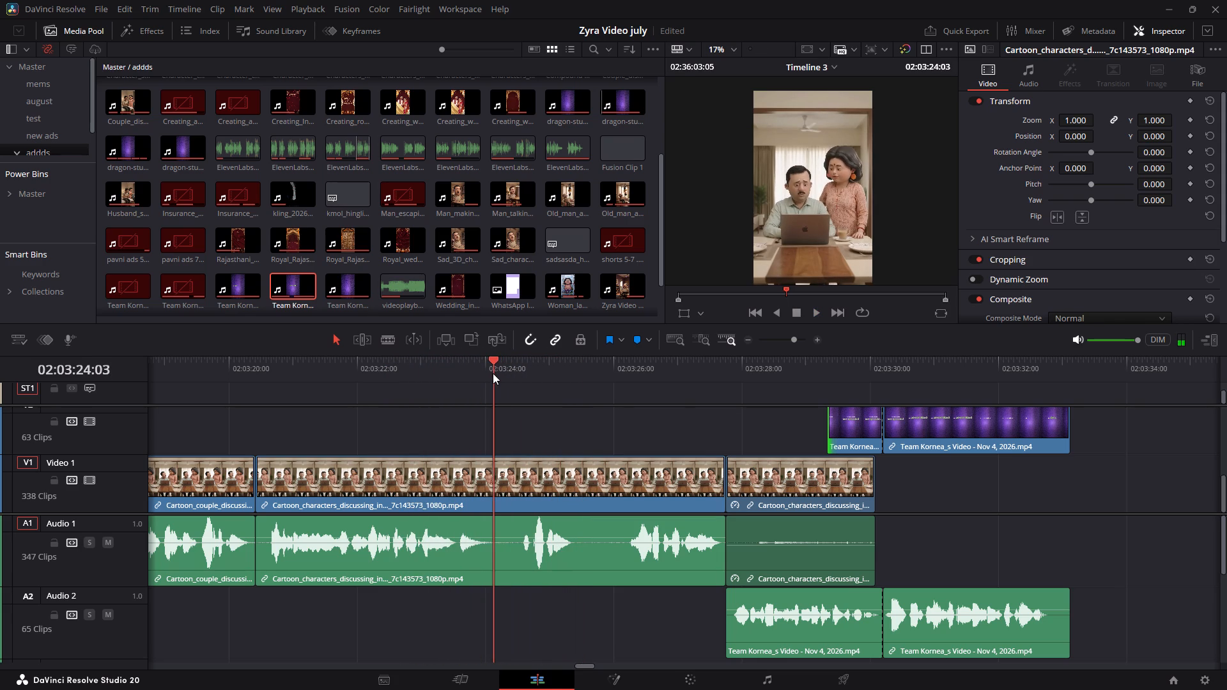
left_click_drag(493, 373, 621, 398)
key("ctrl+b")
key("ctrl+b")
left_click(590, 475)
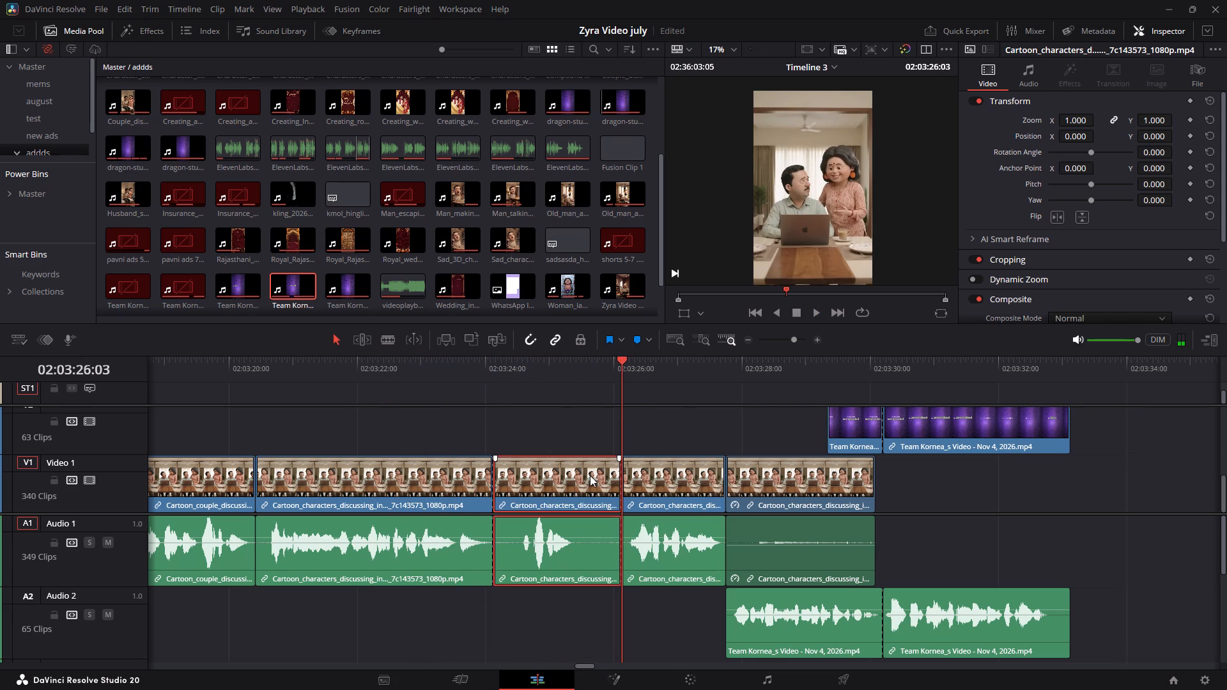
key("BackSpace")
left_click(590, 475)
key("BackSpace")
Trim about half a second off the end of the cartoon characters clip before the new cut and close the gap.
left_click(440, 362)
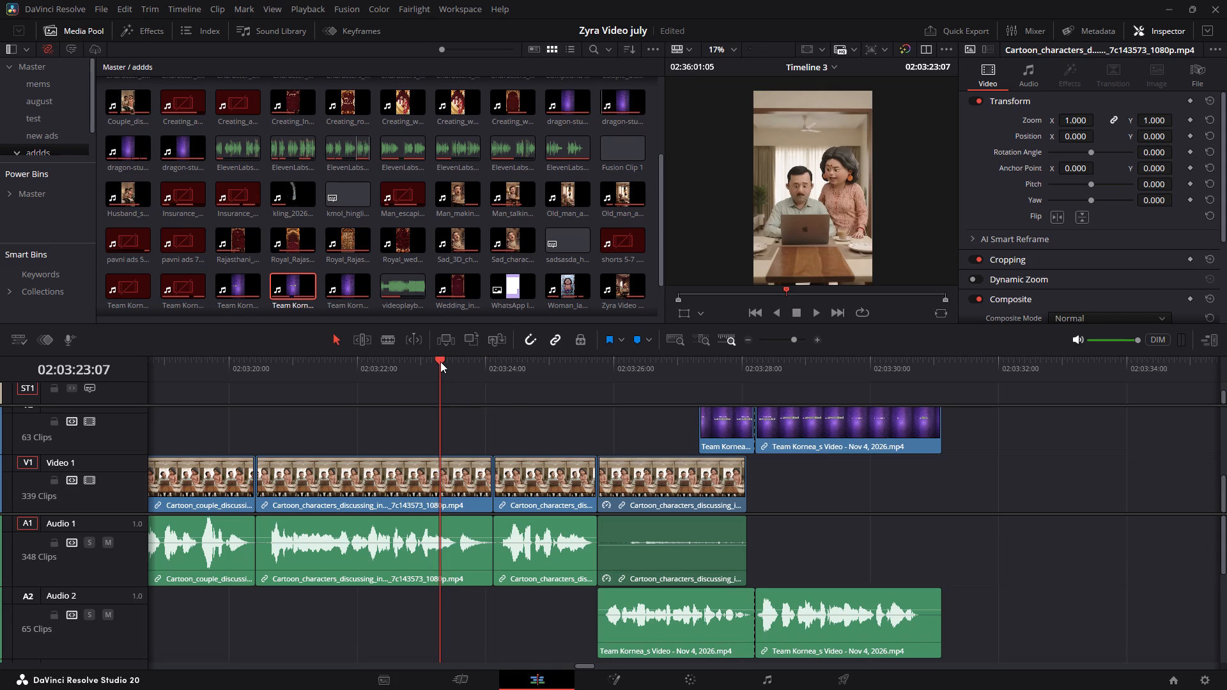
key("space")
key("space")
left_click(419, 369)
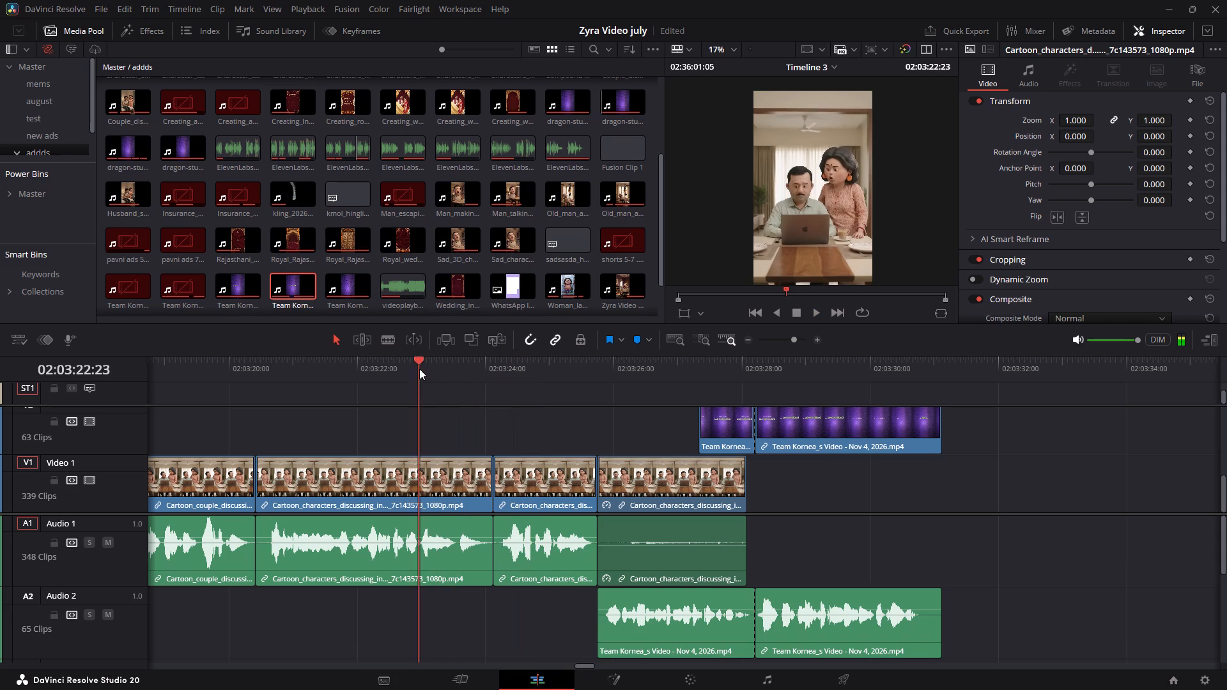
key("space")
key("space")
left_click_drag(485, 485, 452, 491)
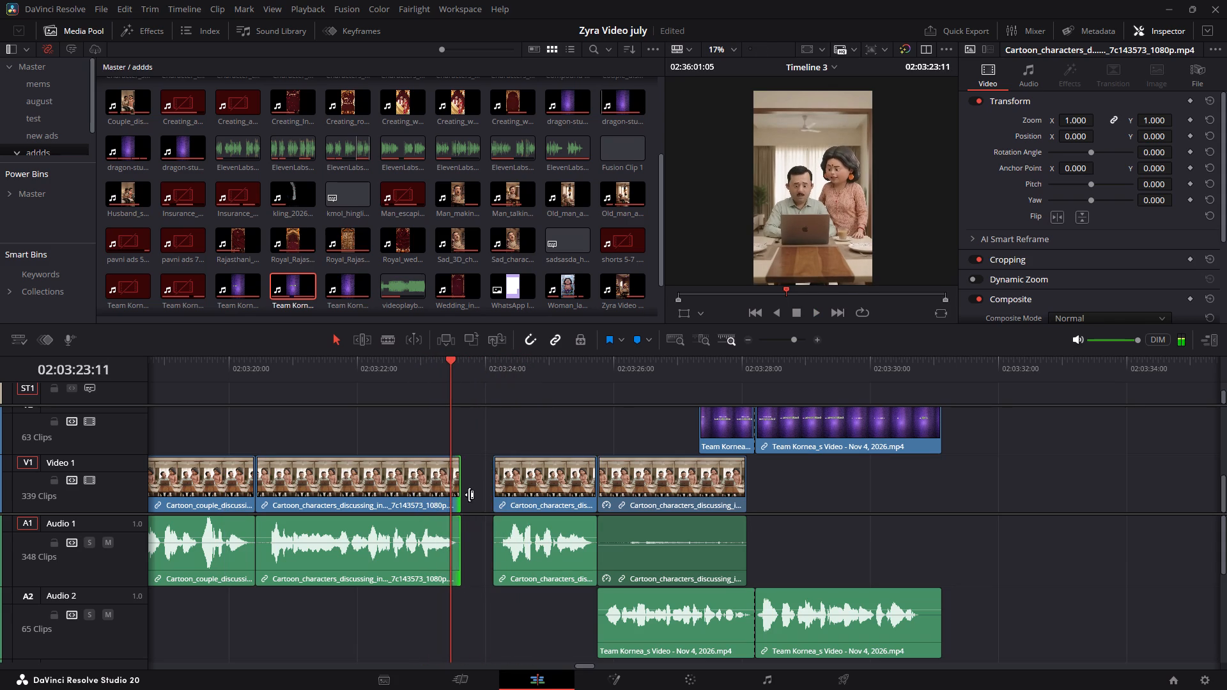
left_click(470, 494)
key("BackSpace")
Switch to the Chrome window containing the captioned voice-over video project from Nov 4, 2026.
key("alt+Tab")
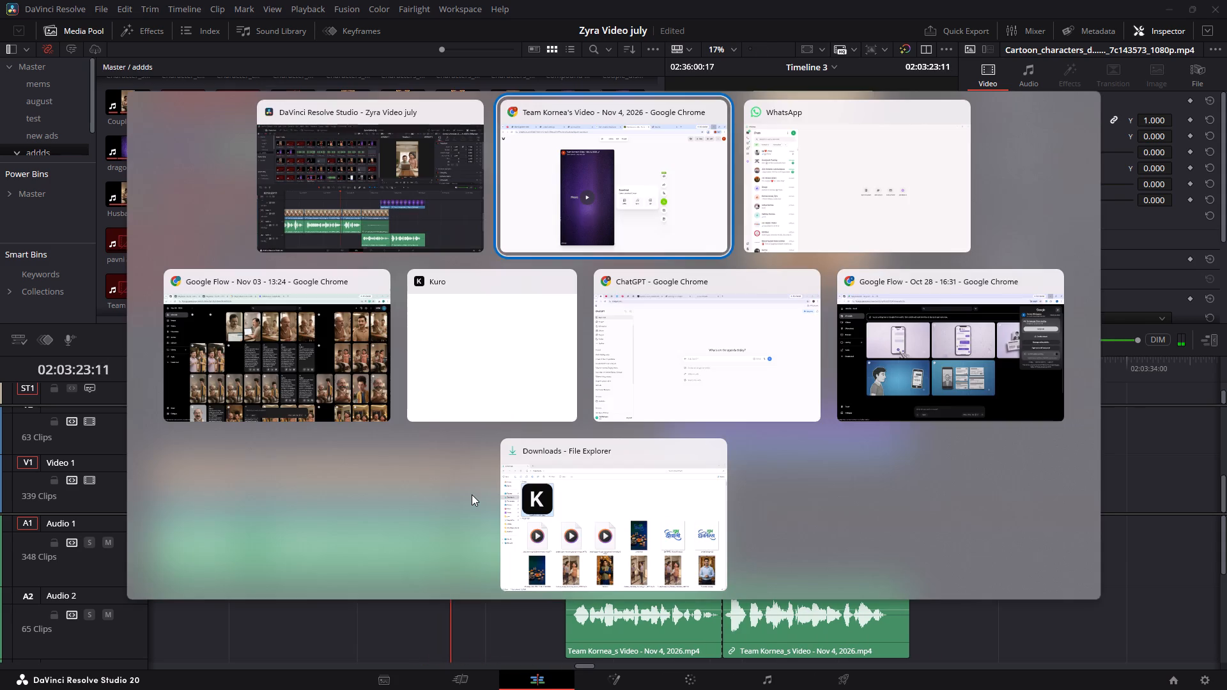
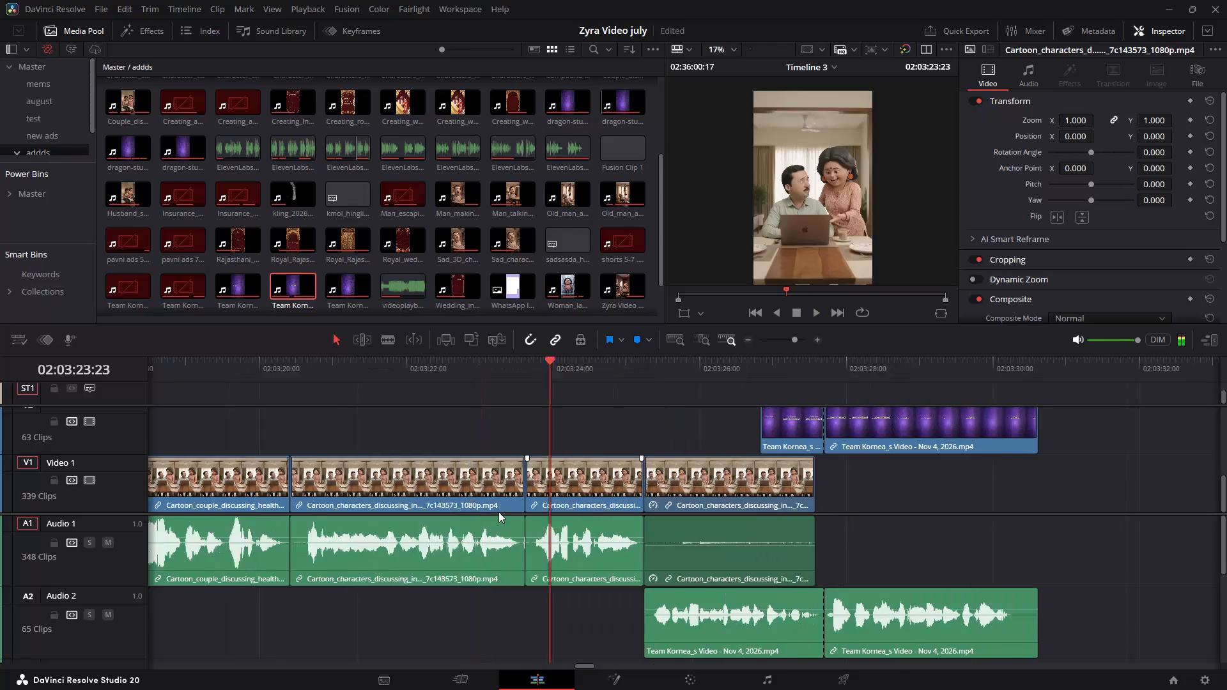
Shift the last two cartoon characters clips and both captioned voice-over pieces about two frames earlier, overlapping the preceding clip's end and keeping everything joined.
scroll(498, 512, "up", 4, "alt")
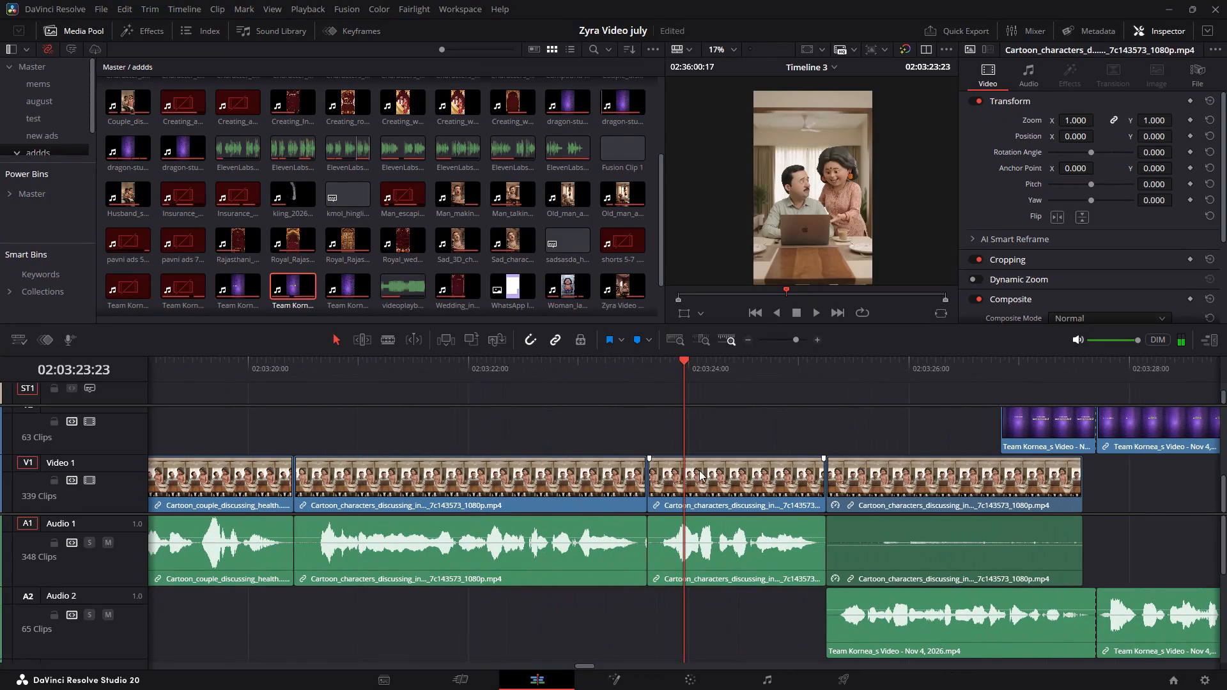
left_click_drag(735, 495, 724, 494)
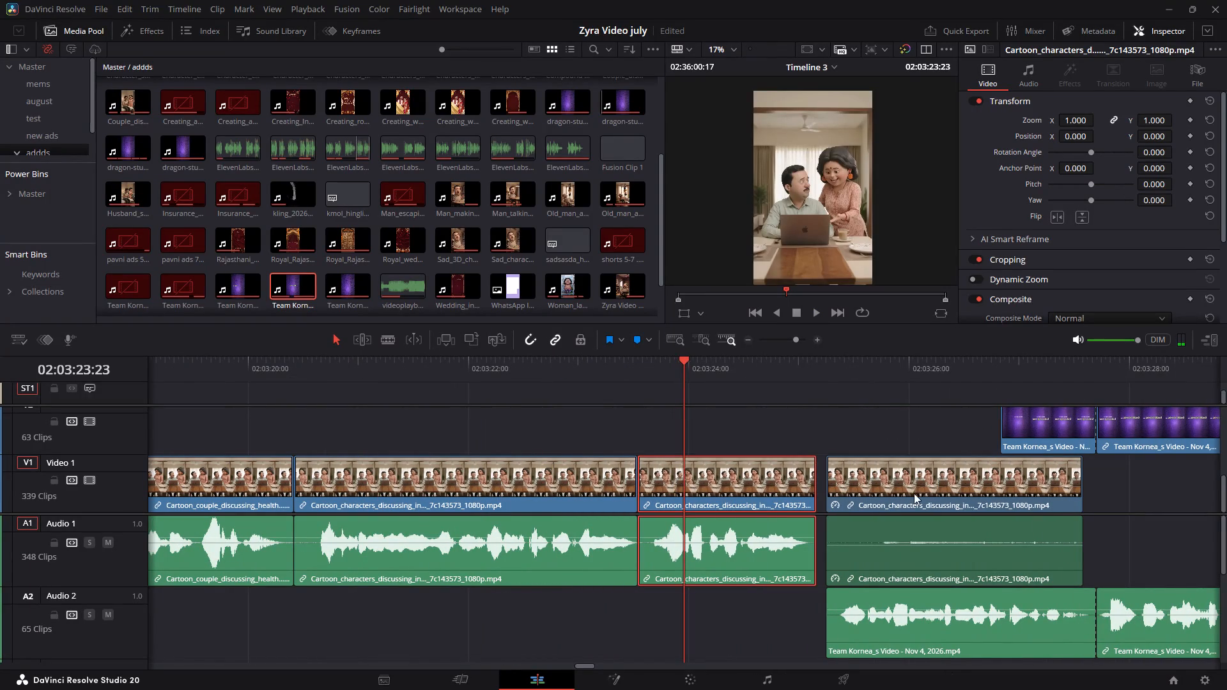
left_click_drag(914, 493, 904, 493)
left_click_drag(914, 603, 900, 604)
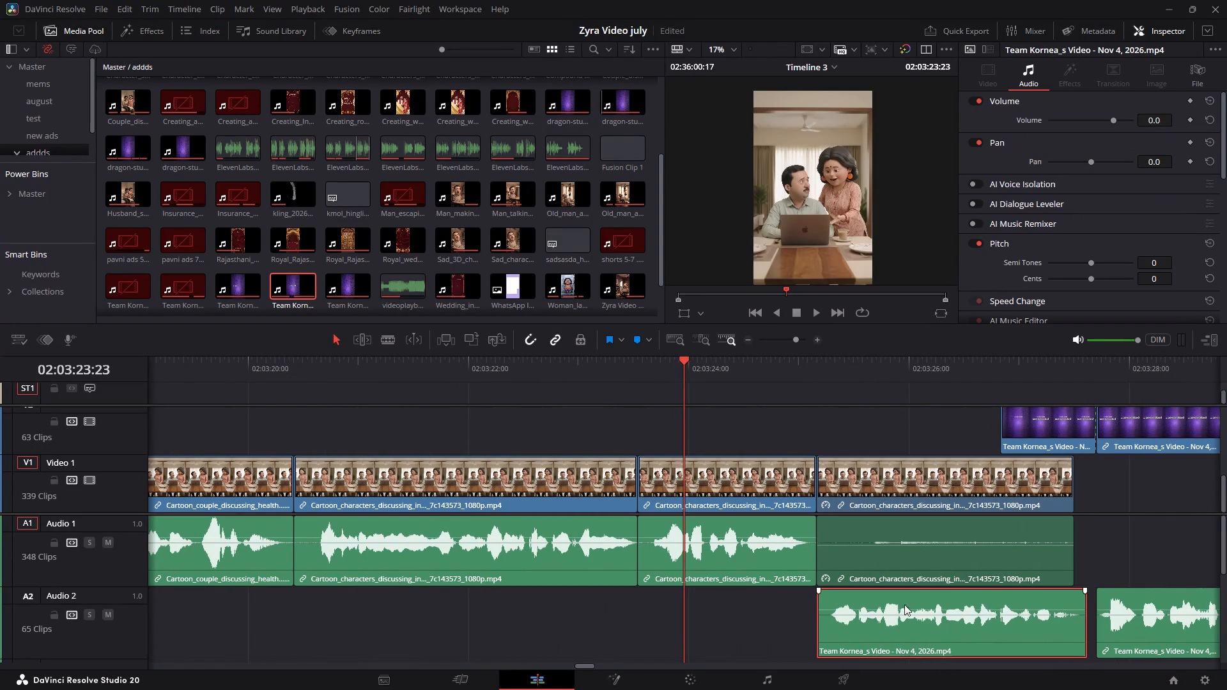
left_click_drag(1132, 596, 1122, 596)
Play through the voice-over transition and extend the first captioned piece's video start about a third of a second earlier.
key("space")
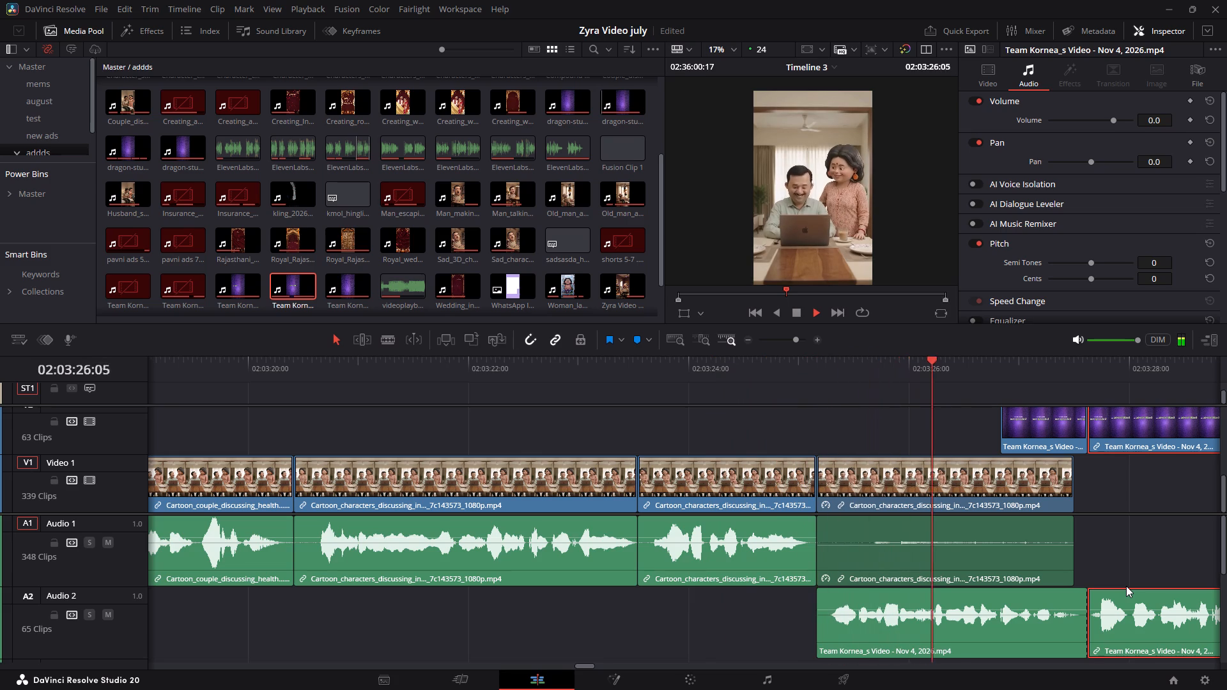
key("space")
key("space")
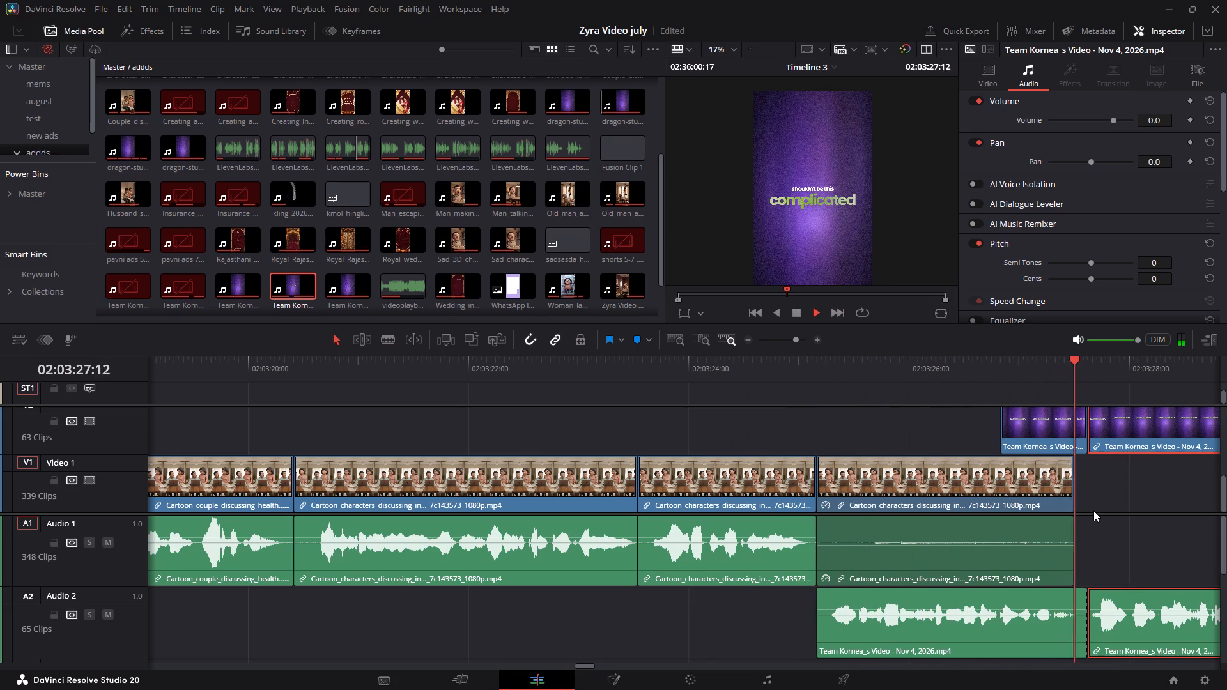
key("space")
left_click(948, 373)
key("space")
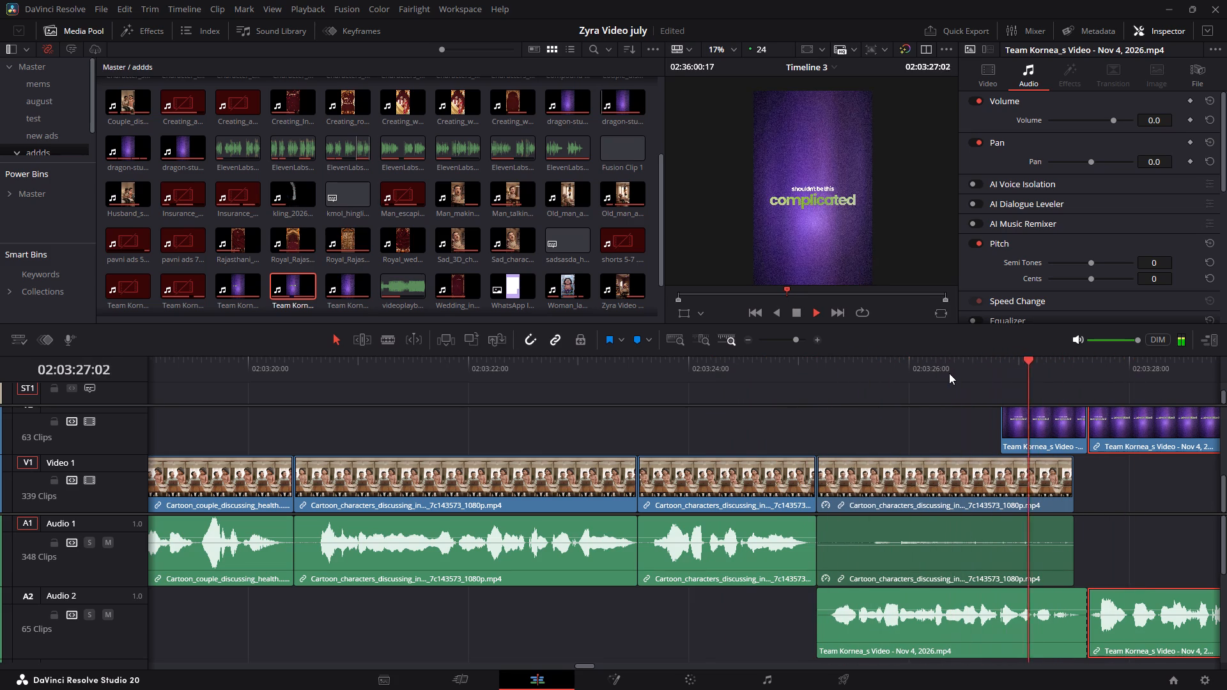
key("space")
left_click(928, 366)
key("space")
key("space")
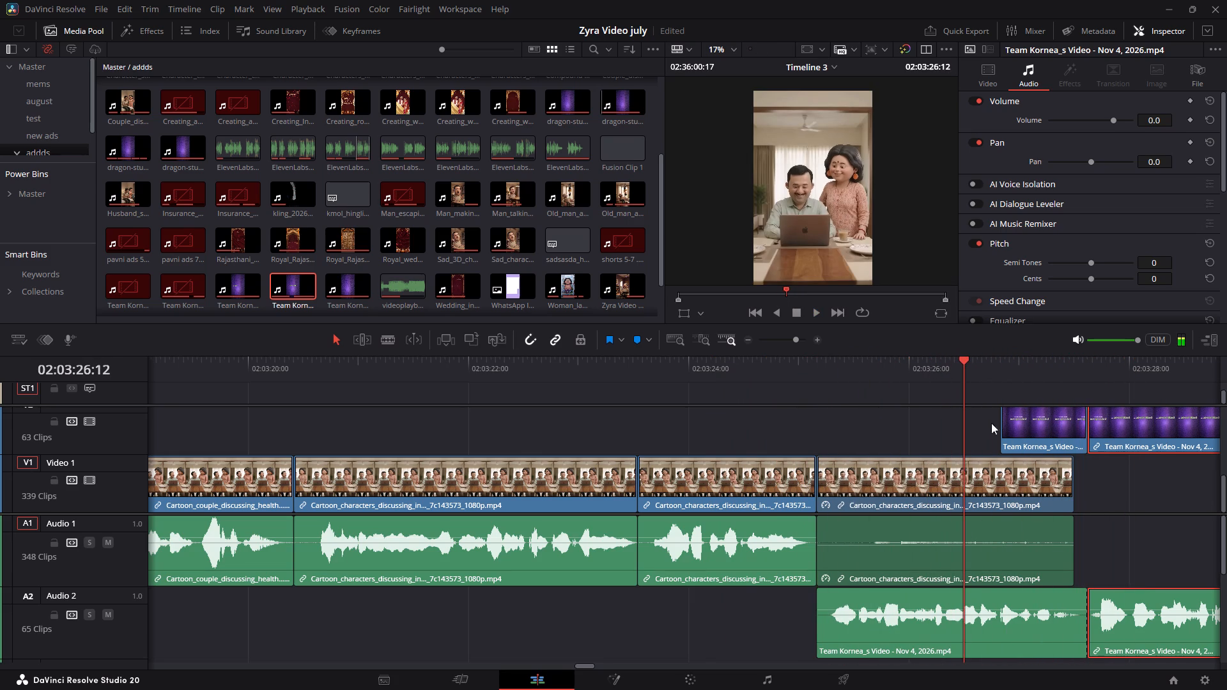
left_click_drag(1000, 429, 961, 433)
Play the end of the ad and trim the second captioned piece's end back to 02:03:30:06.
left_click(846, 377)
key("space")
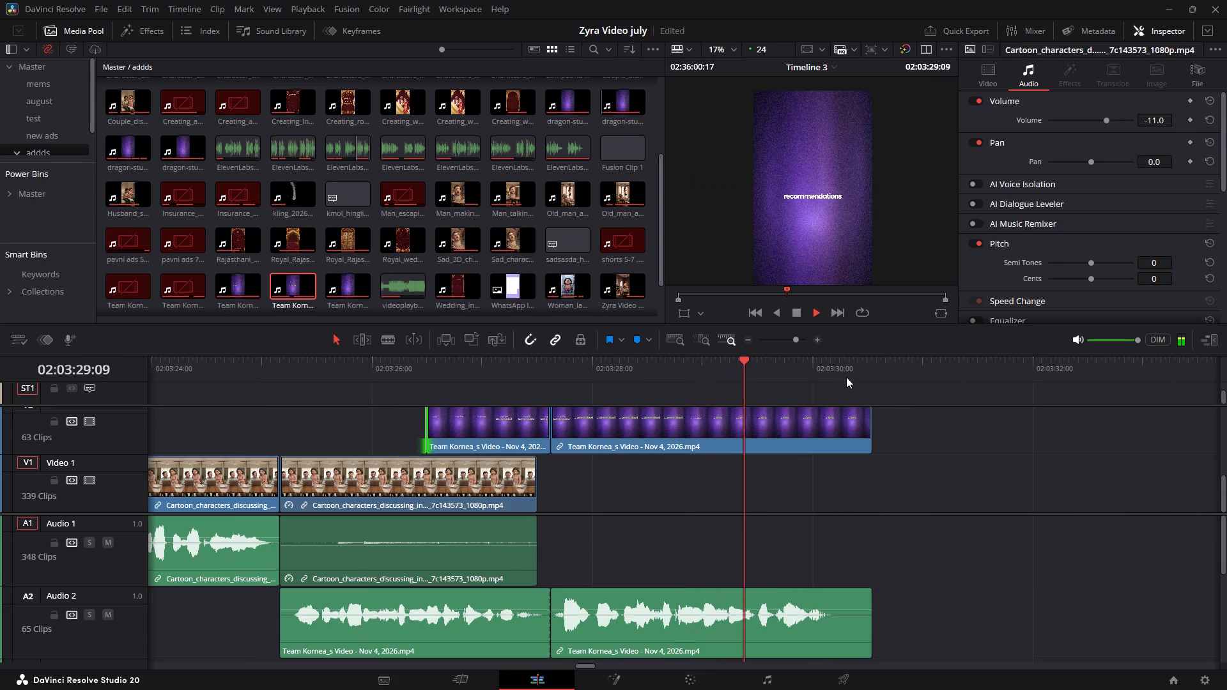
key("space")
left_click_drag(865, 439, 856, 439)
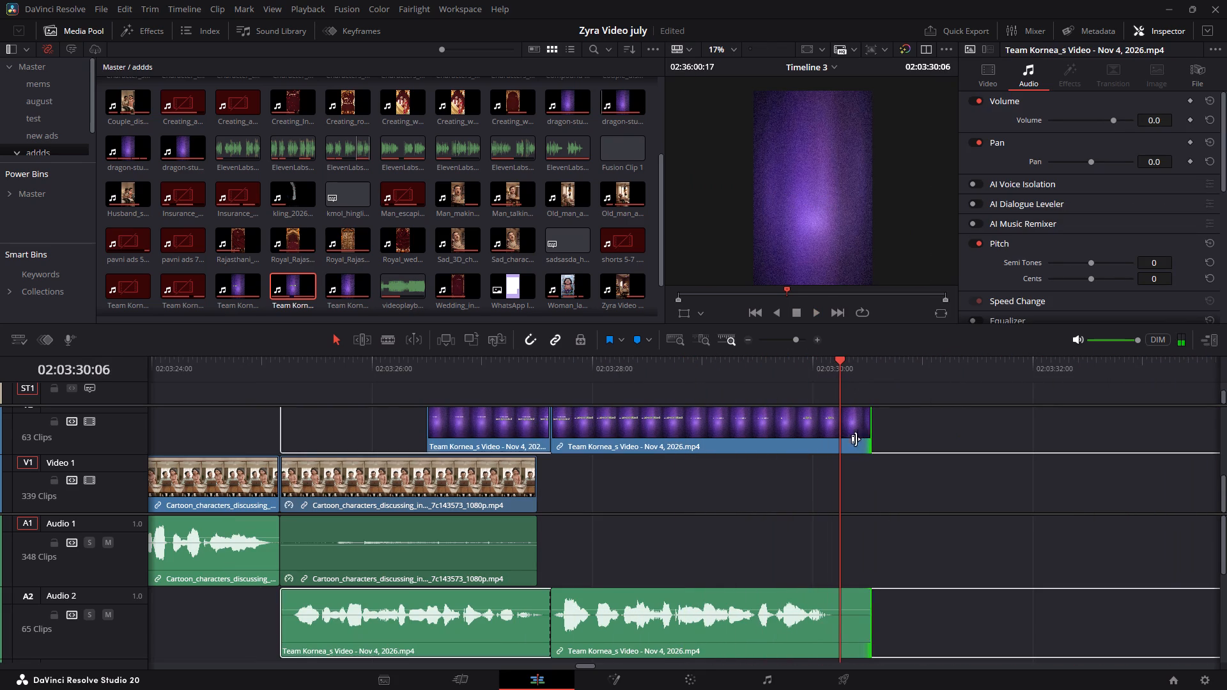
left_click_drag(856, 439, 837, 441)
scroll(842, 437, "down", 8, "alt")
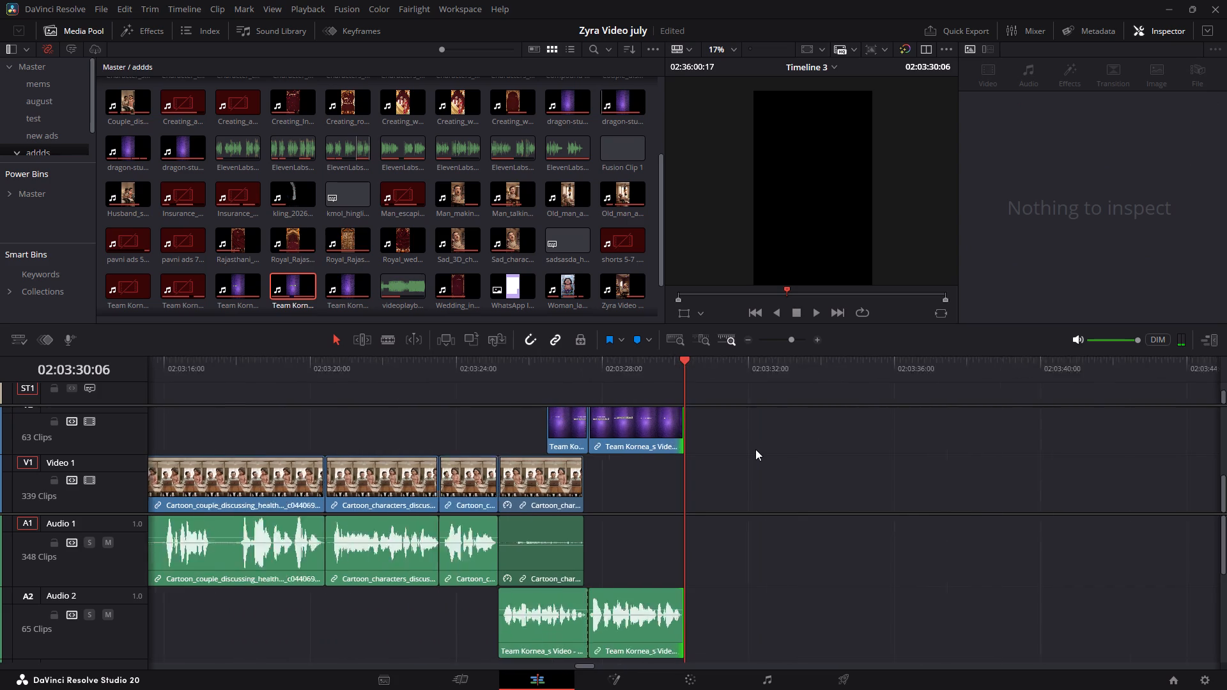
scroll(755, 449, "down", 4, "alt")
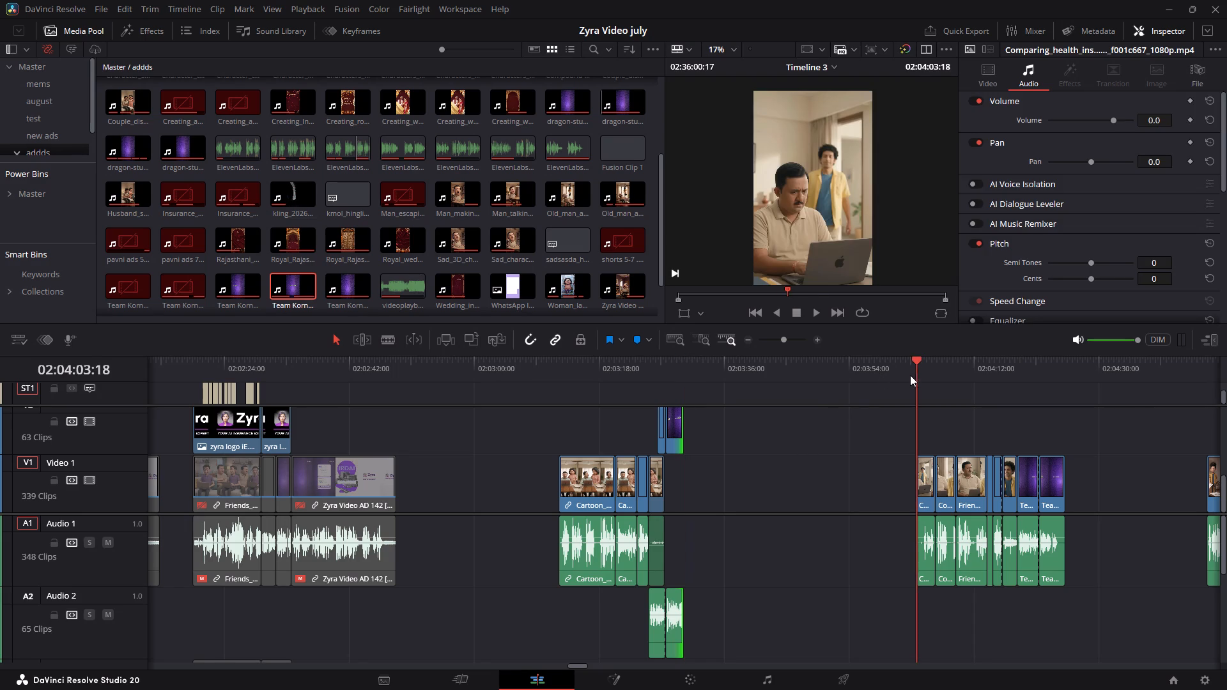
scroll(874, 449, "down", 4, "ctrl")
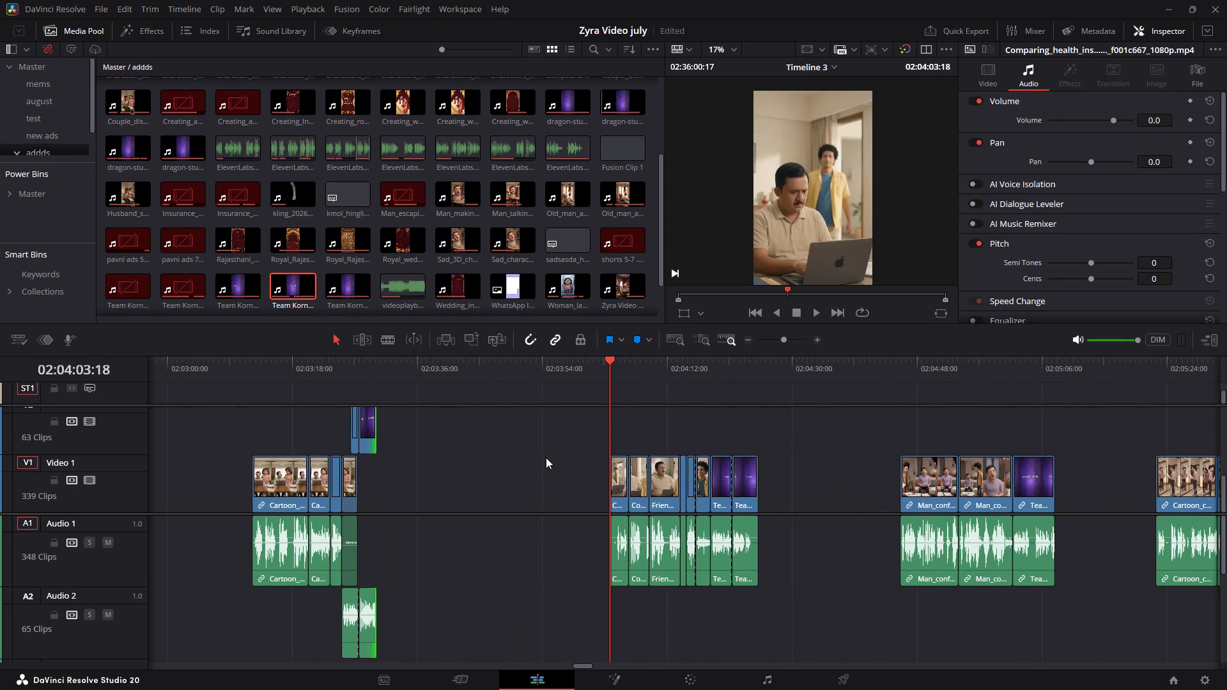
scroll(546, 457, "down", 2, "alt")
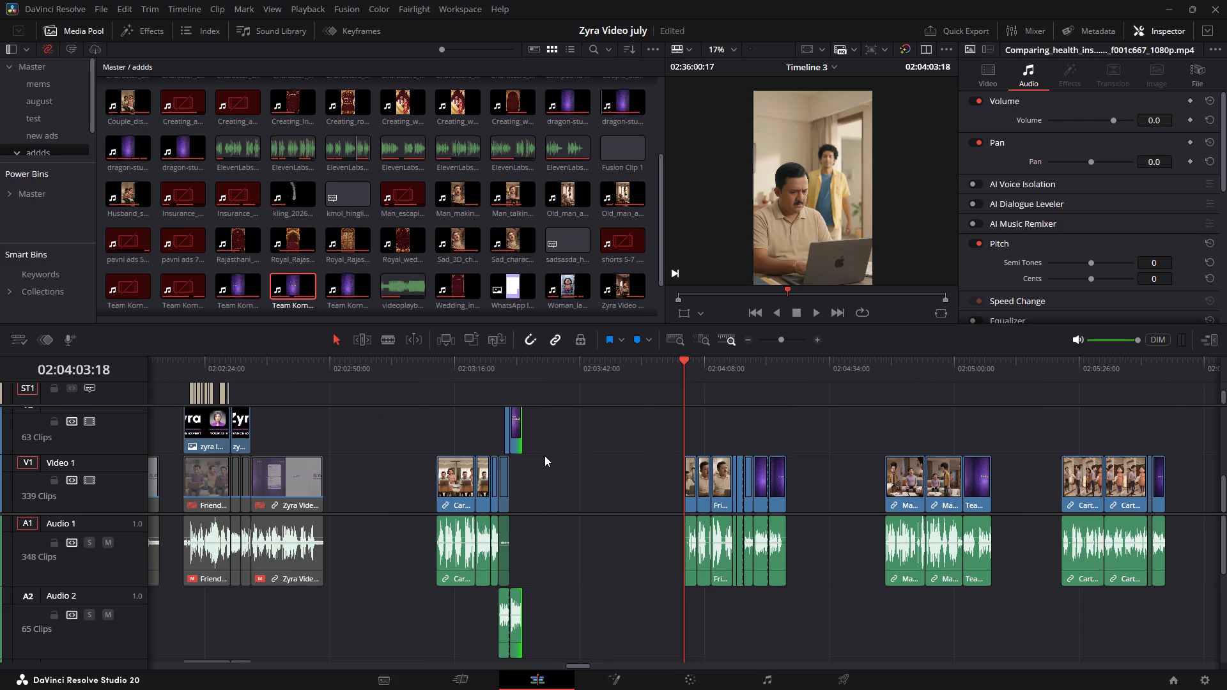
scroll(544, 456, "up", 9, "alt")
scroll(544, 456, "down", 4, "ctrl")
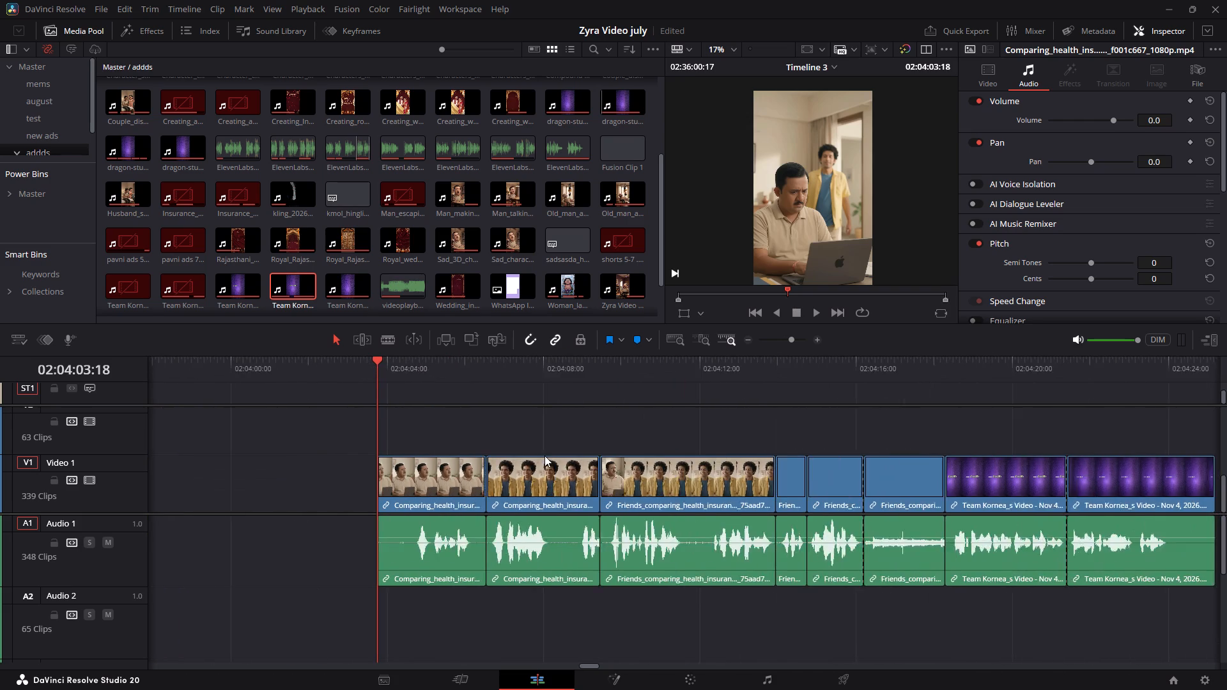
scroll(544, 456, "up", 4, "alt")
scroll(554, 454, "down", 4, "ctrl")
key("space")
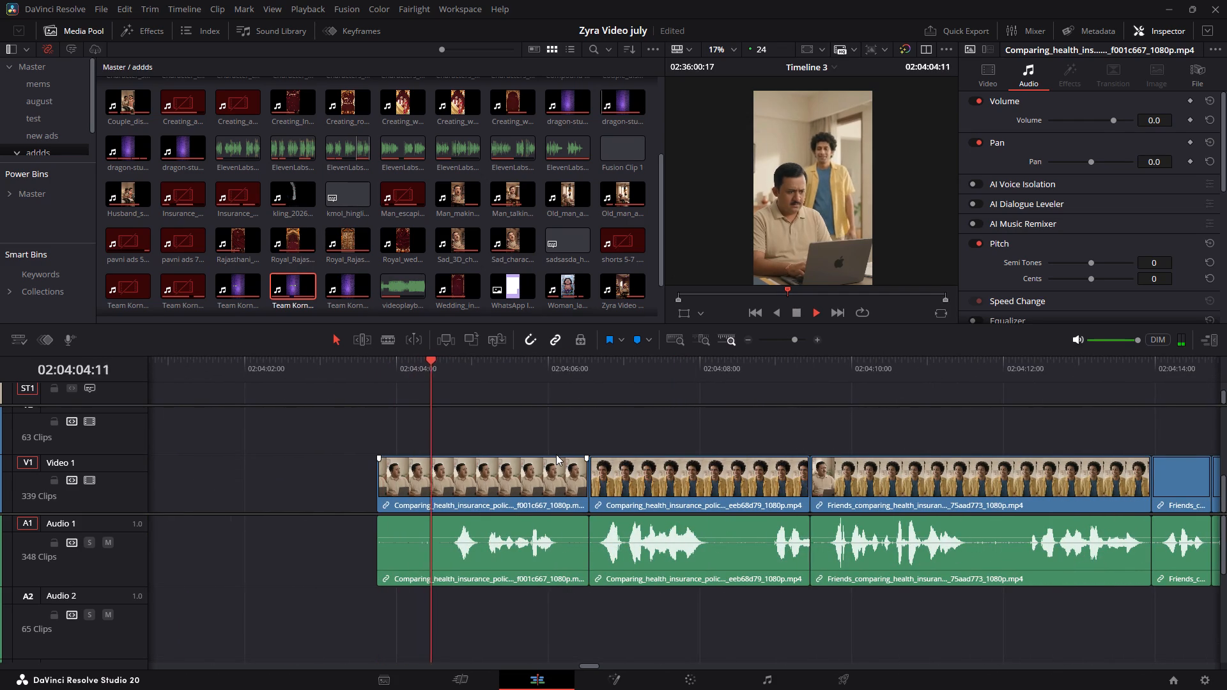
key("space")
key("space")
key("space")
key("space")
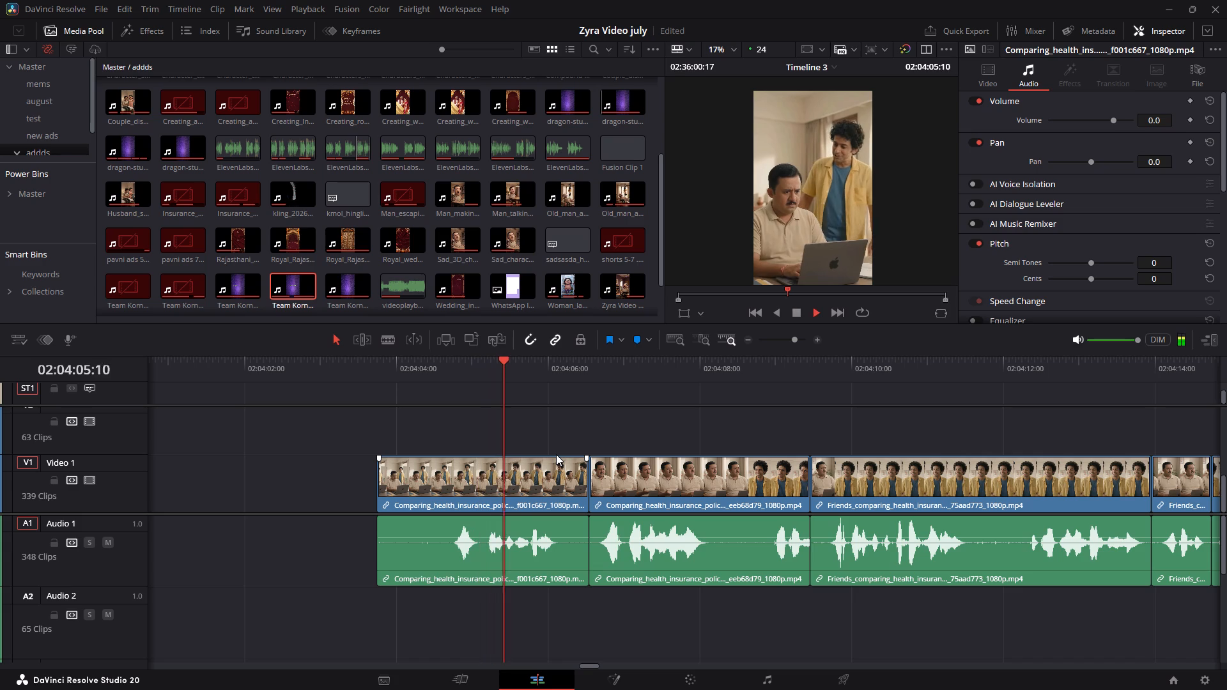
key("space")
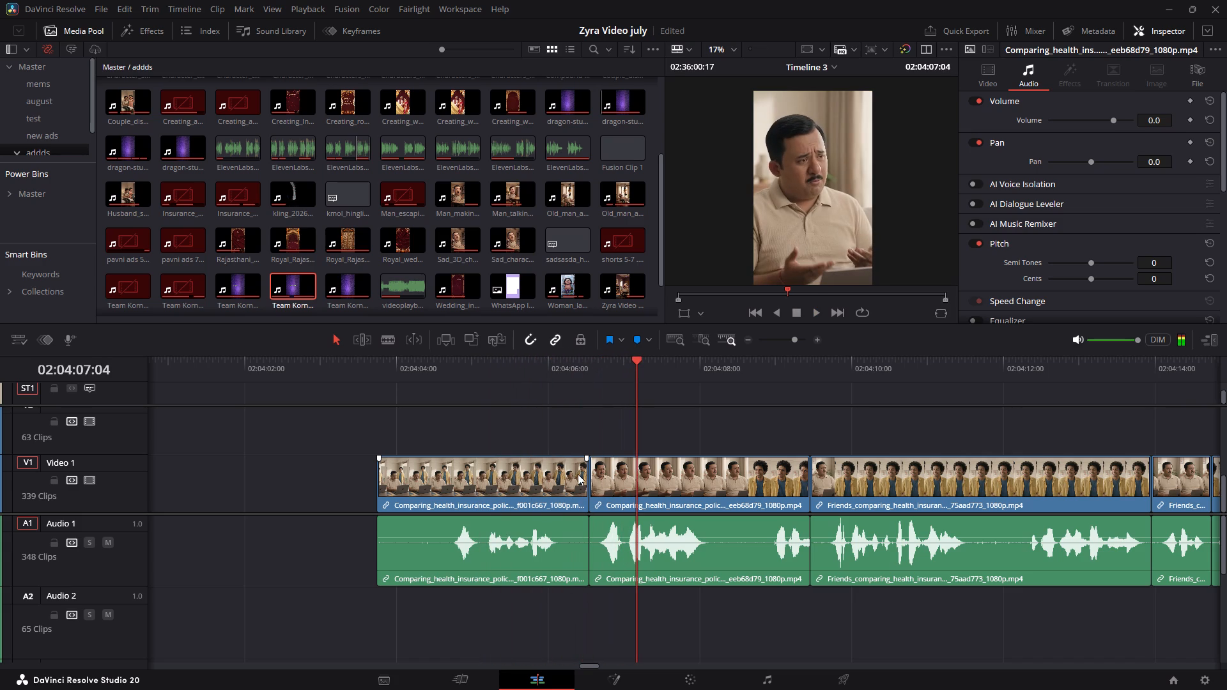
left_click_drag(586, 483, 562, 485)
left_click_drag(534, 484, 552, 501)
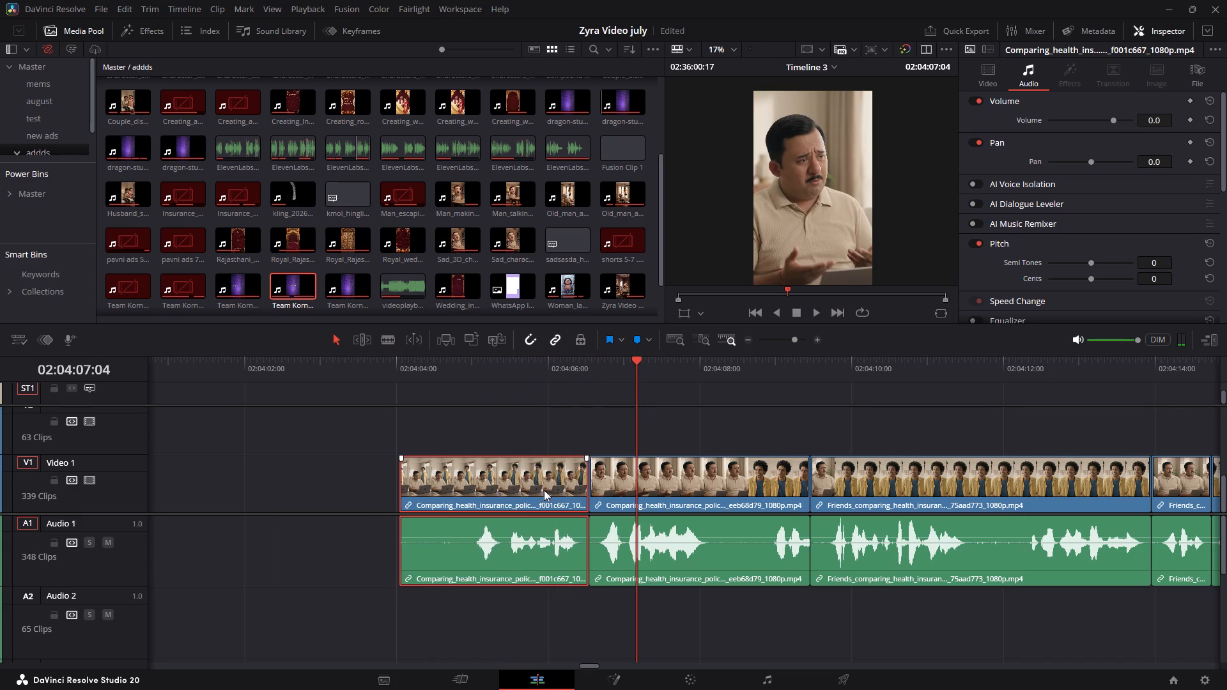
Trim about 0.2 seconds off the start of the health insurance comparison ad's opening clip.
left_click_drag(402, 491, 415, 491)
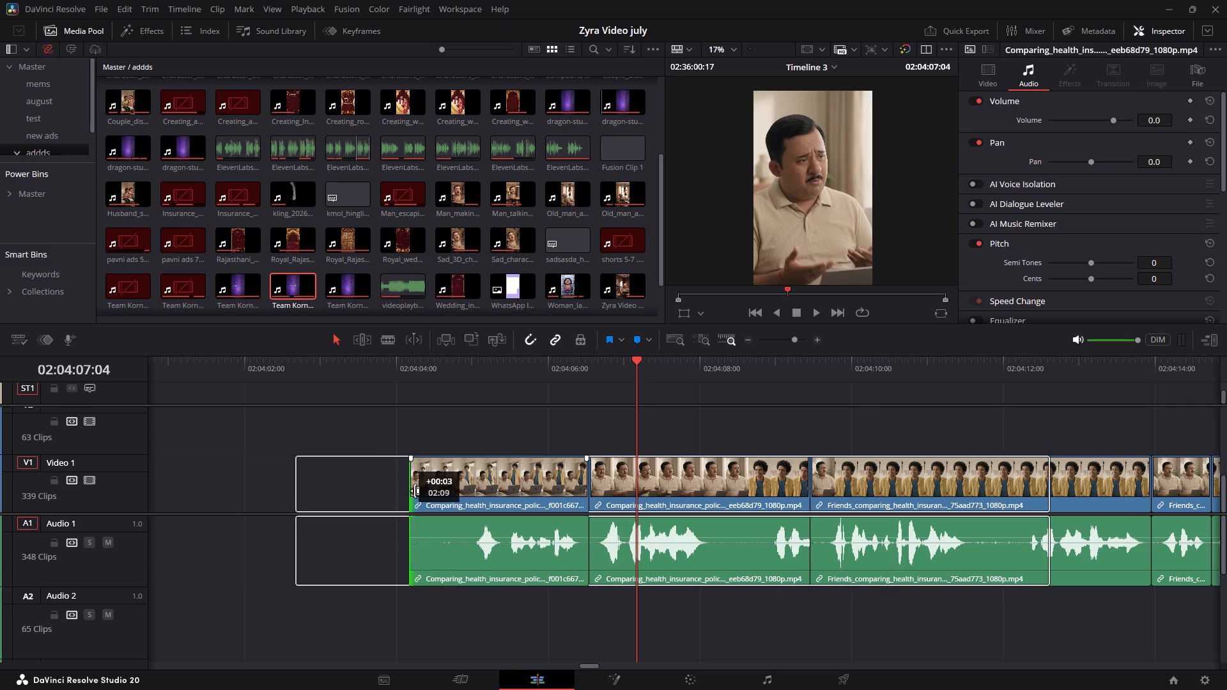
left_click_drag(415, 491, 421, 491)
Cut the pause from 02:04:11:15 to 02:04:12:07 out of the friends comparing health insurance clip and close the gap.
left_click(422, 374)
key("space")
scroll(458, 416, "down", 1, "ctrl")
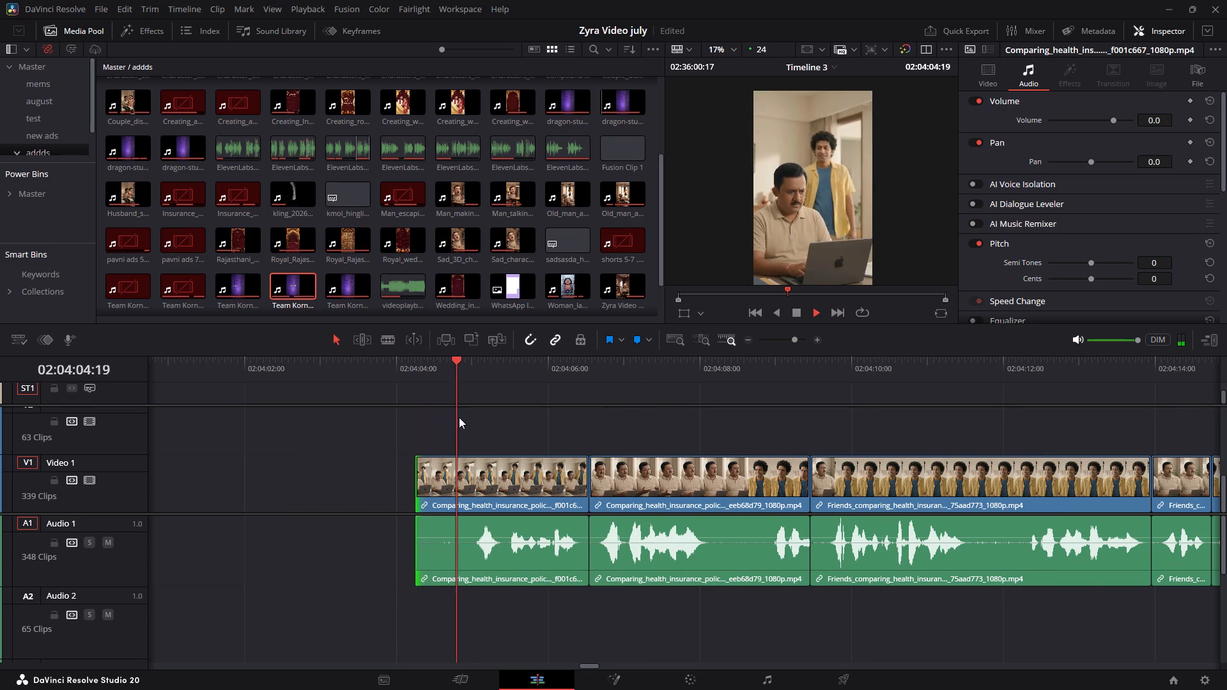
scroll(459, 417, "down", 2, "ctrl")
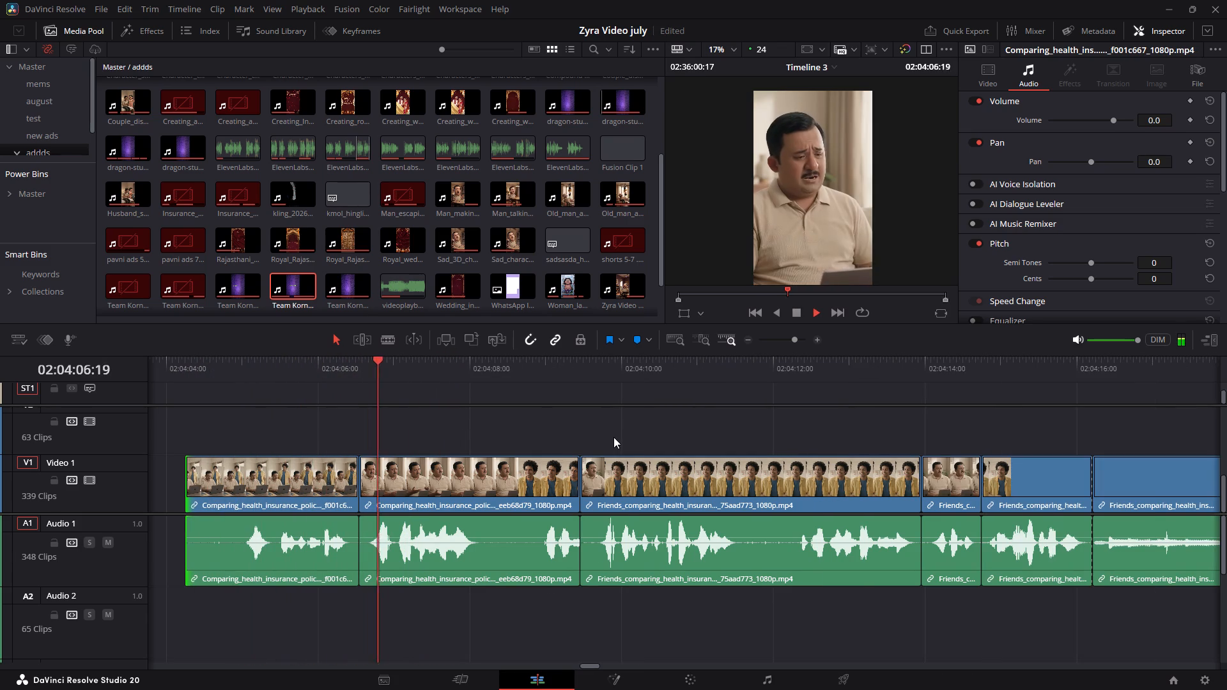
scroll(613, 437, "down", 4, "ctrl")
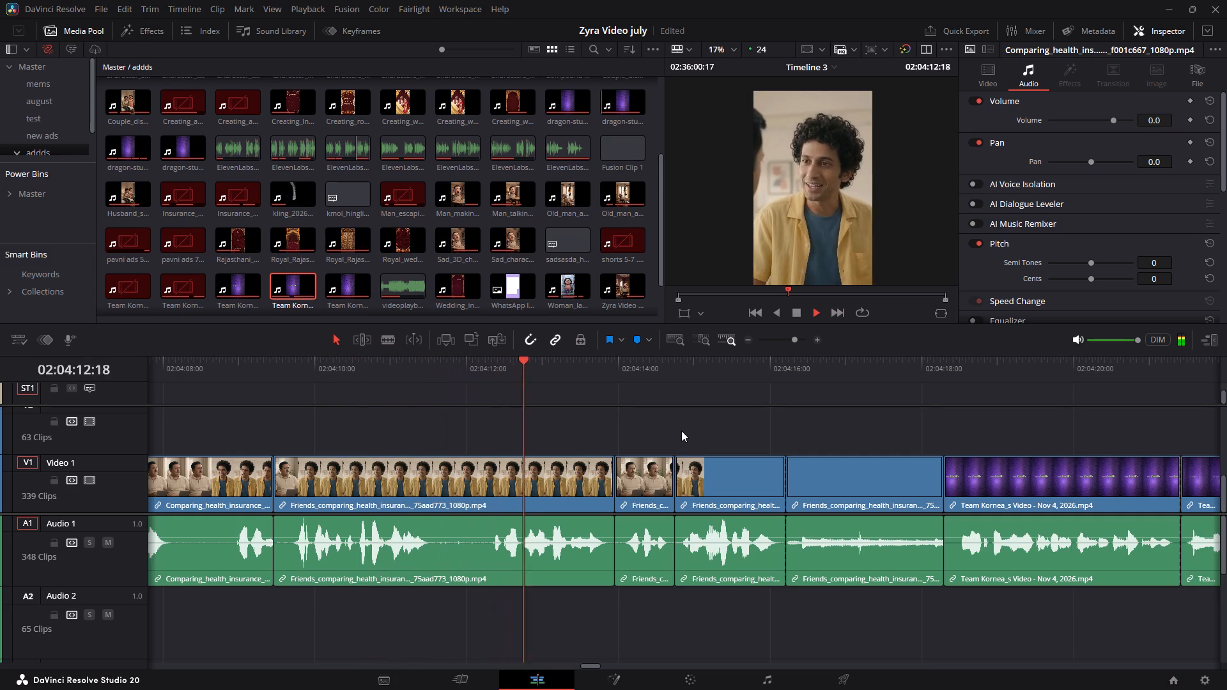
key("space")
left_click_drag(497, 369, 439, 385)
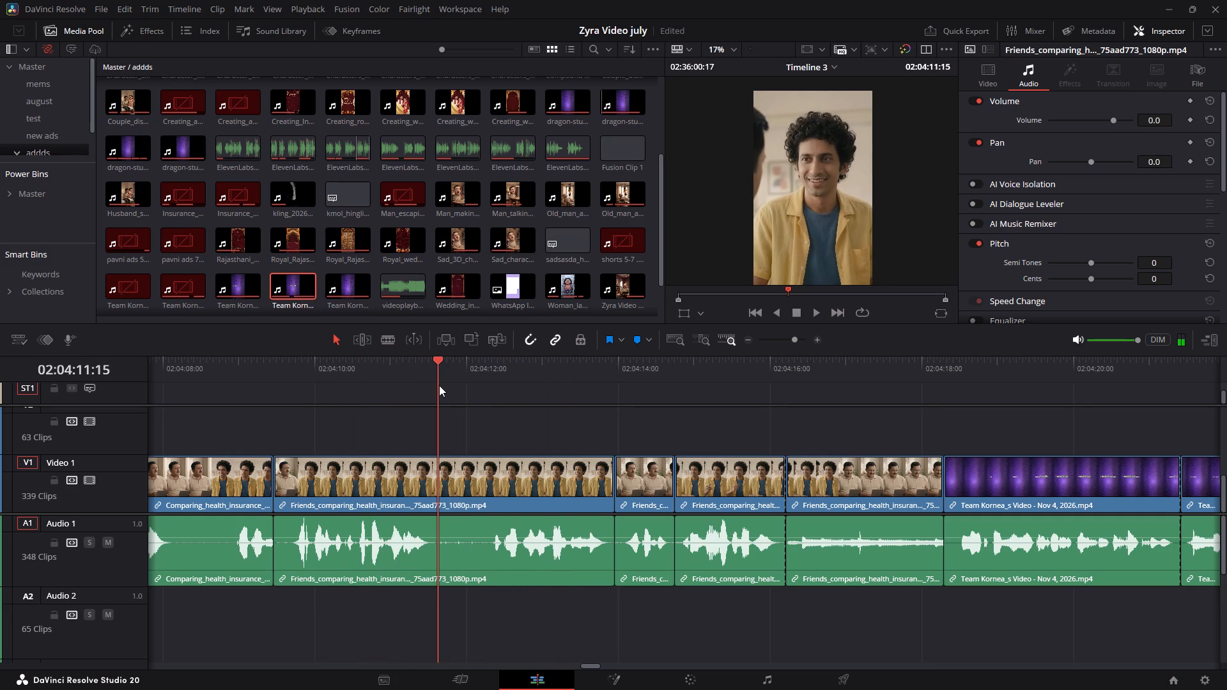
left_click_drag(439, 385, 487, 387)
key("ctrl+b")
key("ctrl+b")
left_click(470, 487)
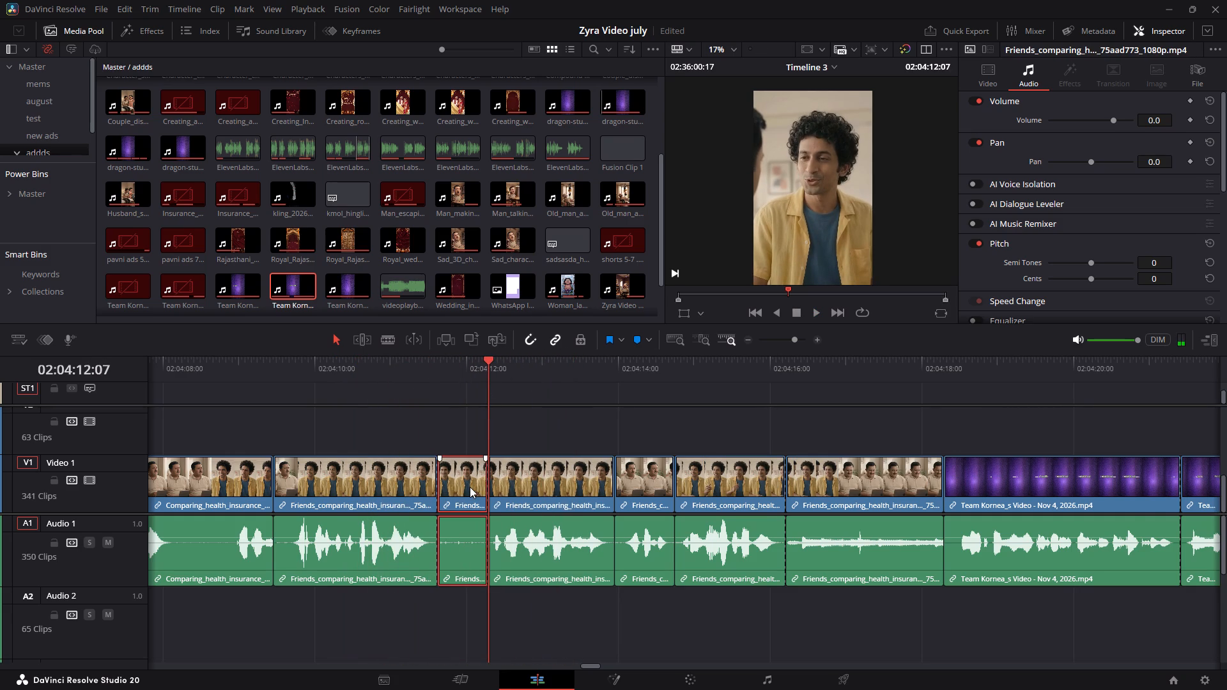
key("Delete")
Review the new cut and move the first captioned piece to the video track above and Audio 2, starting with the last friends clip.
left_click(396, 372)
key("space")
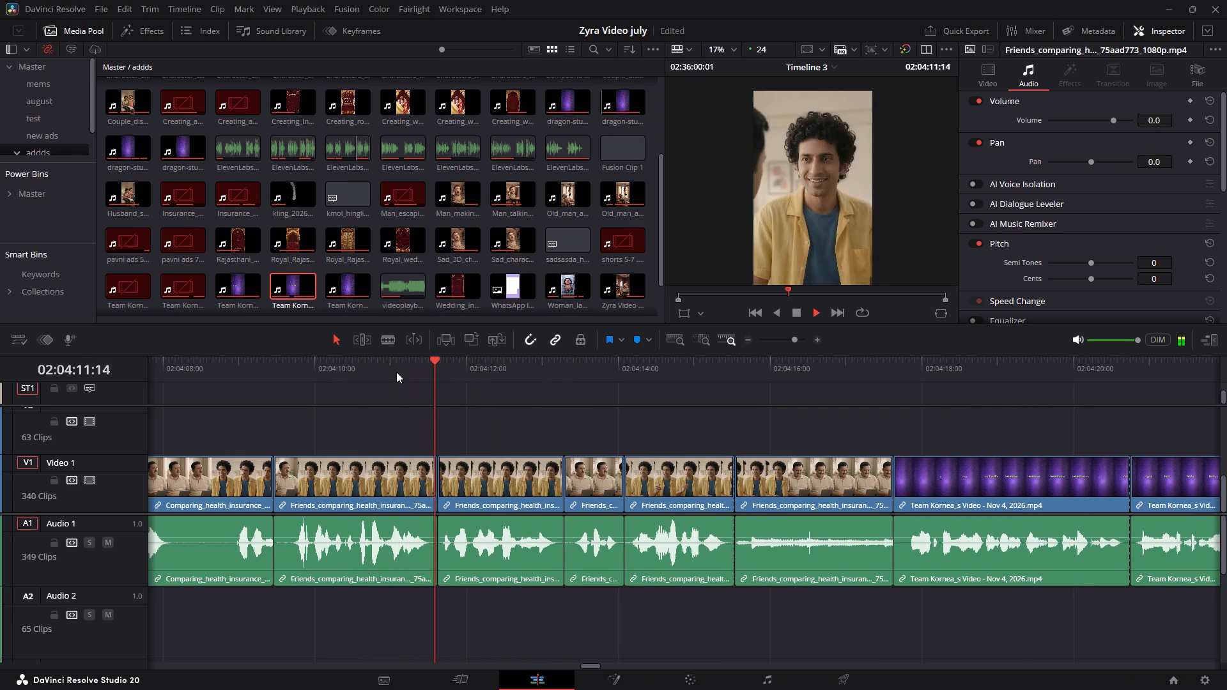
key("space")
left_click(396, 372)
key("space")
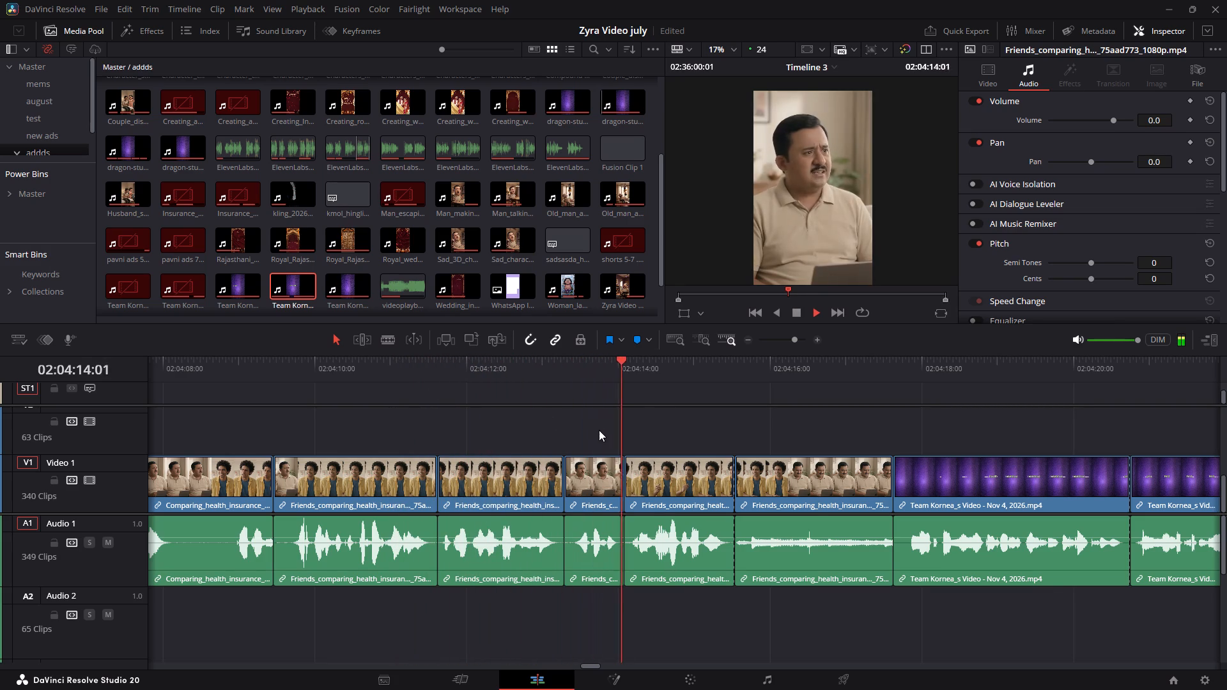
scroll(605, 435, "down", 1, "ctrl")
key("space")
left_click_drag(895, 488, 894, 456)
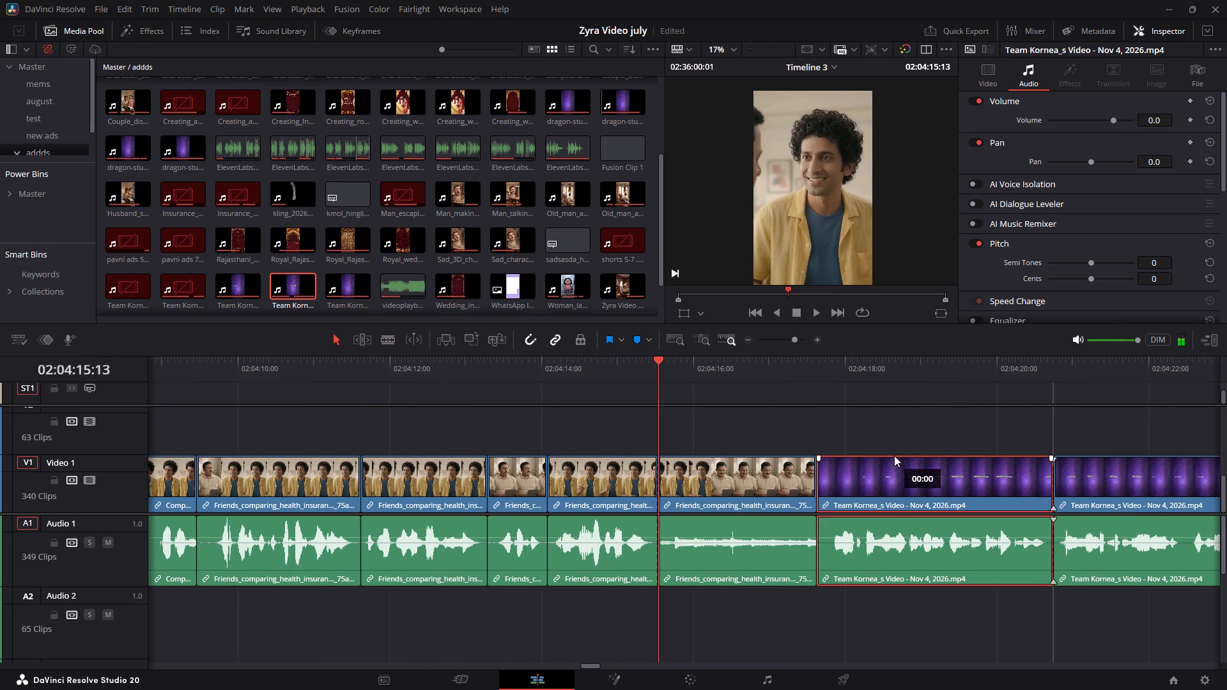
left_click_drag(894, 456, 742, 443)
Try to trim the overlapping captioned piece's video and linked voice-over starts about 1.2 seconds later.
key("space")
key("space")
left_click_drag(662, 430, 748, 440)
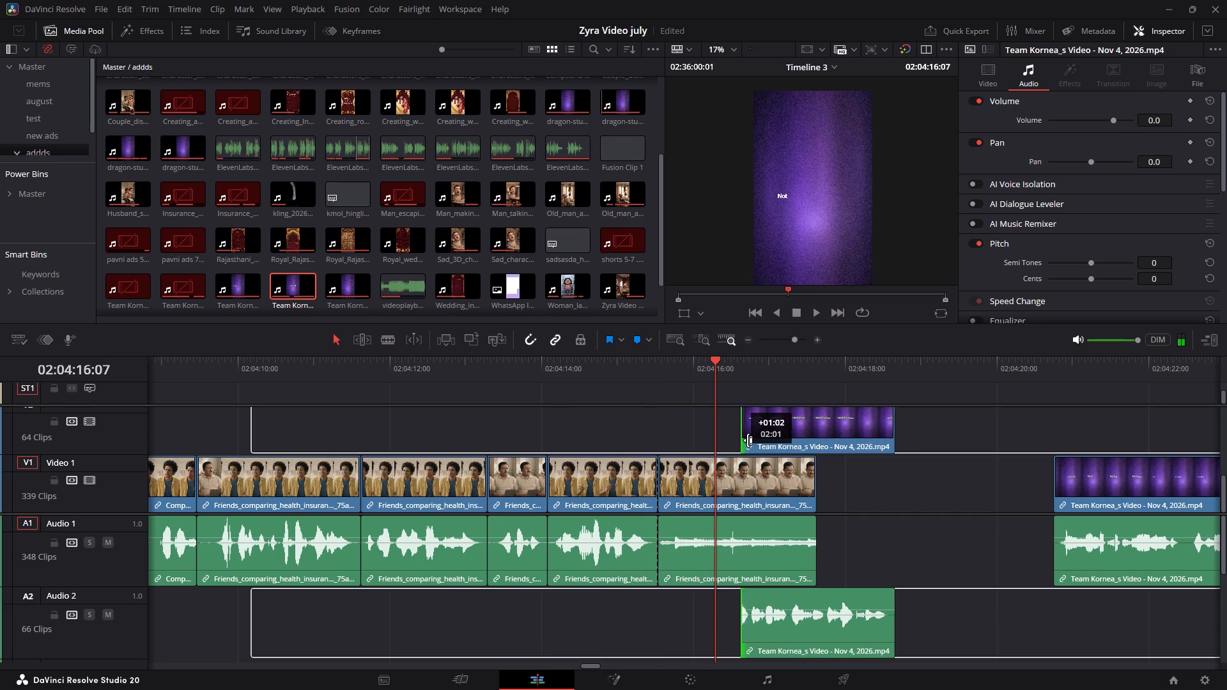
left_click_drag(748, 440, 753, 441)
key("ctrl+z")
Unlink the overlapping captioned piece and trim only its video start about 1.5 seconds later, keeping its Audio 2 voice-over at full length.
right_click(805, 436)
left_click(876, 521)
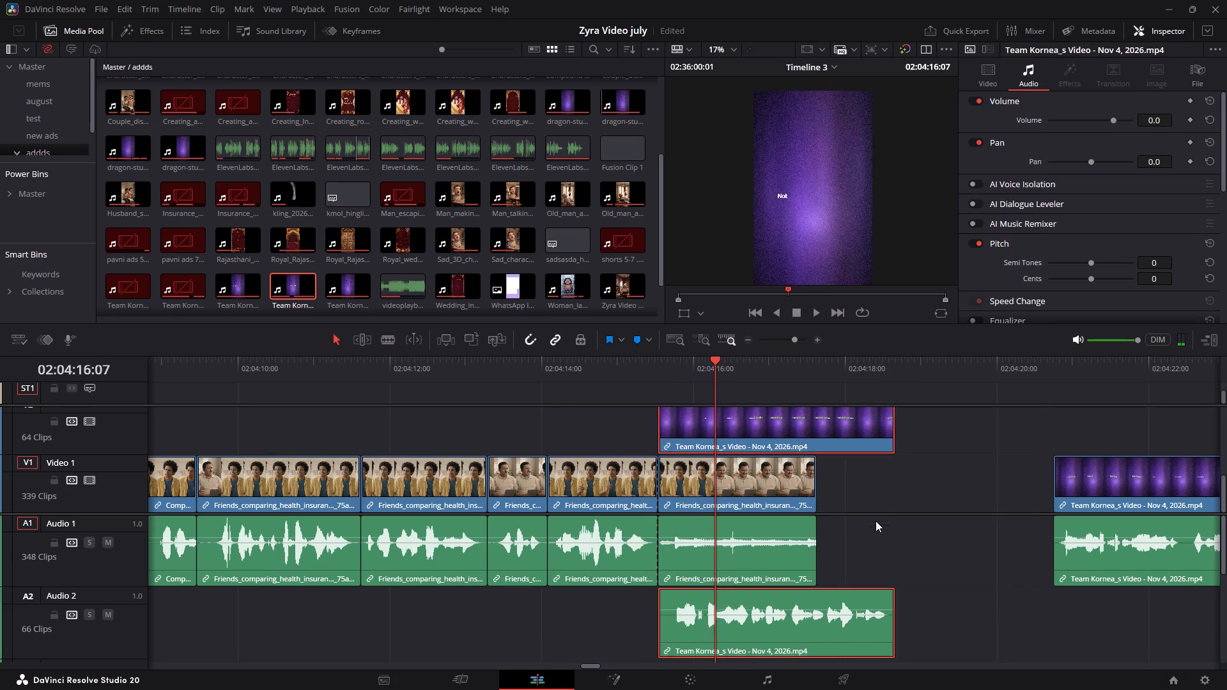
left_click(948, 491)
left_click_drag(662, 434, 782, 452)
Move the second captioned piece about 2 seconds earlier so it directly follows the first, and play the result.
left_click_drag(1125, 496, 968, 502)
key("space")
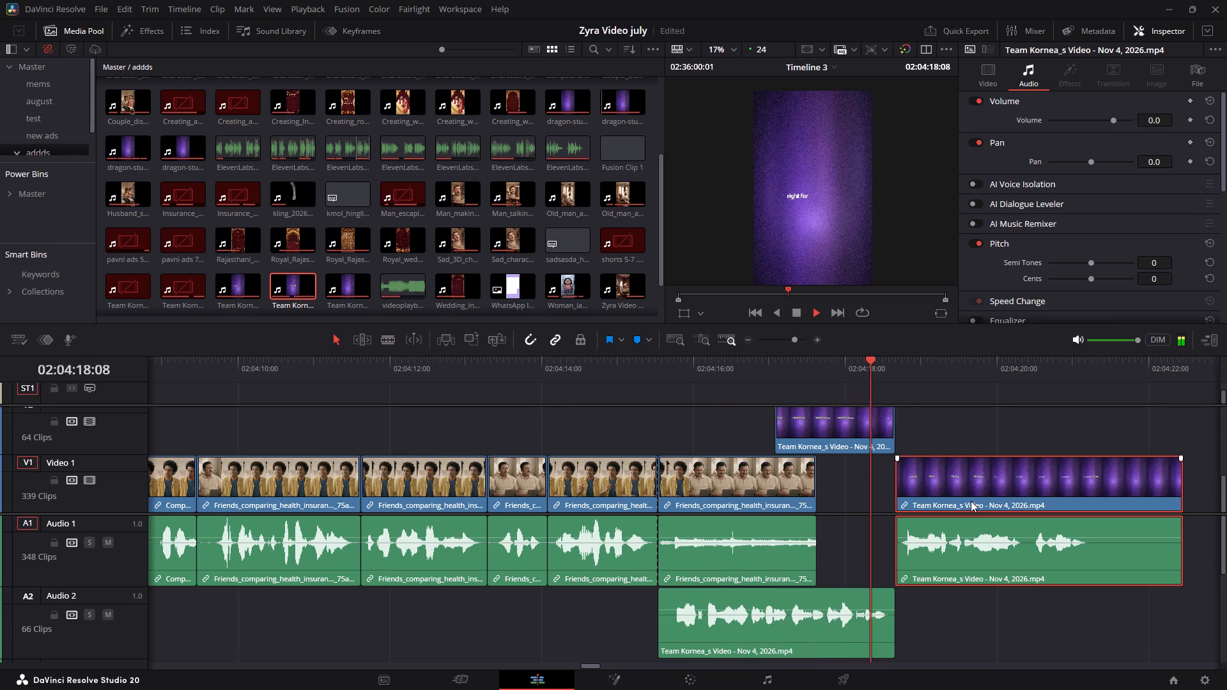
scroll(971, 500, "down", 4, "ctrl")
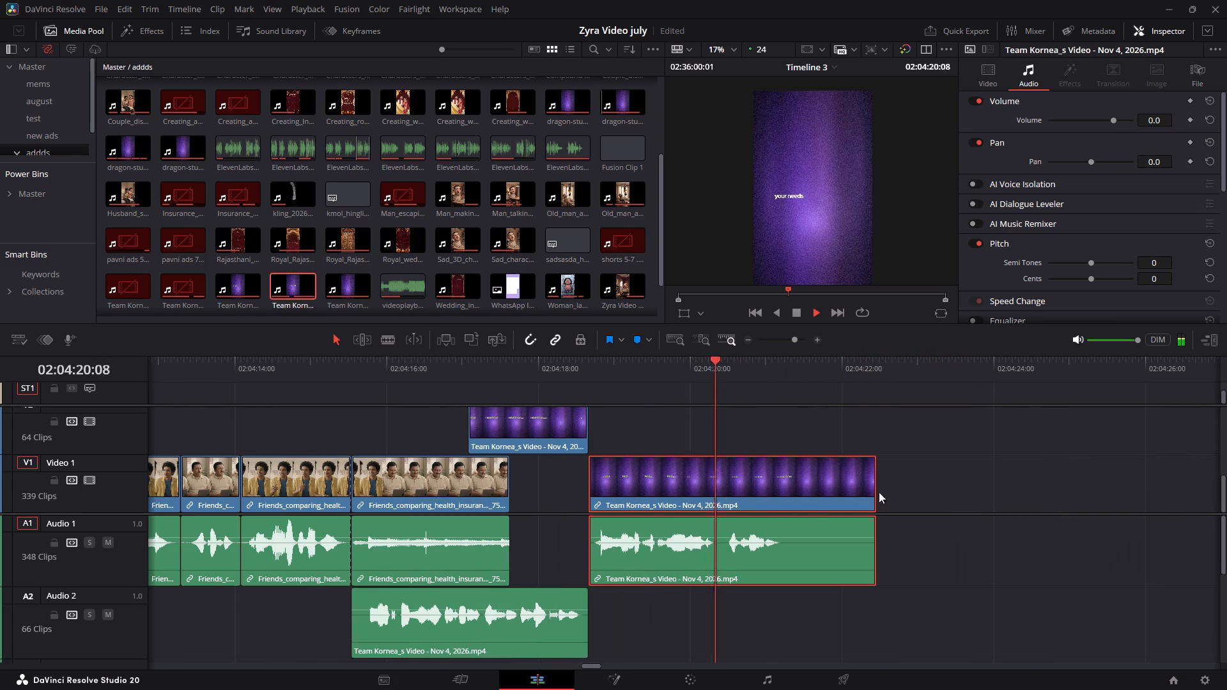
Trim about 1 second of silence off the end of the second captioned piece in the friends ad.
key("space")
left_click_drag(871, 491, 801, 498)
Play the man-confused-about-health-insurance ad near its end, up to where its captioned piece begins.
scroll(810, 494, "down", 12, "alt")
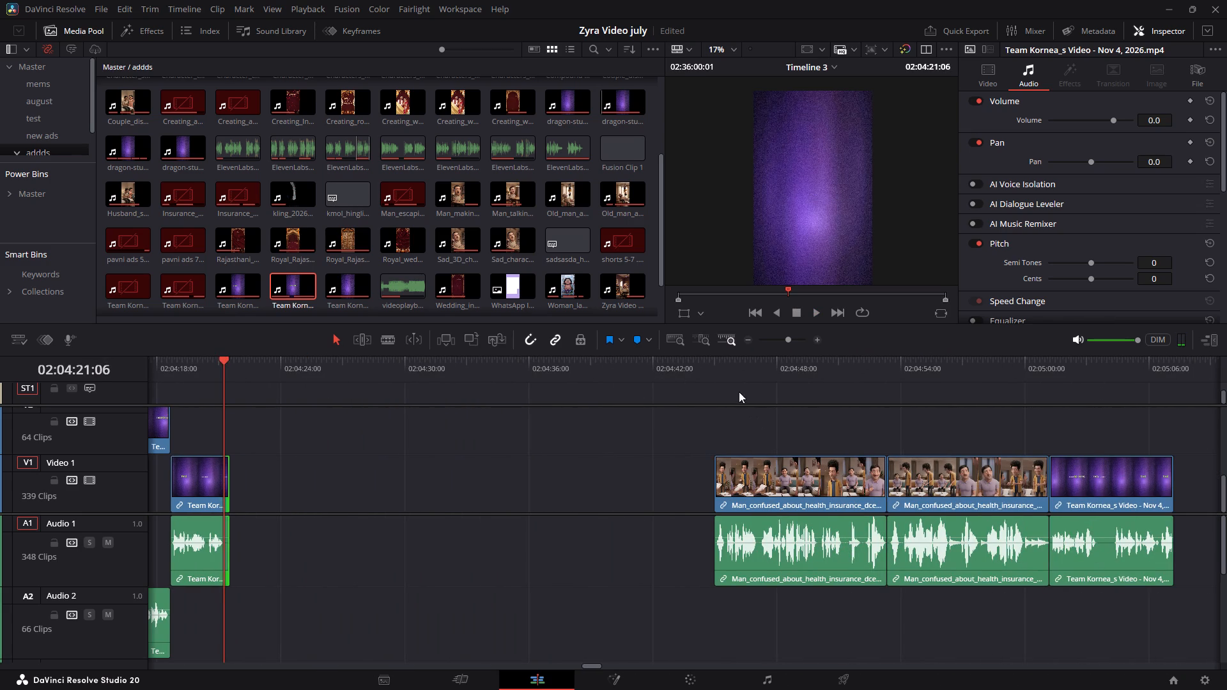
left_click(719, 372)
left_click(913, 371)
key("space")
scroll(981, 489, "up", 3, "alt")
scroll(981, 489, "down", 3, "ctrl")
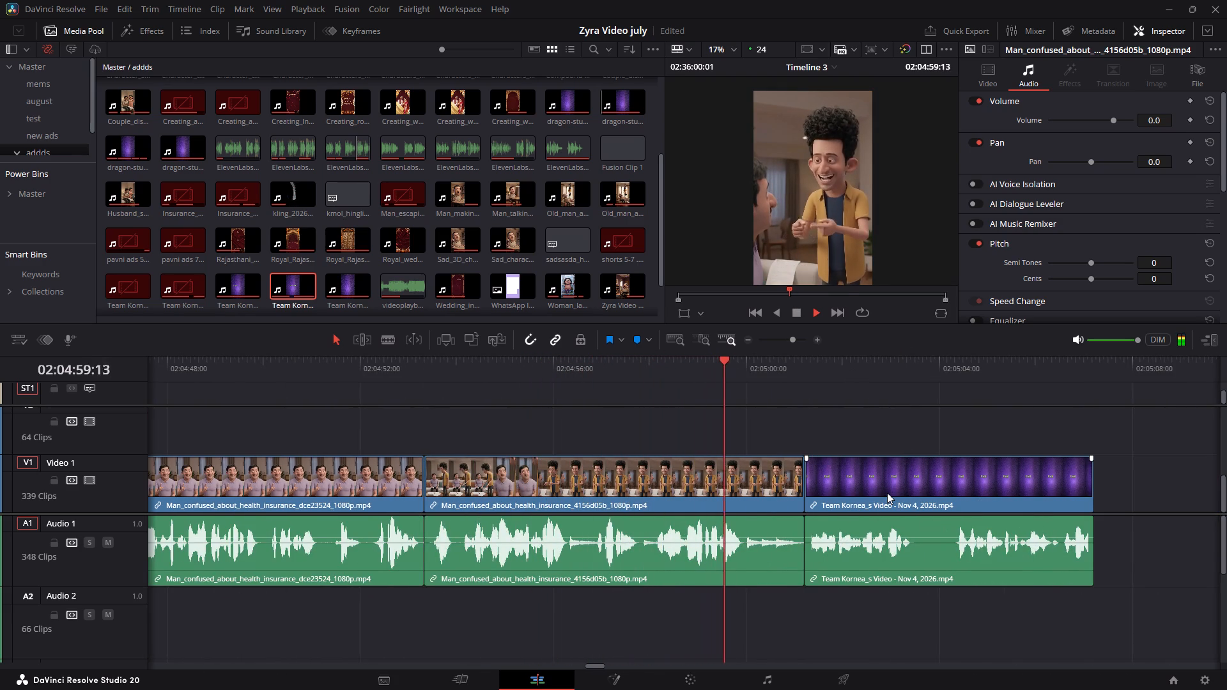
key("space")
key("space")
key("space")
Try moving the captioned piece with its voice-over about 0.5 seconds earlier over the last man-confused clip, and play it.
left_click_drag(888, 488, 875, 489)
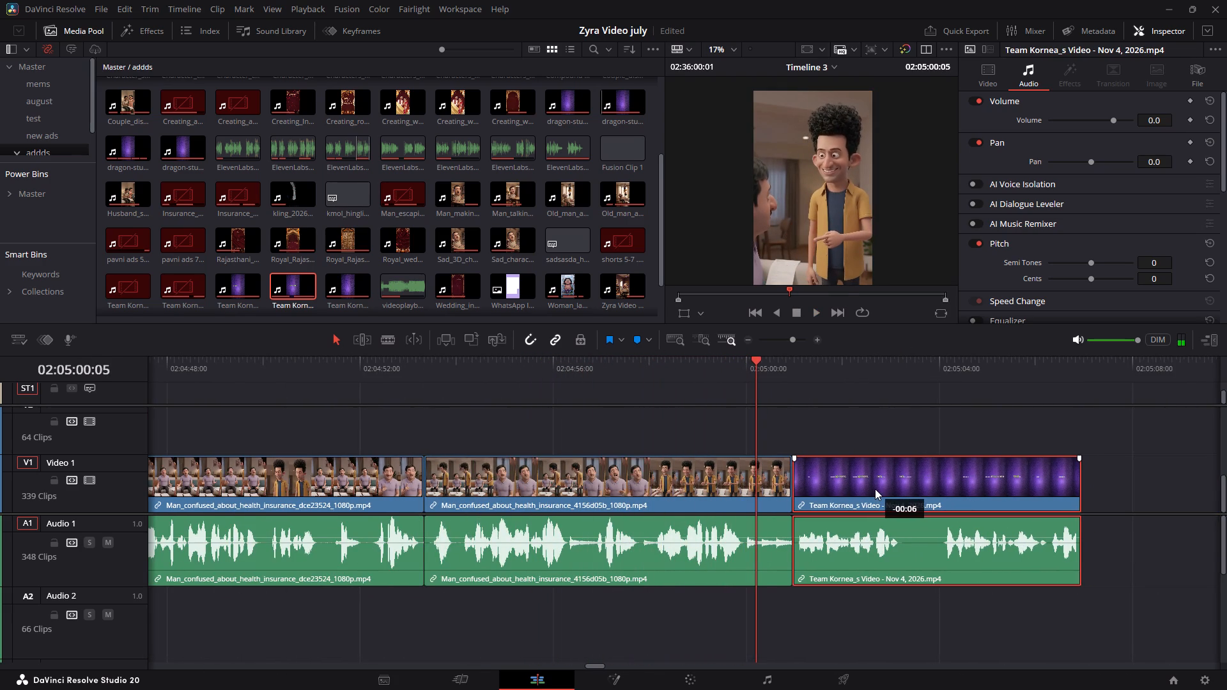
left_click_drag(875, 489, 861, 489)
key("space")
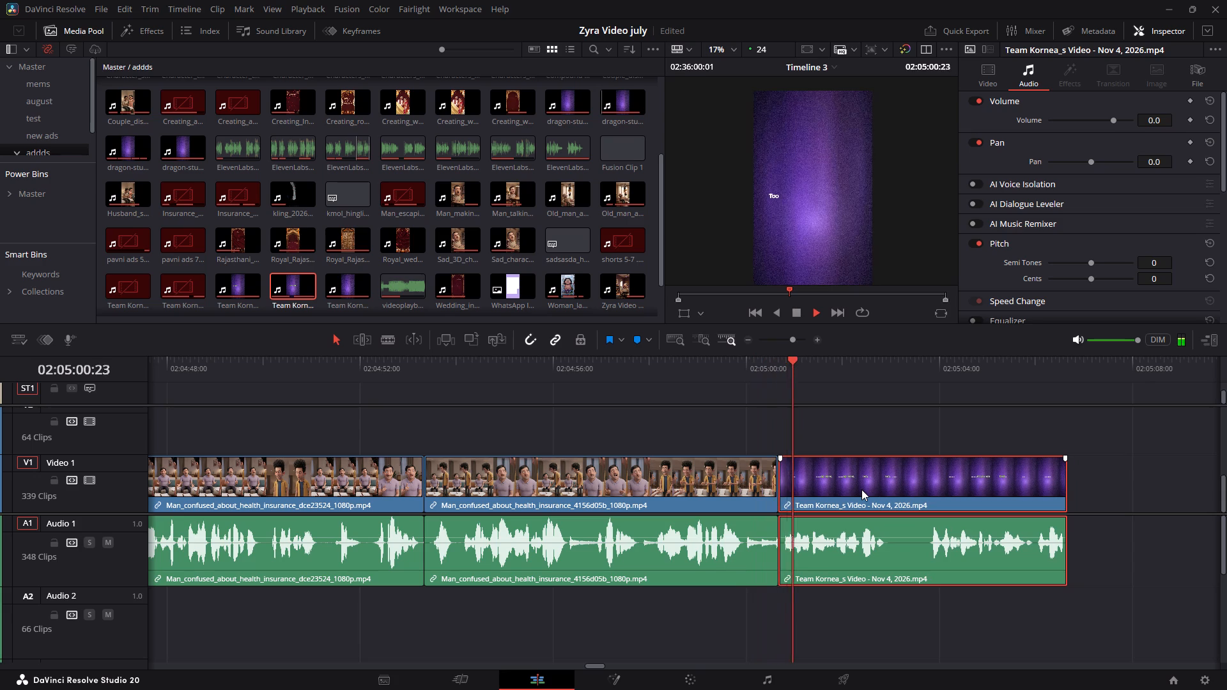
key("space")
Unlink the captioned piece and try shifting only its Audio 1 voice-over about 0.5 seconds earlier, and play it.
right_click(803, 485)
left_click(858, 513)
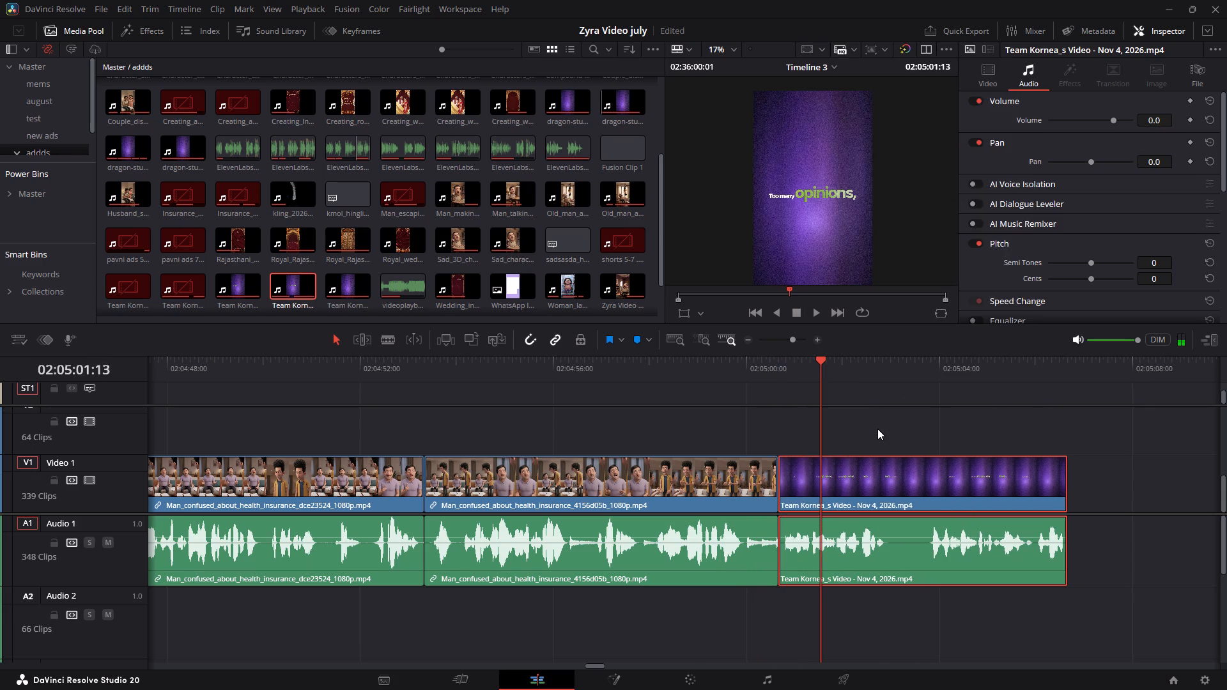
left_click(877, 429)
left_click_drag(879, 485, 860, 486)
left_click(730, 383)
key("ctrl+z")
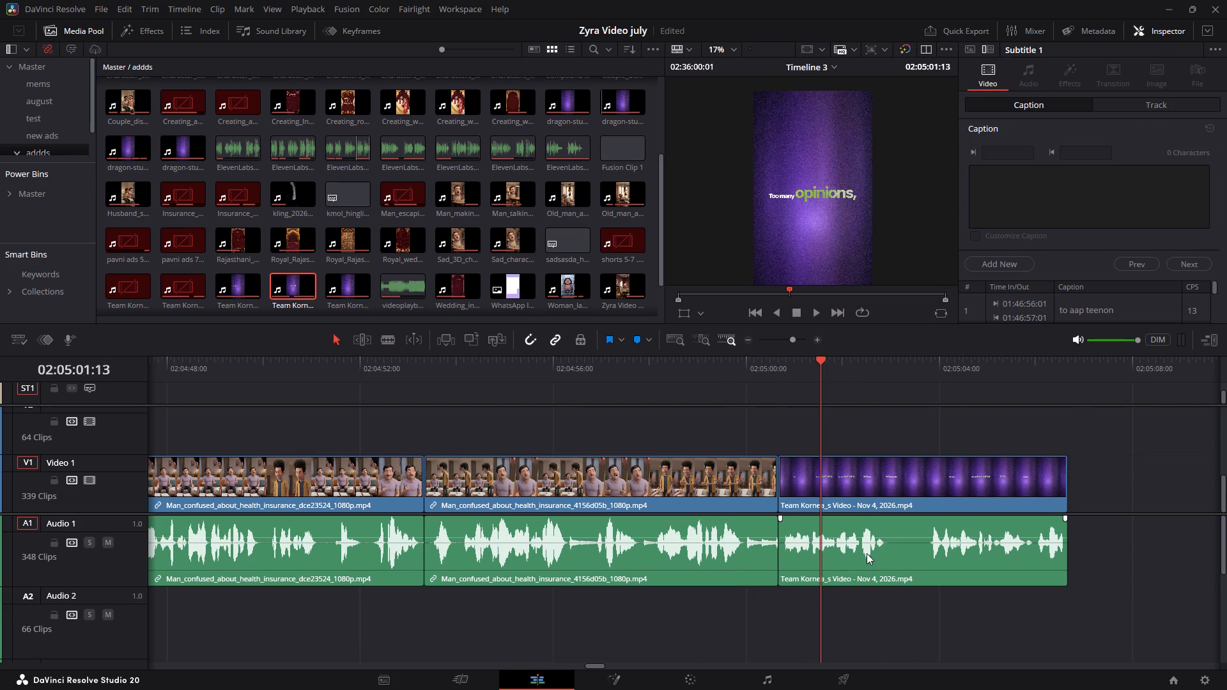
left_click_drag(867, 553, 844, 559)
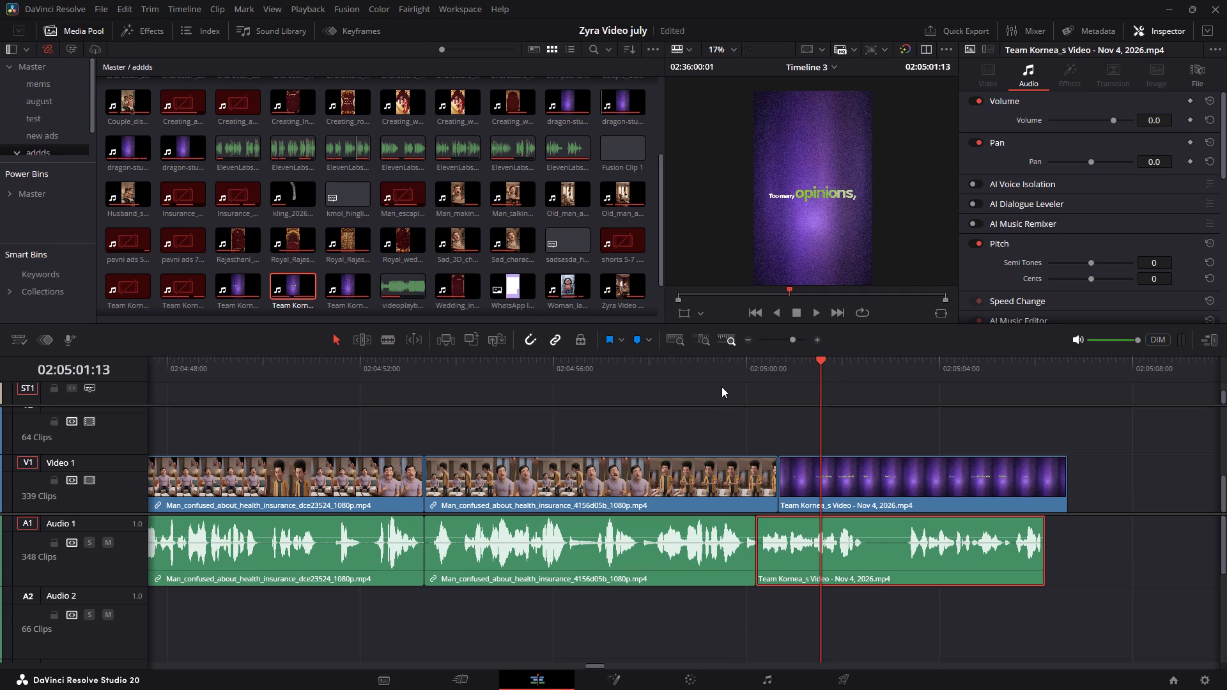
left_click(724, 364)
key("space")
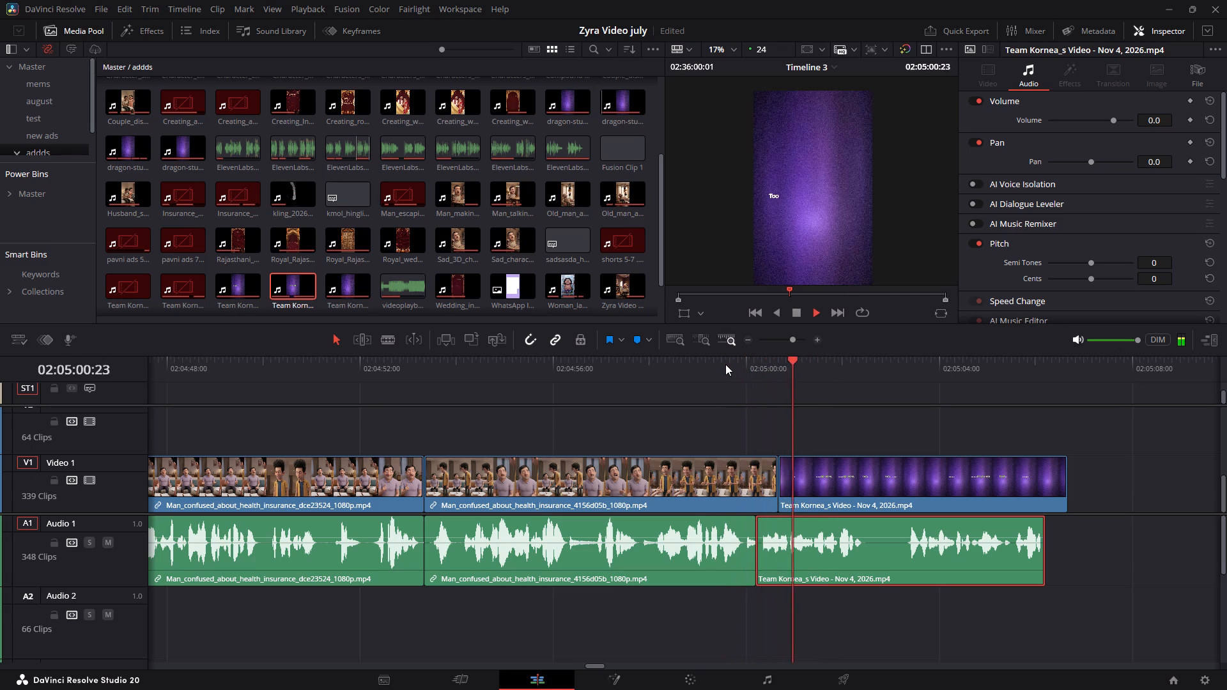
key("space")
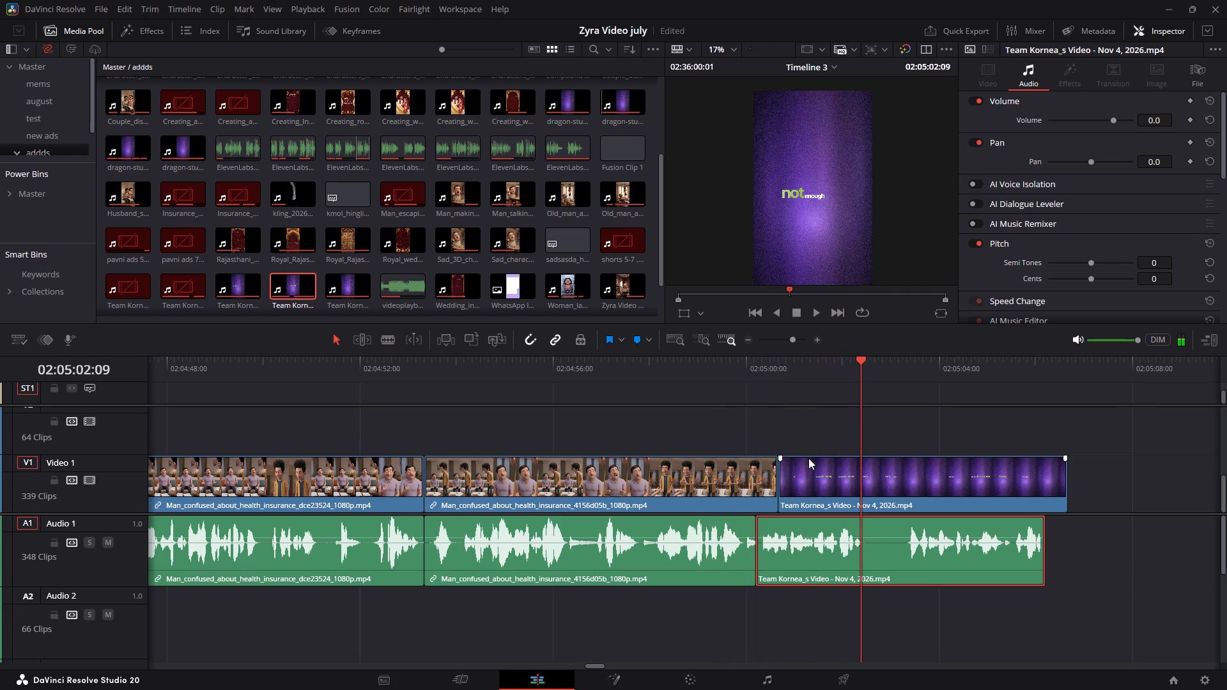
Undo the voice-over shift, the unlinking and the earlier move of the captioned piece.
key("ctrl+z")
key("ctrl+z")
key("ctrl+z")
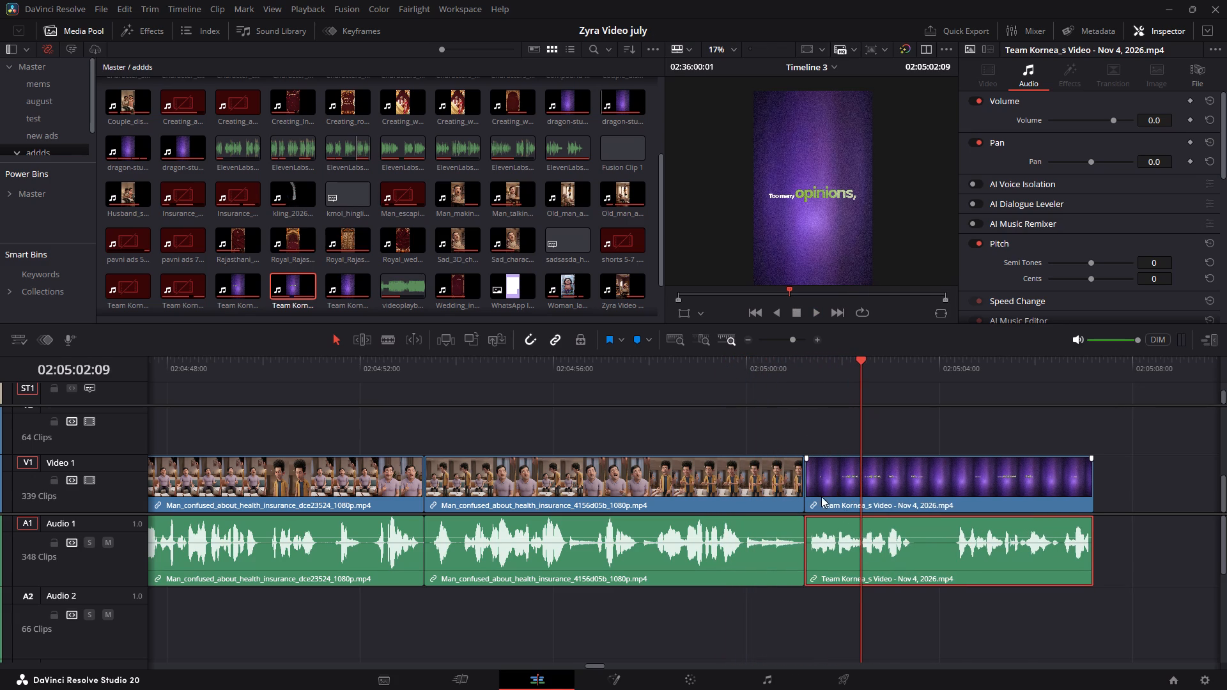
Unlink the captioned piece from its voice-over and trim only its video start about 0.7 seconds later.
left_click_drag(810, 489, 833, 496)
key("ctrl+z")
right_click(836, 496)
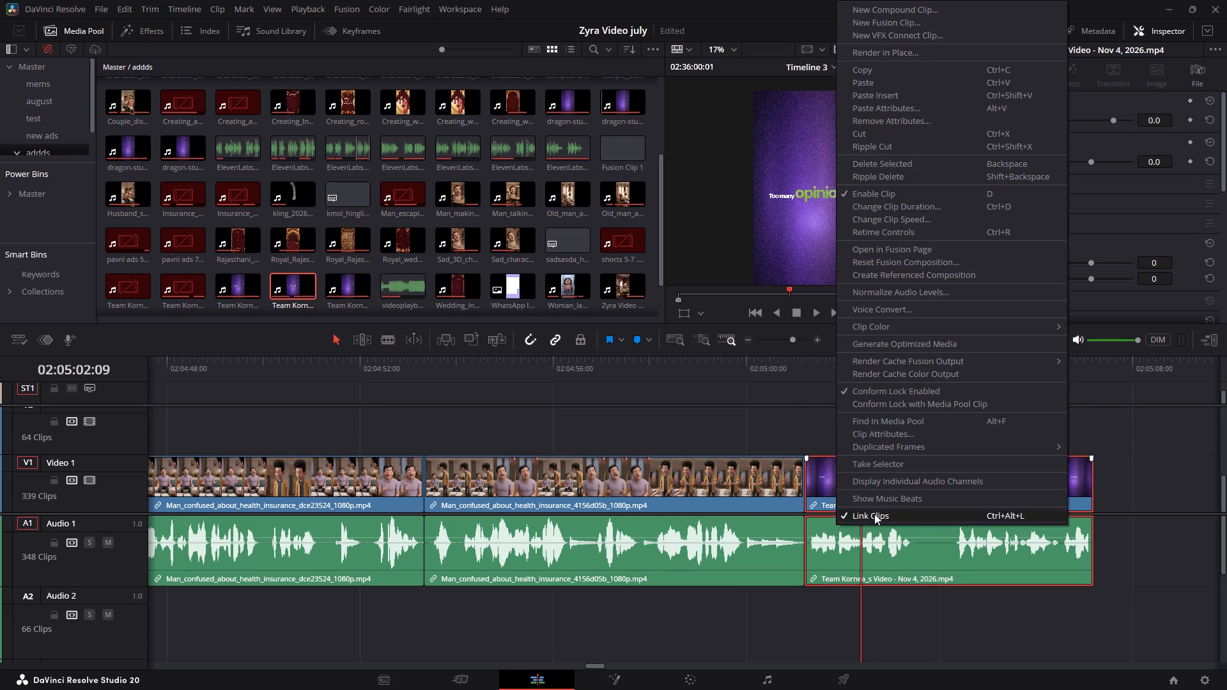
left_click(881, 521)
left_click_drag(806, 489, 821, 493)
key("ctrl+z")
left_click(829, 491)
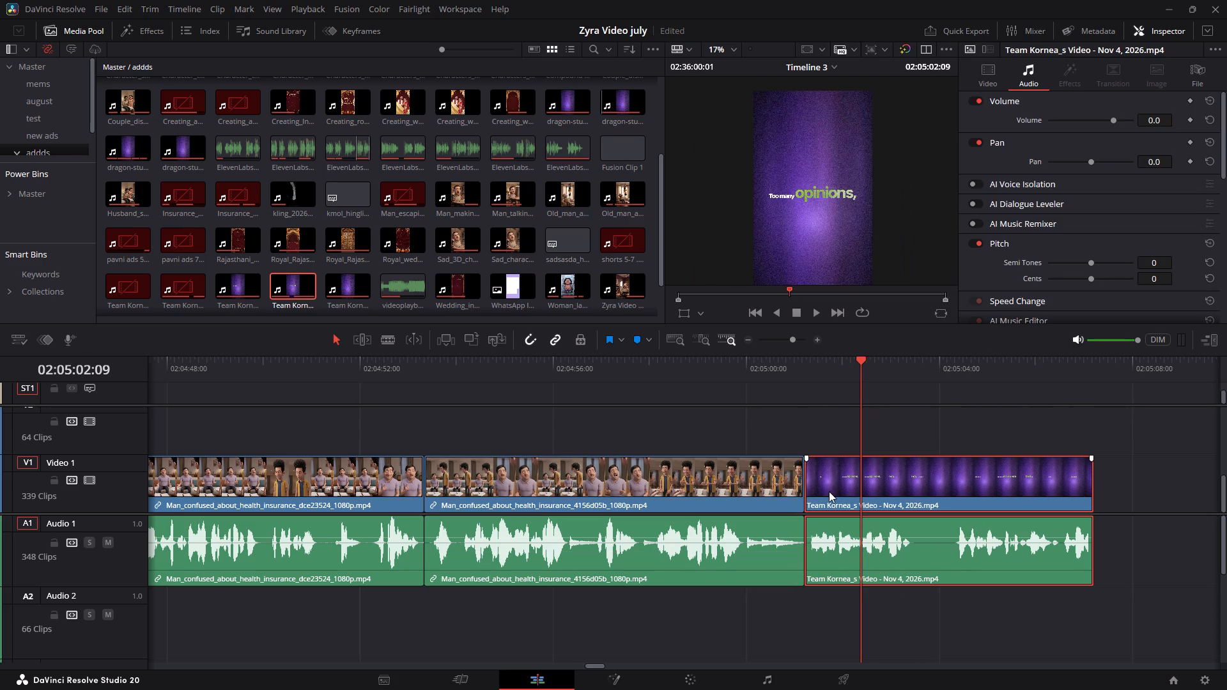
right_click(816, 486)
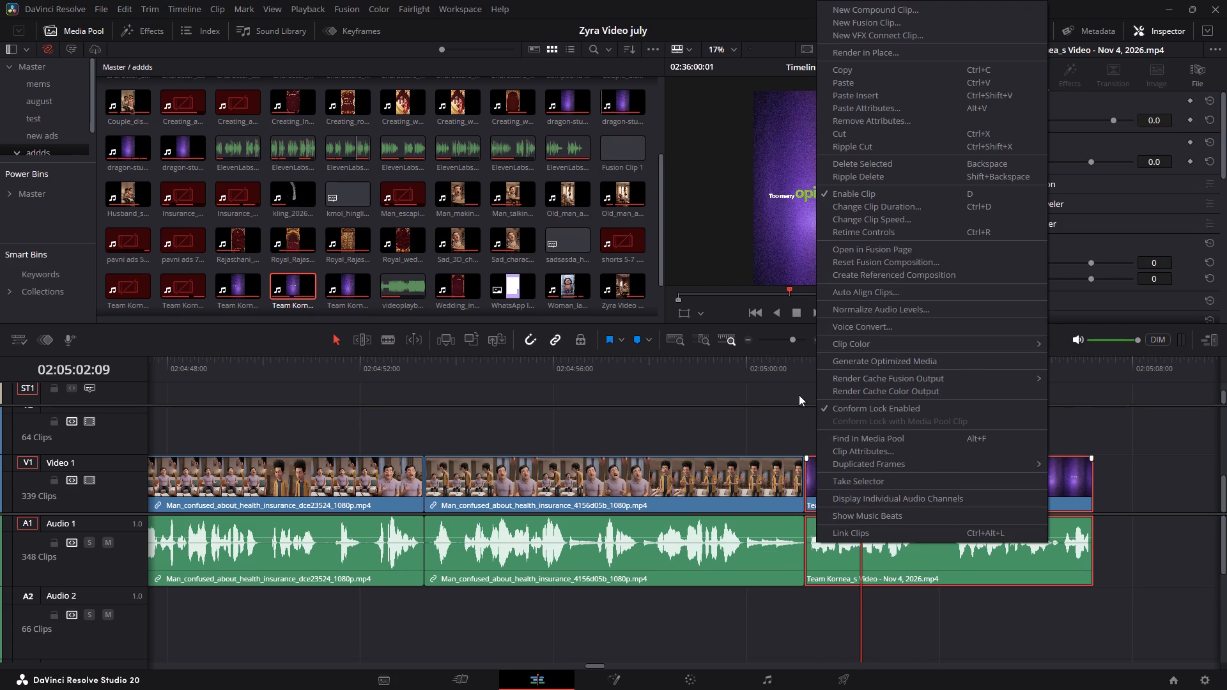
left_click(799, 395)
left_click(838, 475)
left_click_drag(808, 479, 843, 488)
Move the captioned video and its voice-over each about 0.7 seconds earlier, so the video directly follows the last man-confused clip, and play it.
left_click_drag(923, 493, 905, 494)
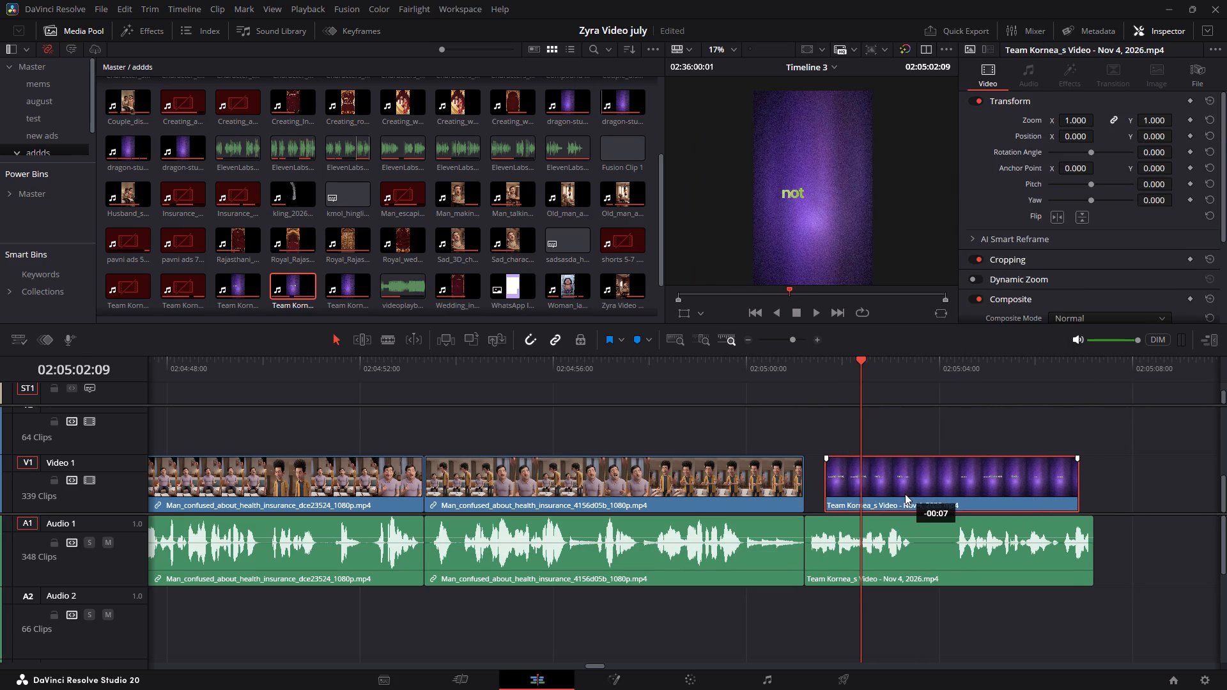
left_click_drag(905, 494, 891, 497)
left_click_drag(921, 542, 888, 539)
left_click(722, 390)
left_click(722, 367)
key("space")
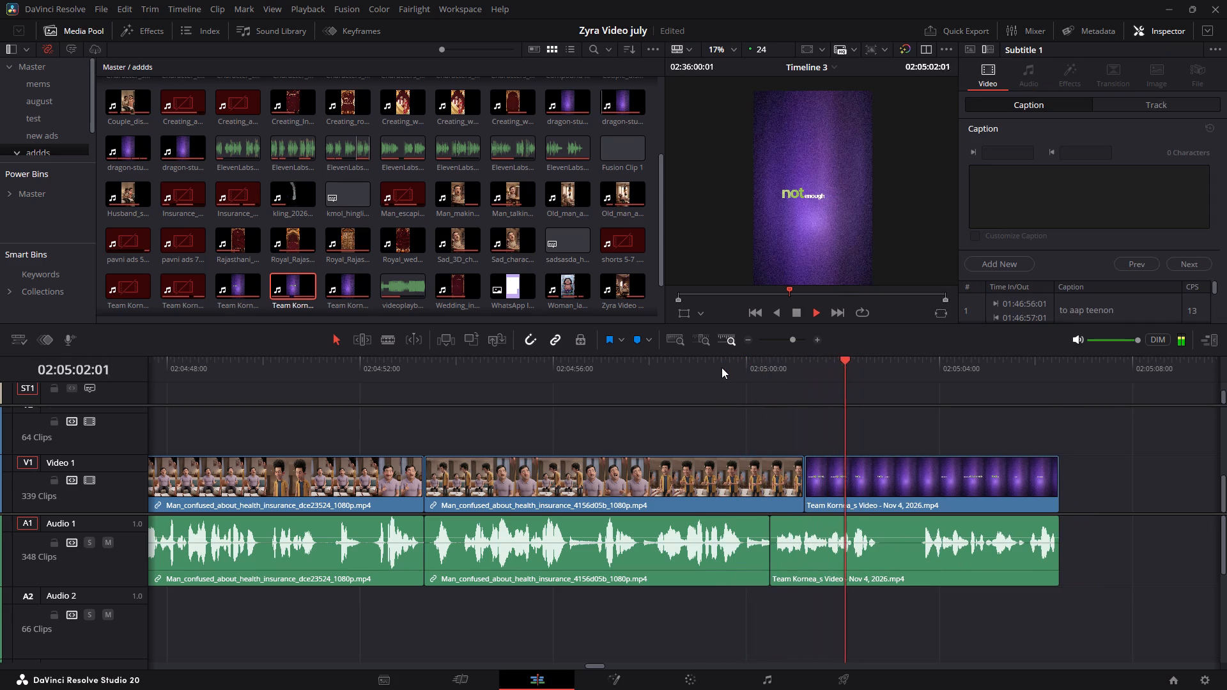
key("space")
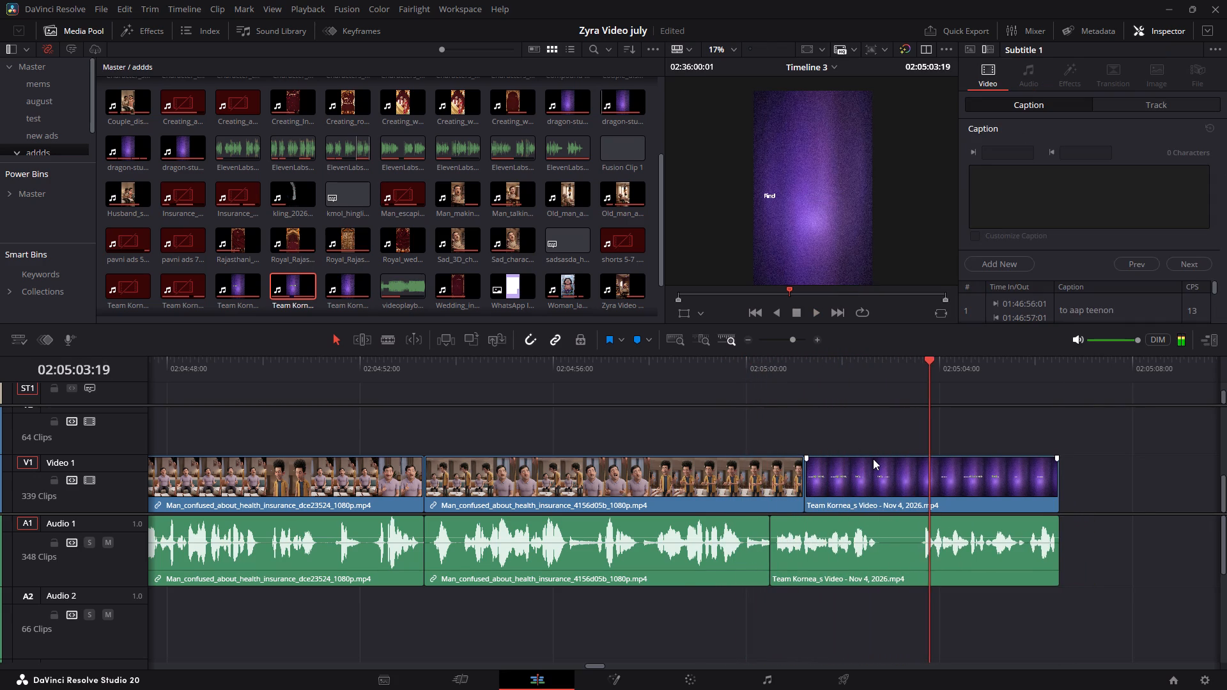
Split the captioned piece at about 02:05:02:19 and 02:05:03:13 and ripple delete the silent video and audio between the cuts.
scroll(874, 459, "up", 5, "alt")
left_click_drag(675, 383, 612, 395)
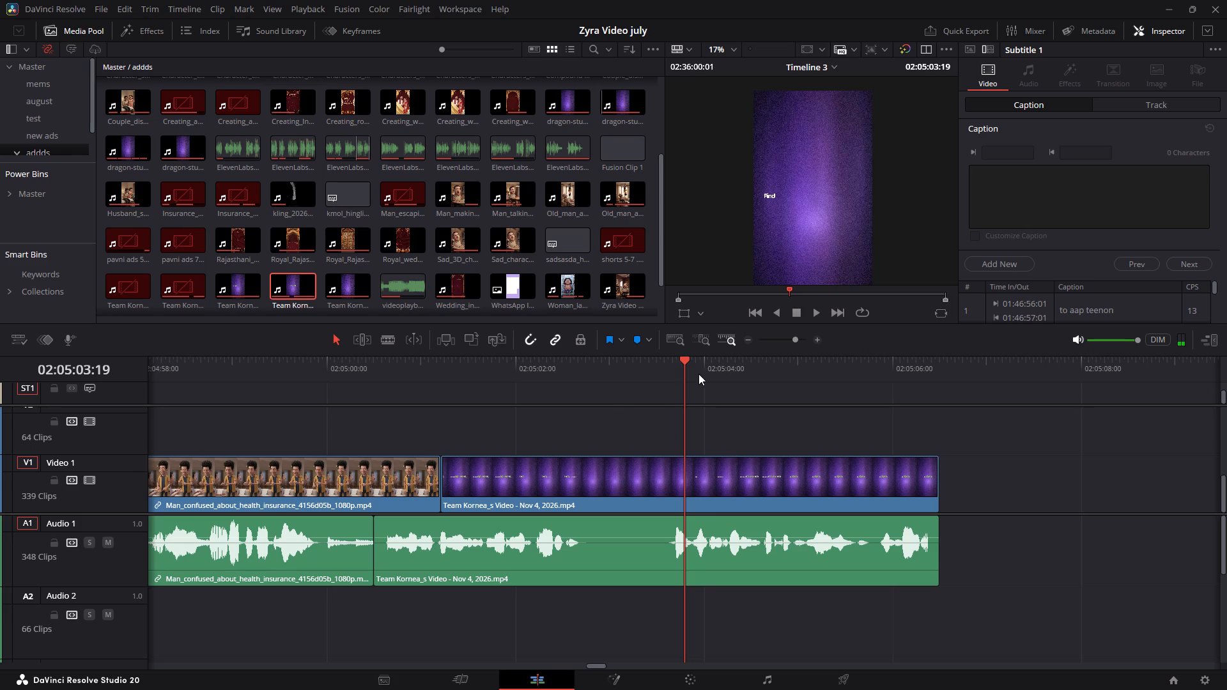
left_click_drag(696, 371, 645, 398)
key("ctrl+b")
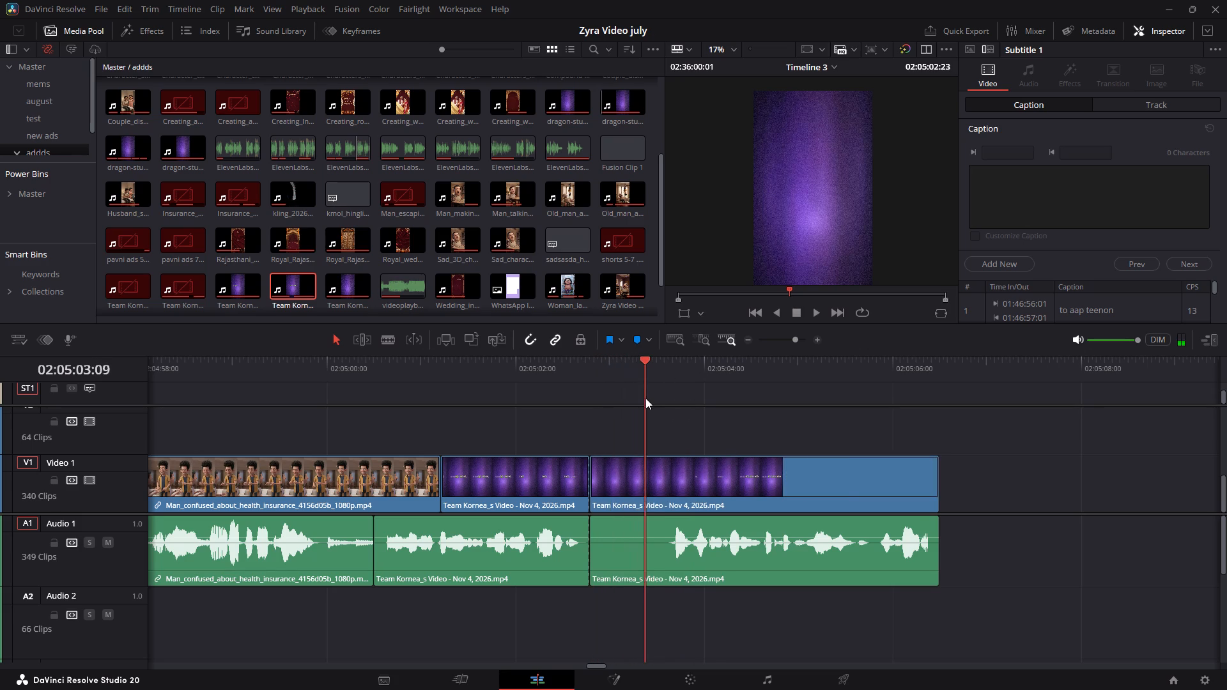
left_click_drag(645, 398, 661, 404)
key("ctrl+b")
left_click(637, 475)
key("Delete")
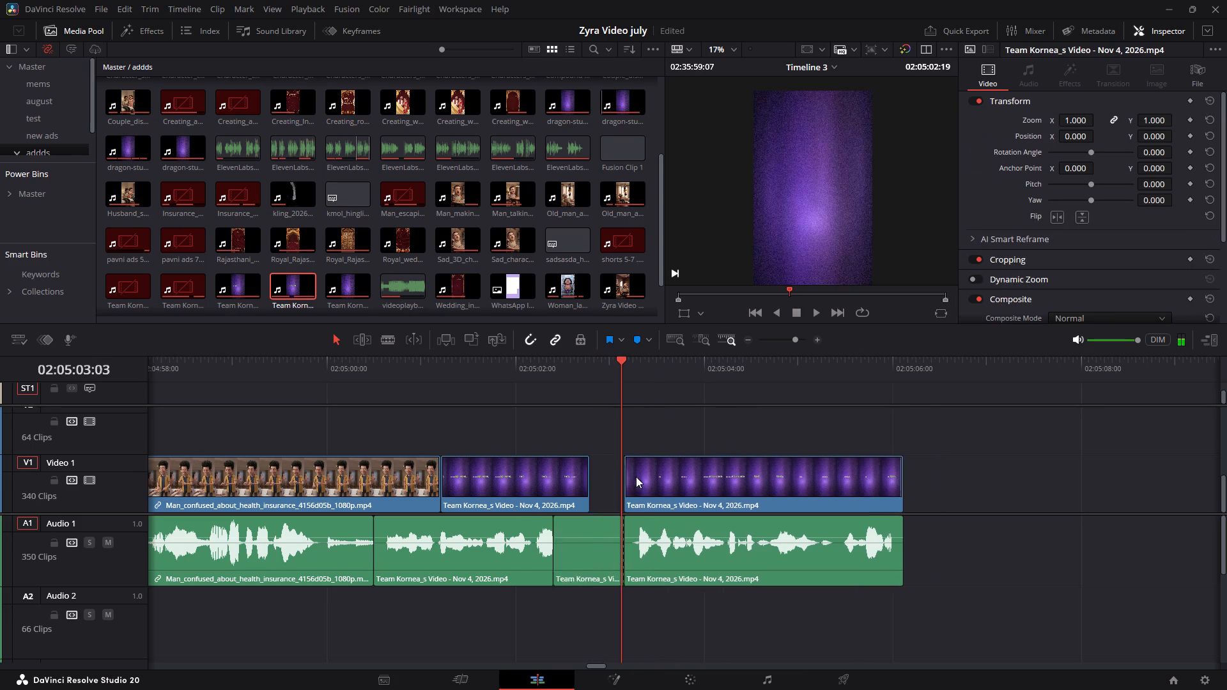
key("ctrl+z")
left_click_drag(648, 443, 647, 551)
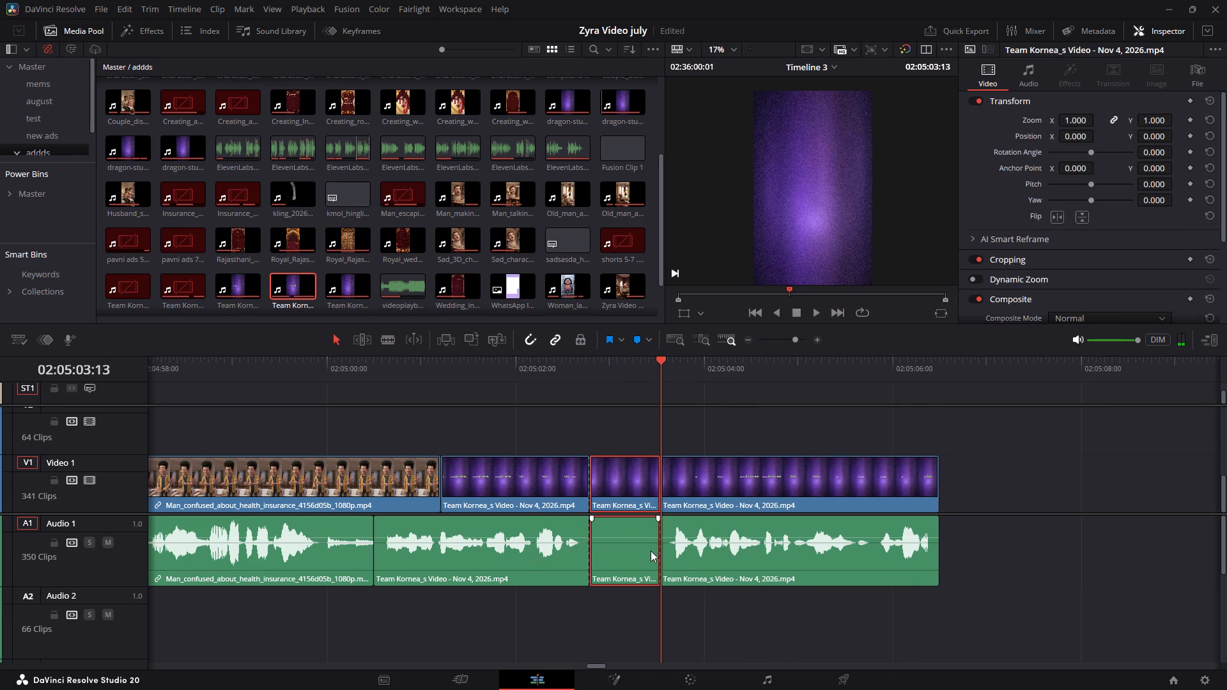
key("Delete")
Play the tightened captioned piece through to its end.
key("space")
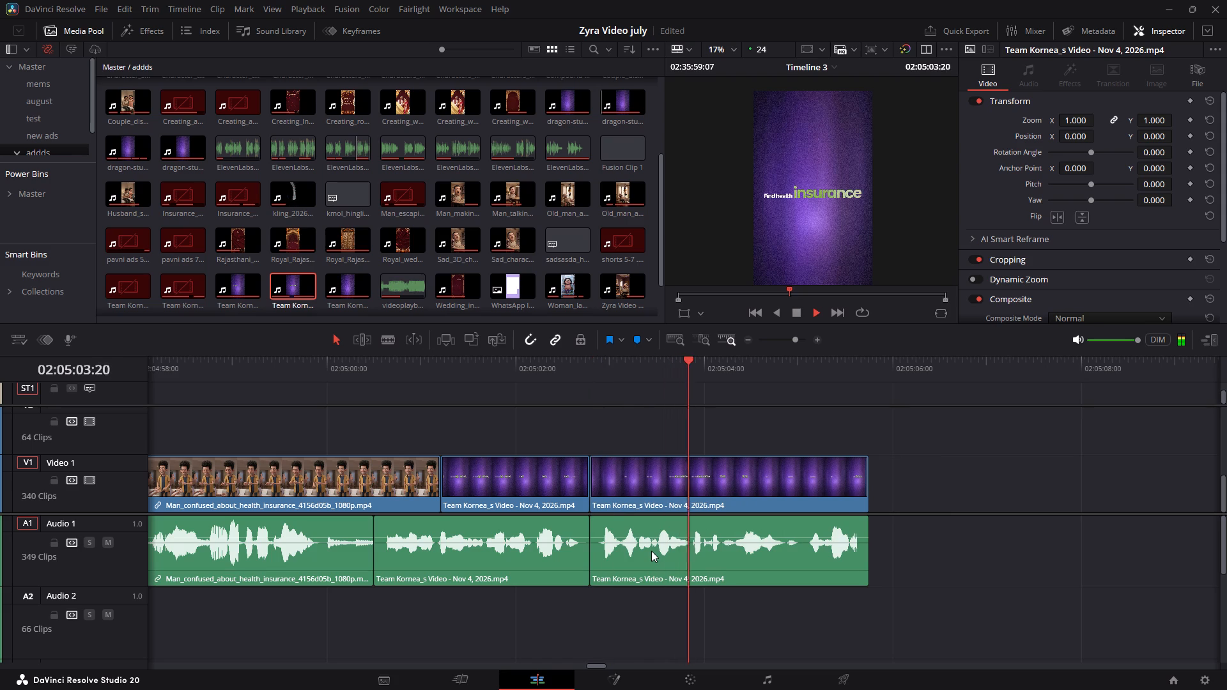
key("space")
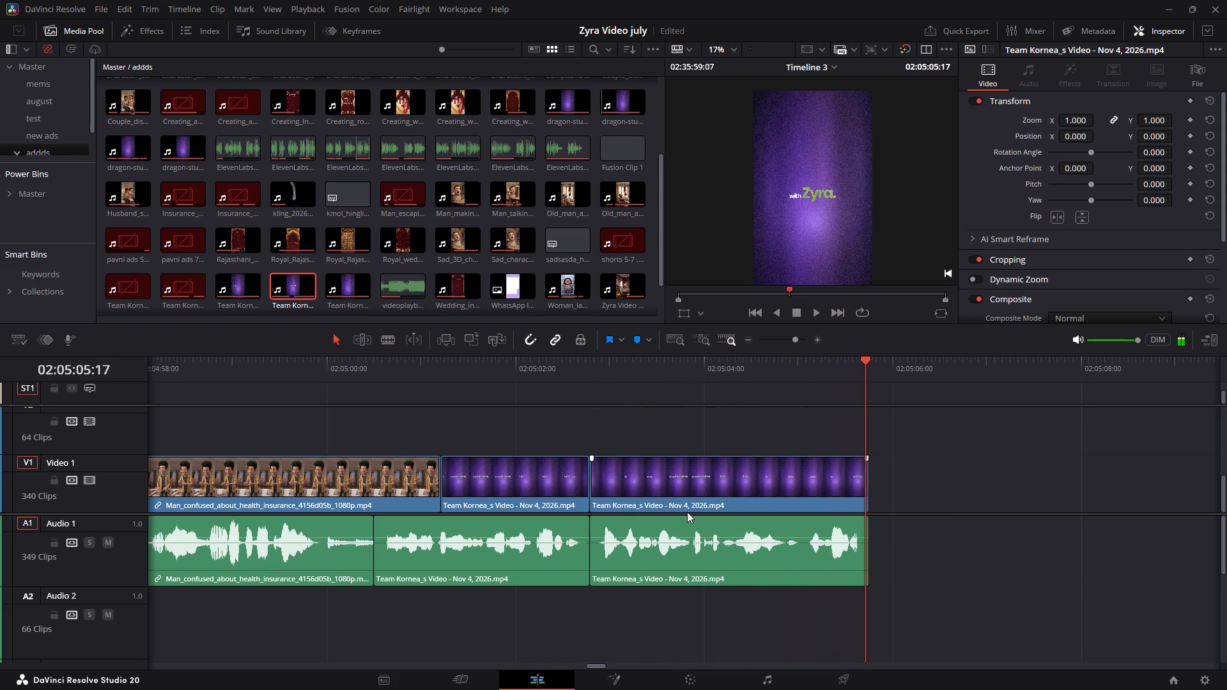
key("space")
key("space")
scroll(795, 489, "down", 1, "alt")
left_click(637, 364)
key("space")
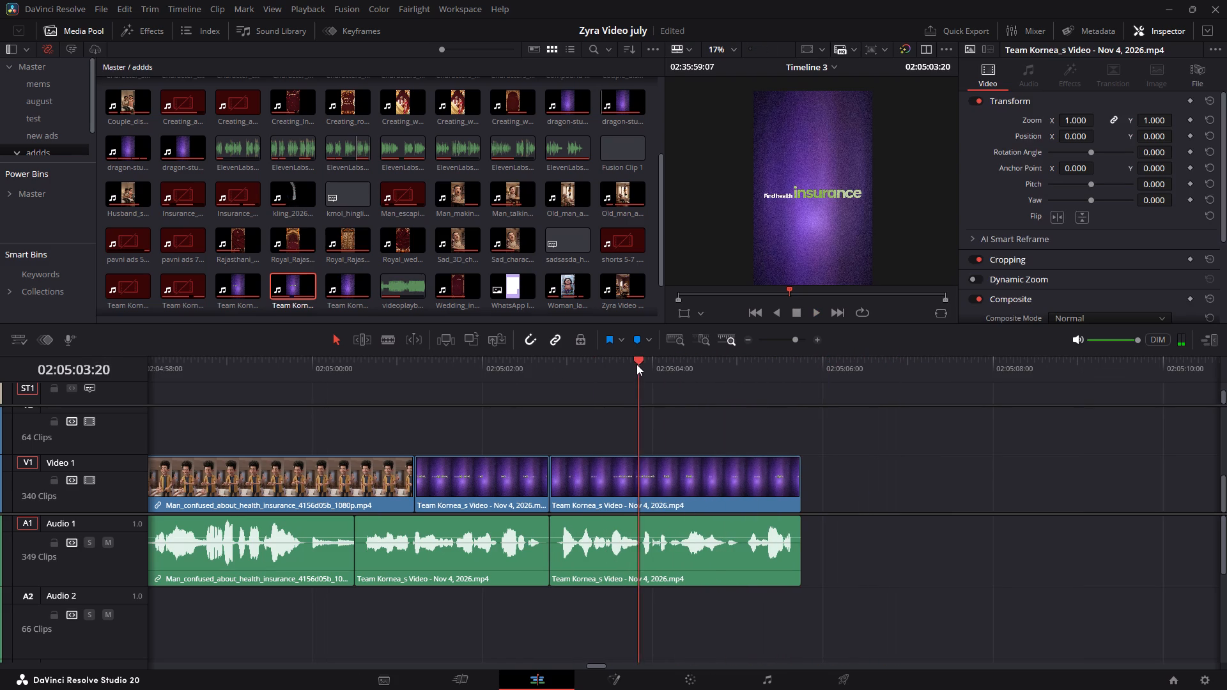
key("space")
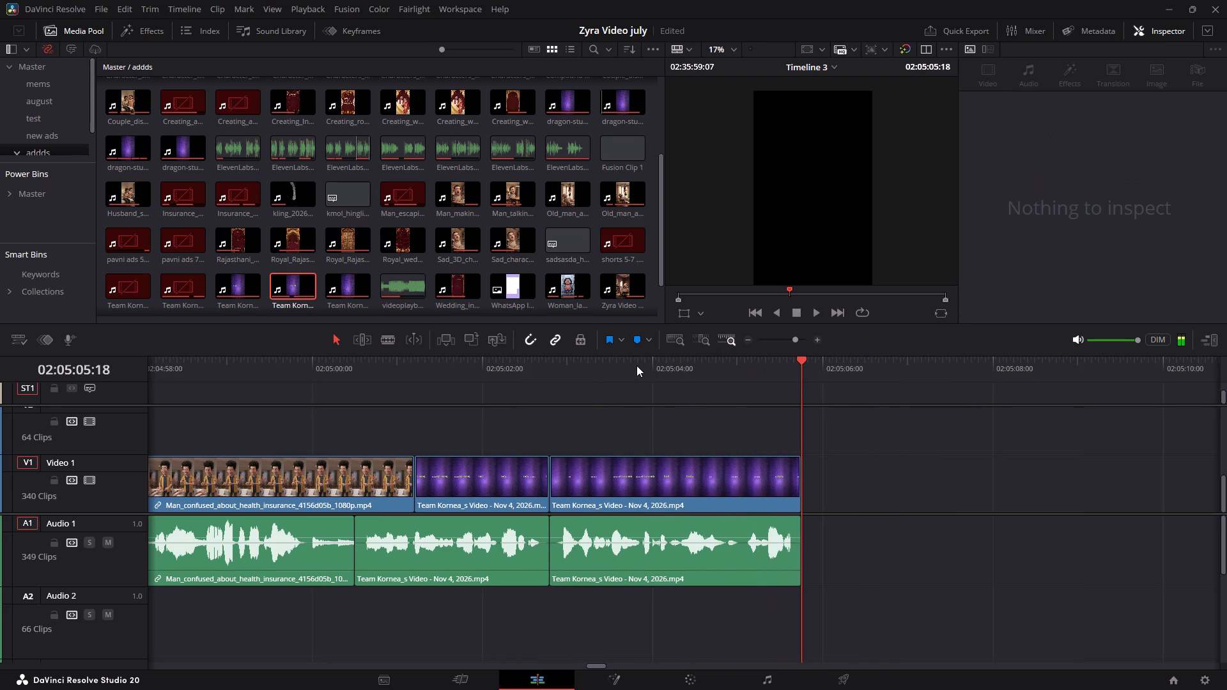
Review the cartoon couple ad from its start and near its end, up to its captioned piece.
scroll(713, 468, "down", 8, "alt")
scroll(746, 471, "down", 3, "ctrl")
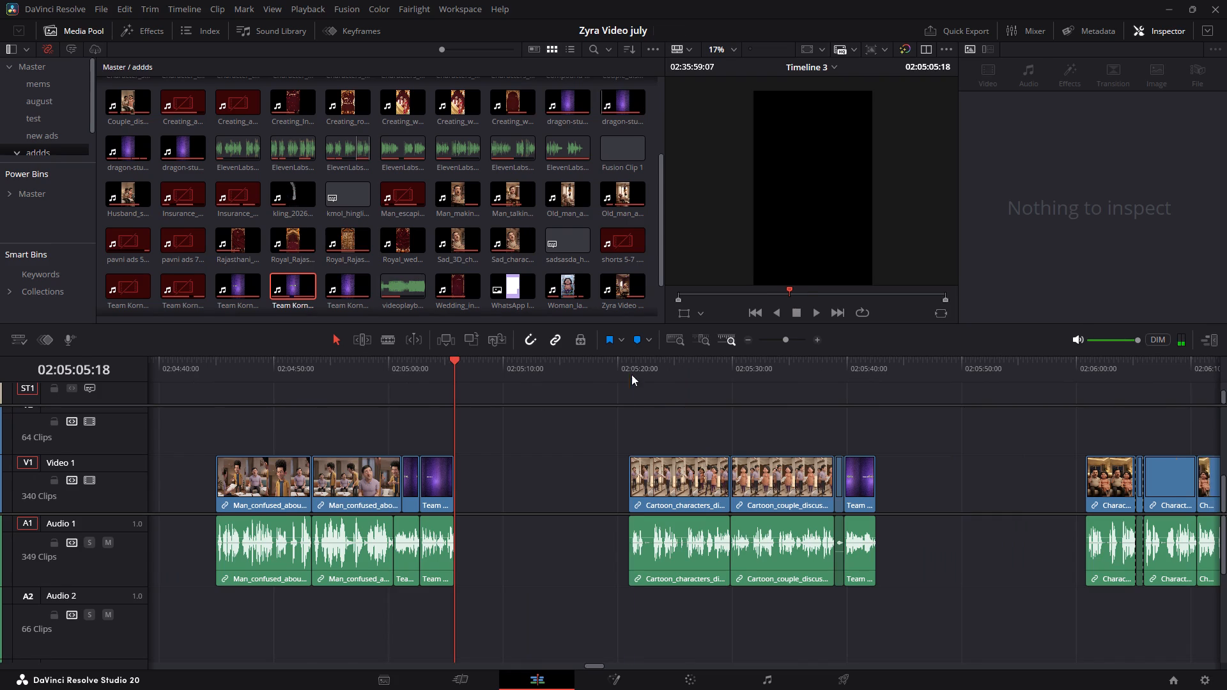
left_click(631, 374)
key("space")
scroll(713, 500, "up", 5, "alt")
scroll(713, 500, "down", 4, "ctrl")
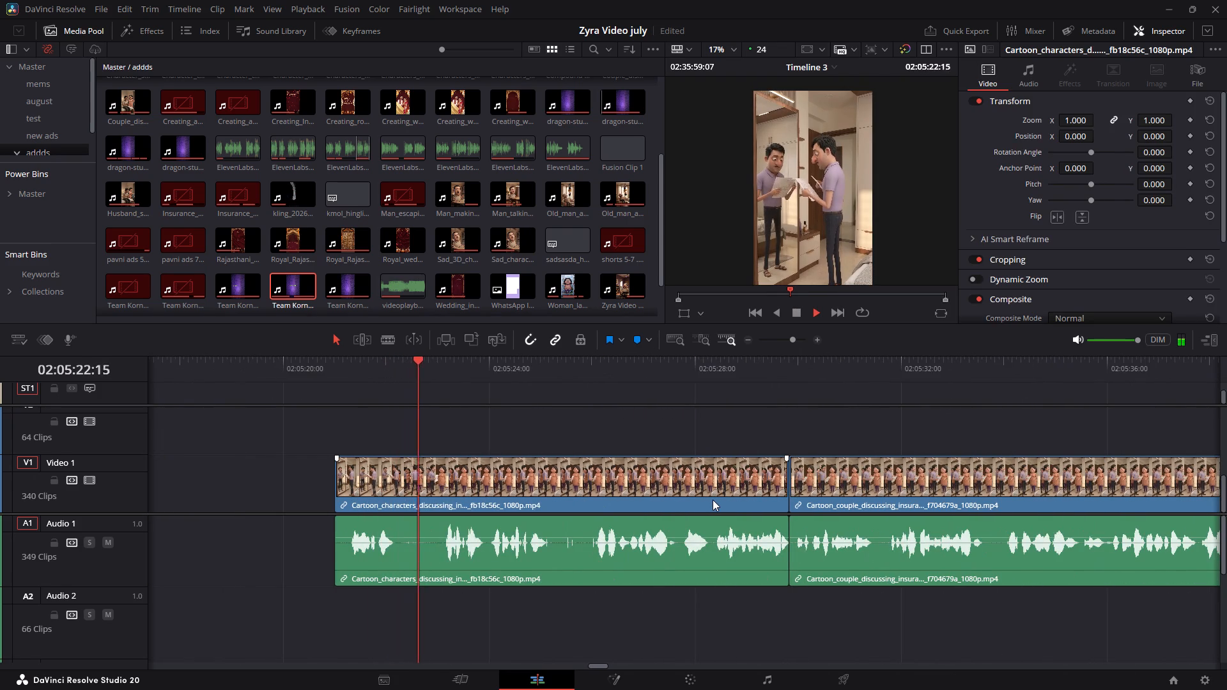
scroll(713, 500, "down", 1, "ctrl")
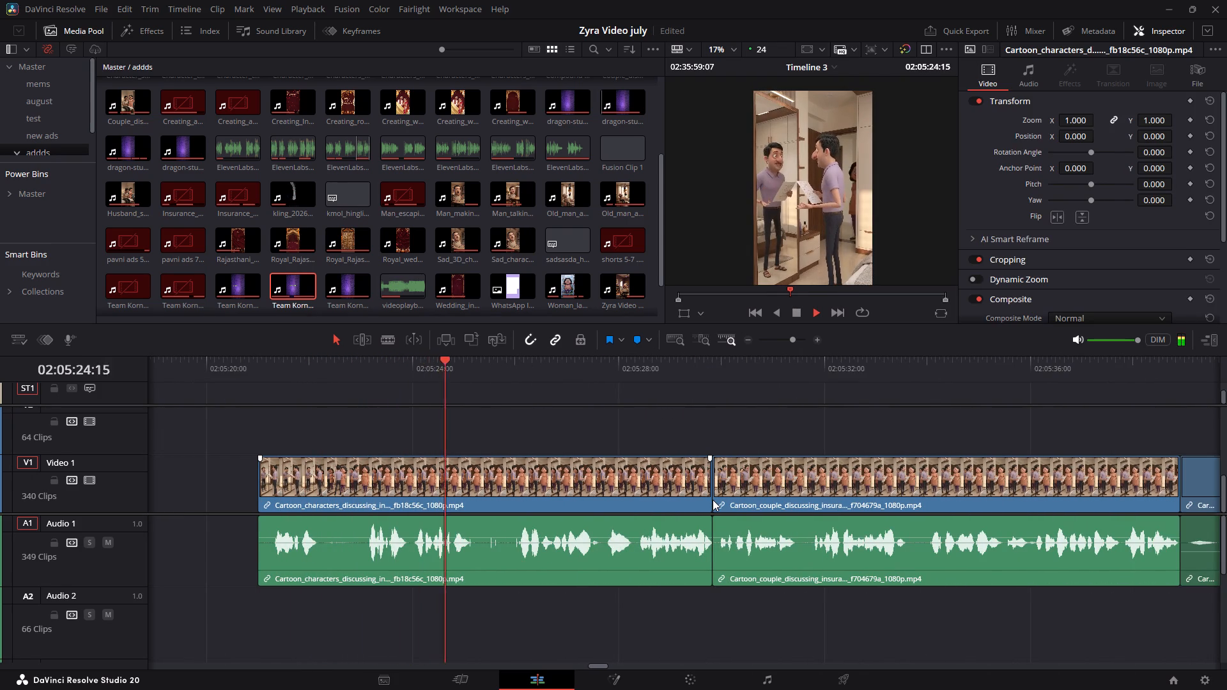
scroll(713, 500, "down", 2, "ctrl")
scroll(788, 492, "down", 2, "ctrl")
left_click(794, 380)
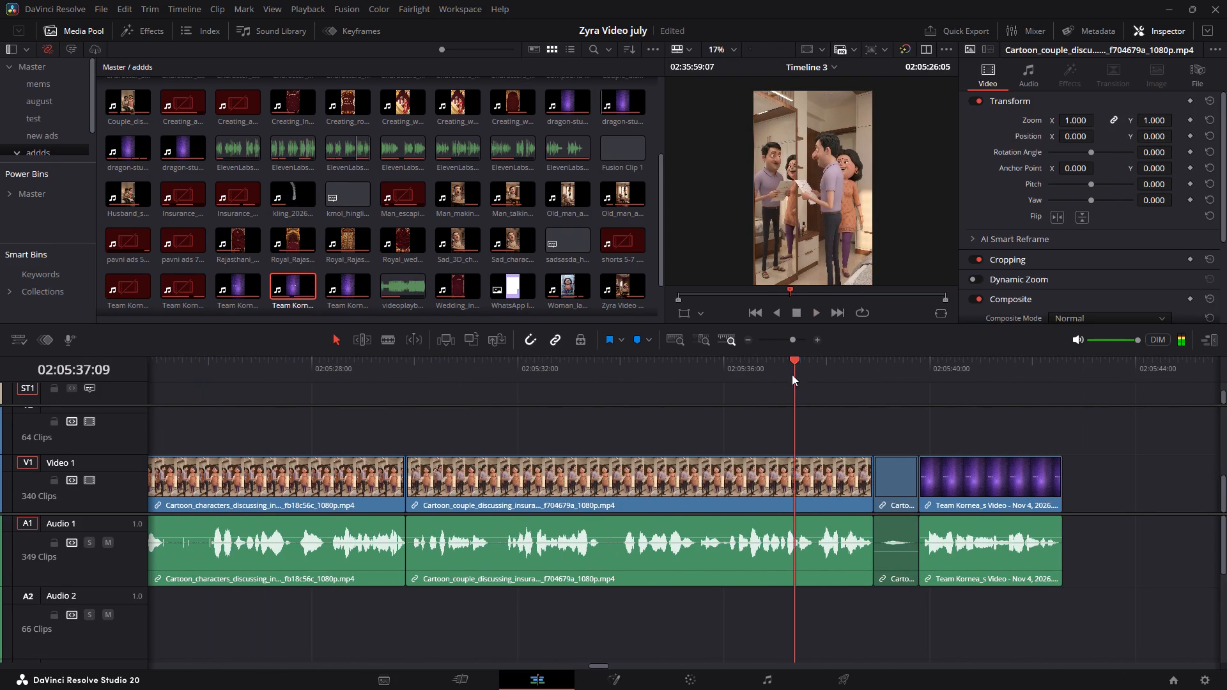
scroll(912, 468, "up", 1, "alt")
scroll(912, 468, "down", 1, "ctrl")
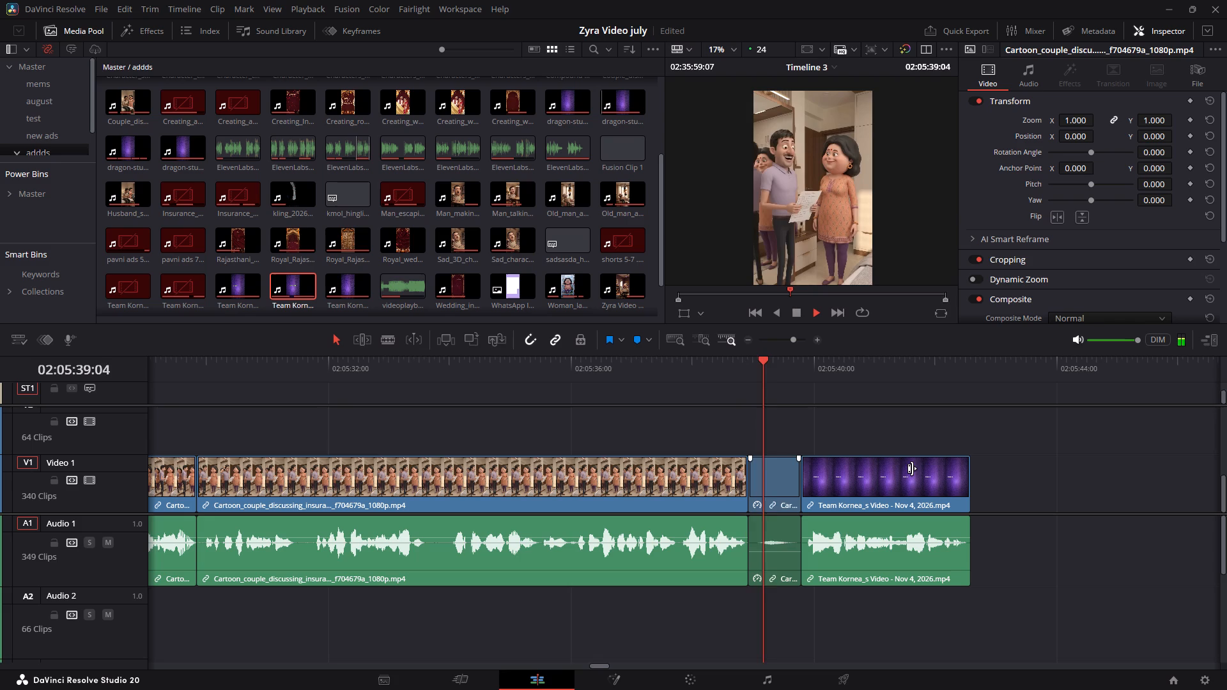
key("space")
Move the captioned piece to the video track above and Audio 2, starting with the short last cartoon couple clip.
left_click_drag(902, 482, 876, 445)
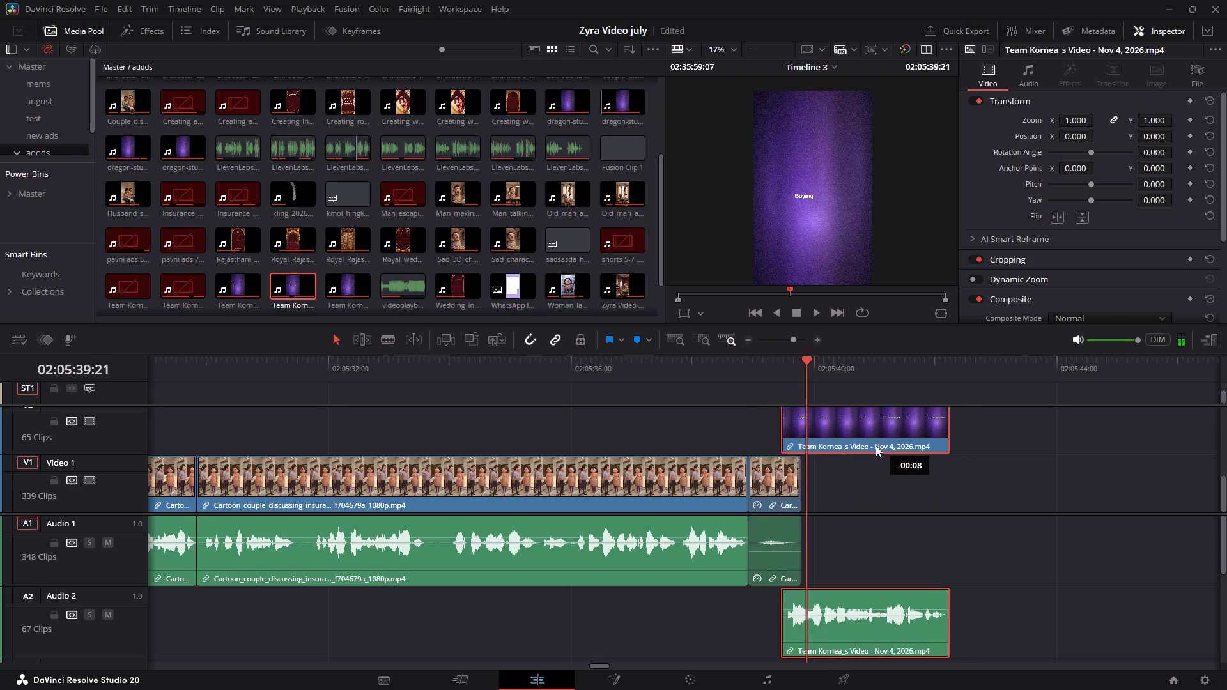
left_click_drag(876, 445, 847, 445)
Unlink the captioned piece, trim only its video start about 0.9 seconds later to the end of the cartoon clip, and play it.
right_click(845, 438)
left_click(907, 512)
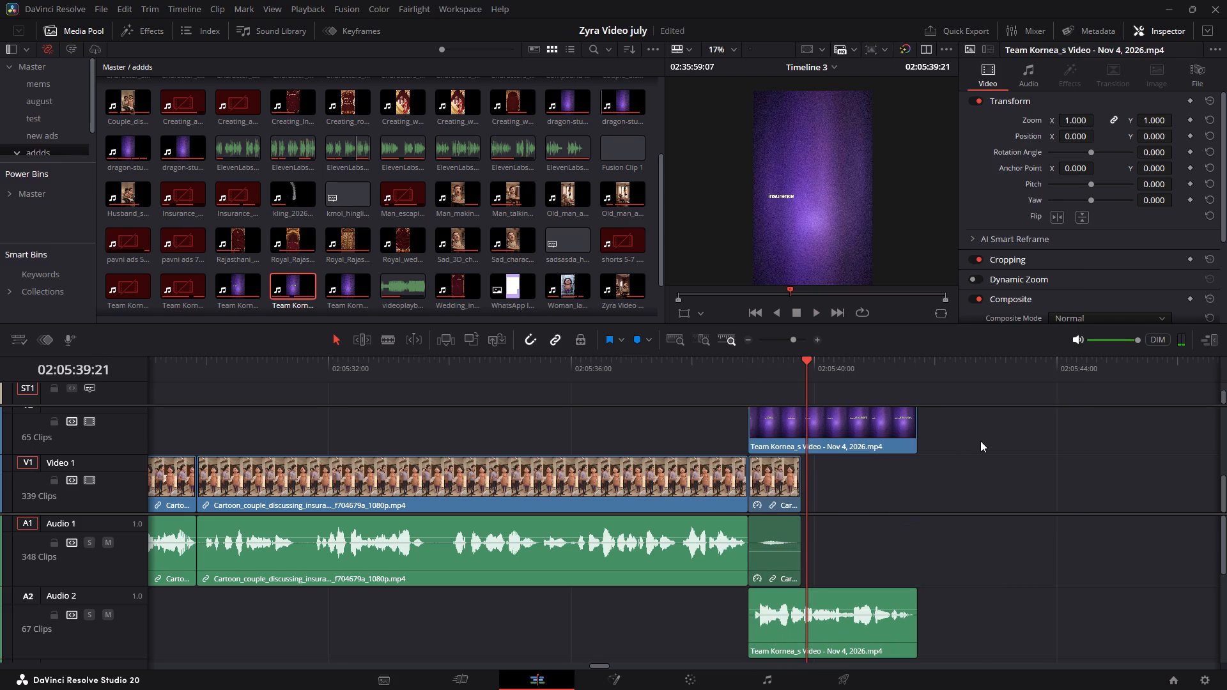
left_click(980, 441)
left_click_drag(753, 433, 806, 445)
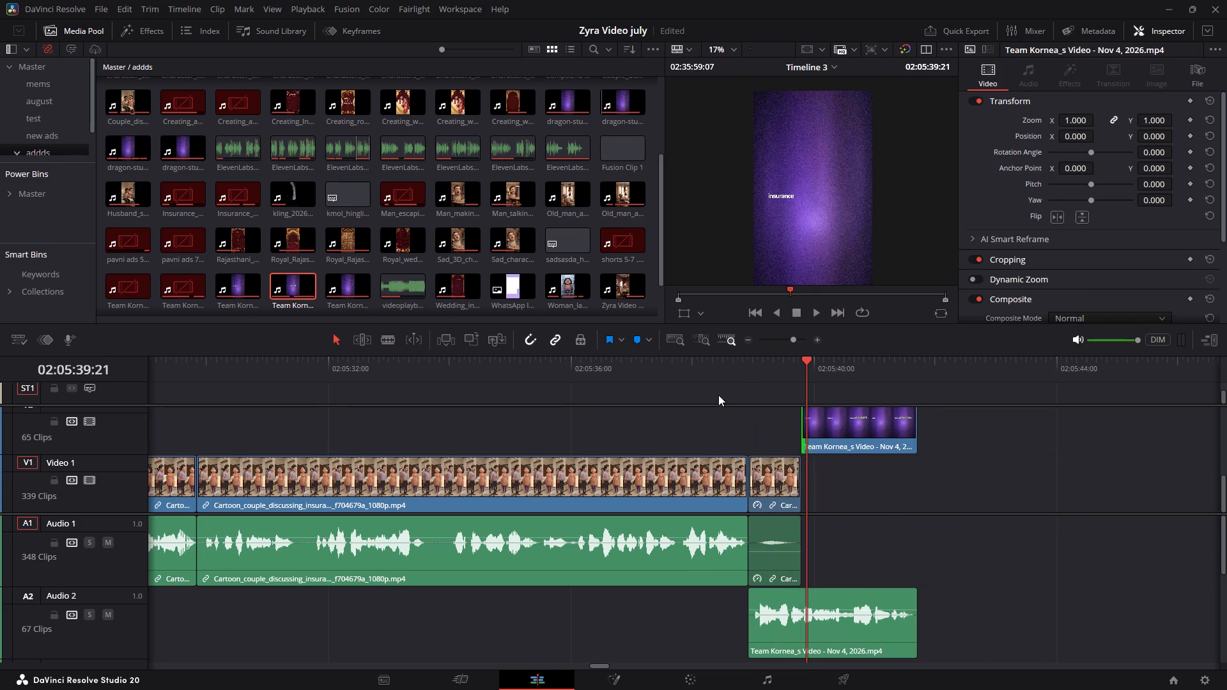
left_click(704, 367)
key("space")
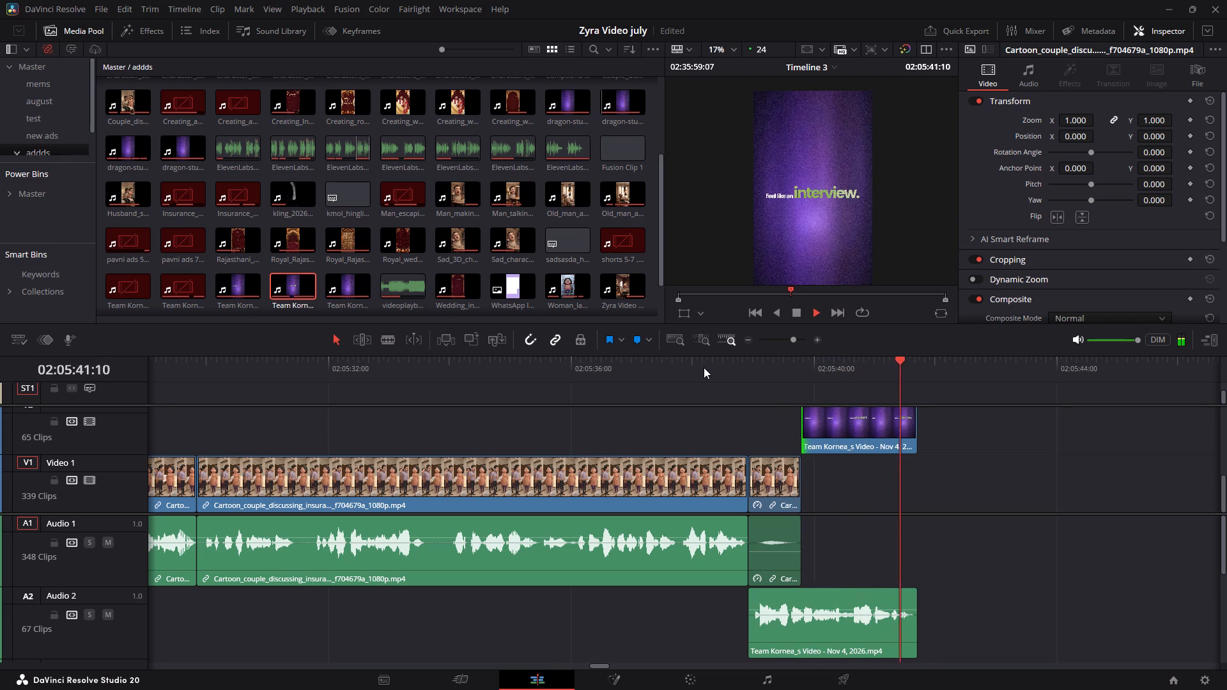
key("space")
Review the sofa couple ad from its start and again near its last clips, before its captioned piece.
scroll(867, 435, "down", 4, "alt")
scroll(782, 468, "down", 3, "alt")
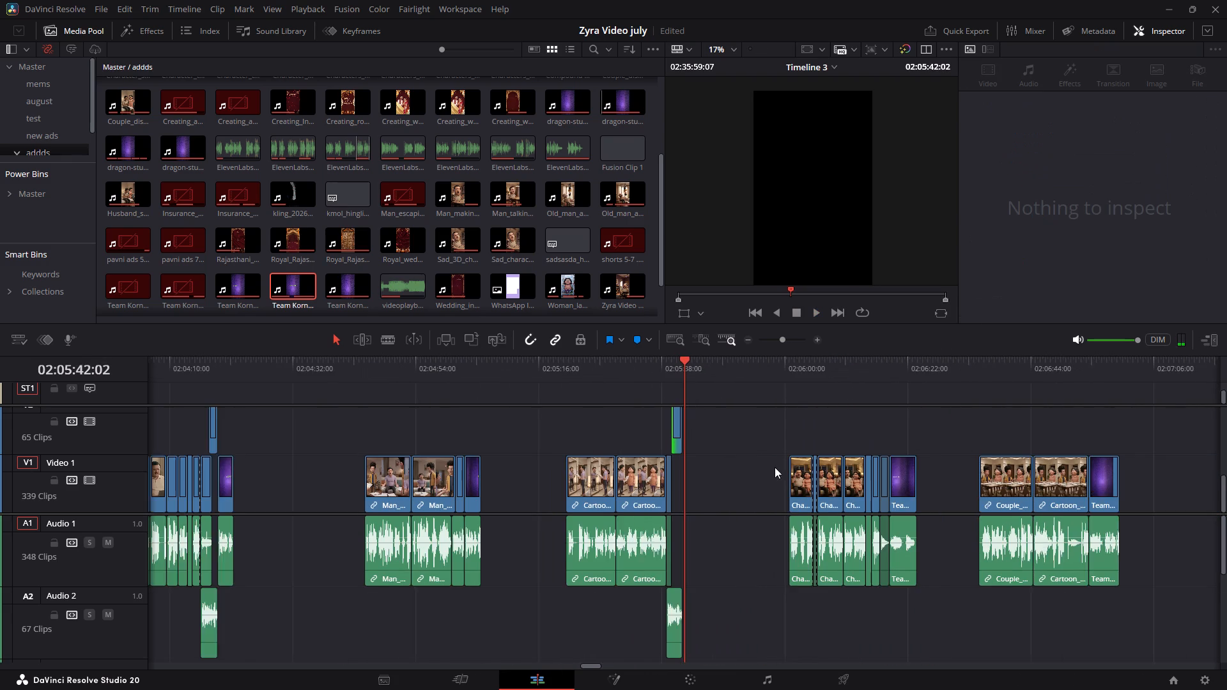
scroll(775, 467, "down", 1, "ctrl")
left_click(709, 378)
scroll(756, 501, "up", 8, "alt")
scroll(756, 501, "down", 2, "ctrl")
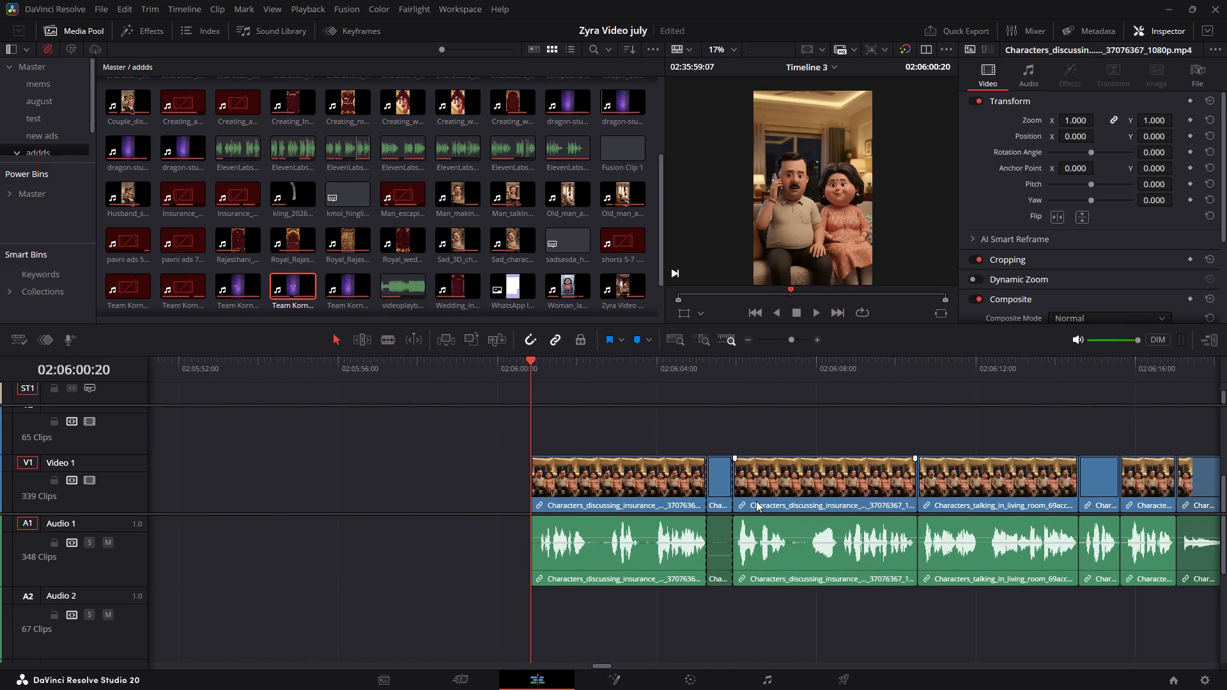
key("space")
scroll(756, 501, "down", 1, "ctrl")
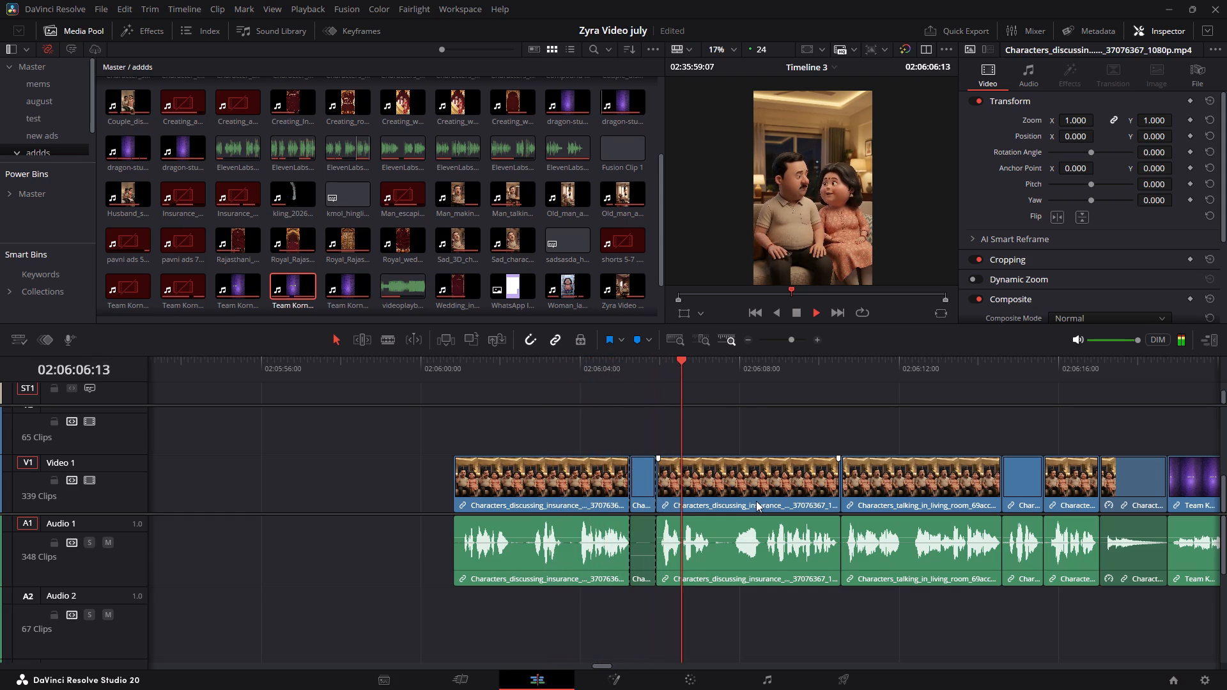
scroll(756, 501, "down", 4, "ctrl")
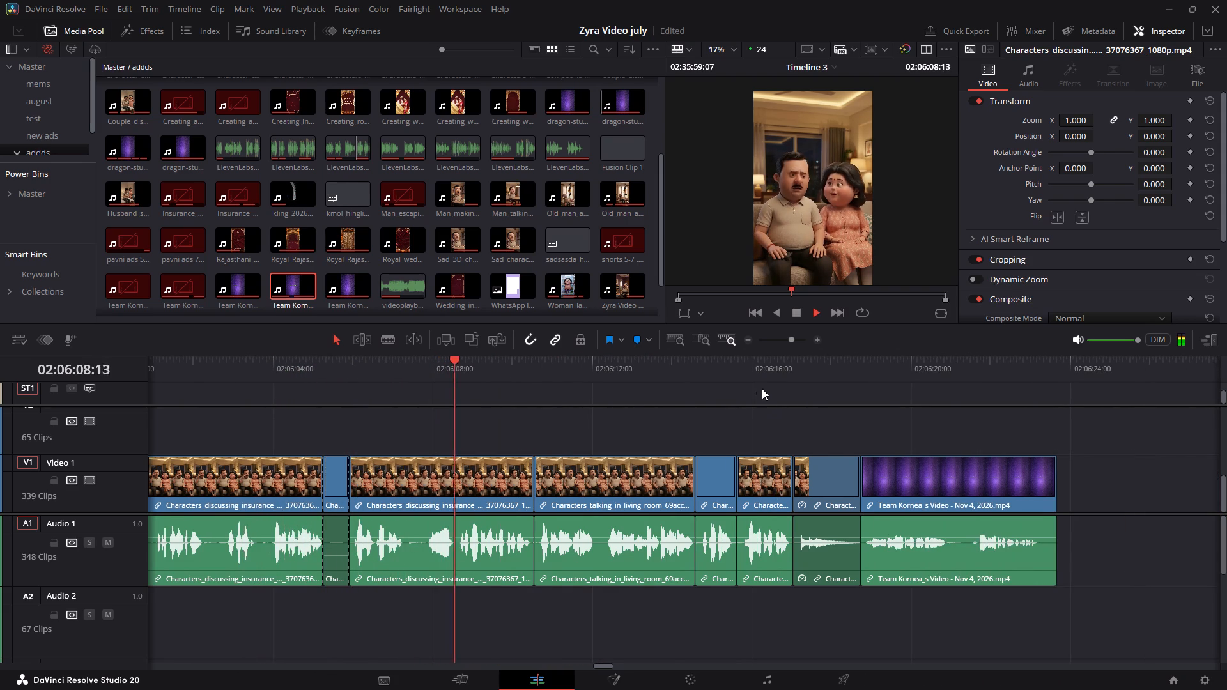
left_click(762, 379)
key("space")
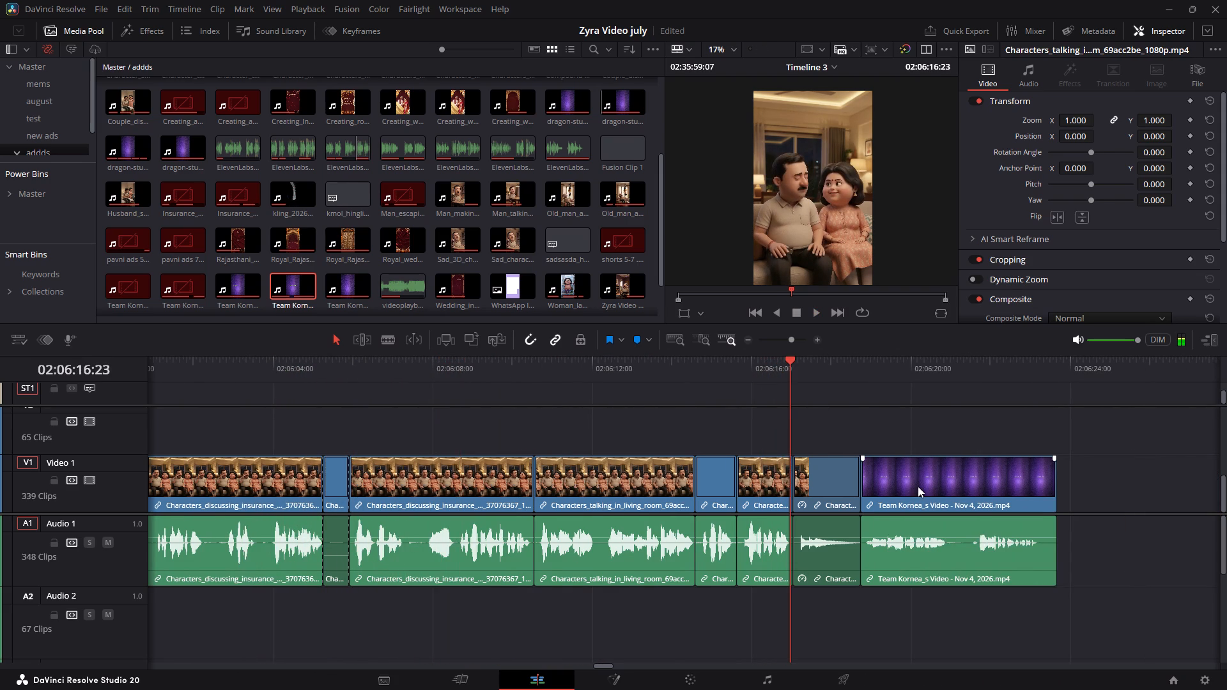
Move the captioned piece to the video track above and Audio 2, starting with the last sofa couple clip, and unlink it.
left_click_drag(918, 486, 855, 440)
right_click(855, 440)
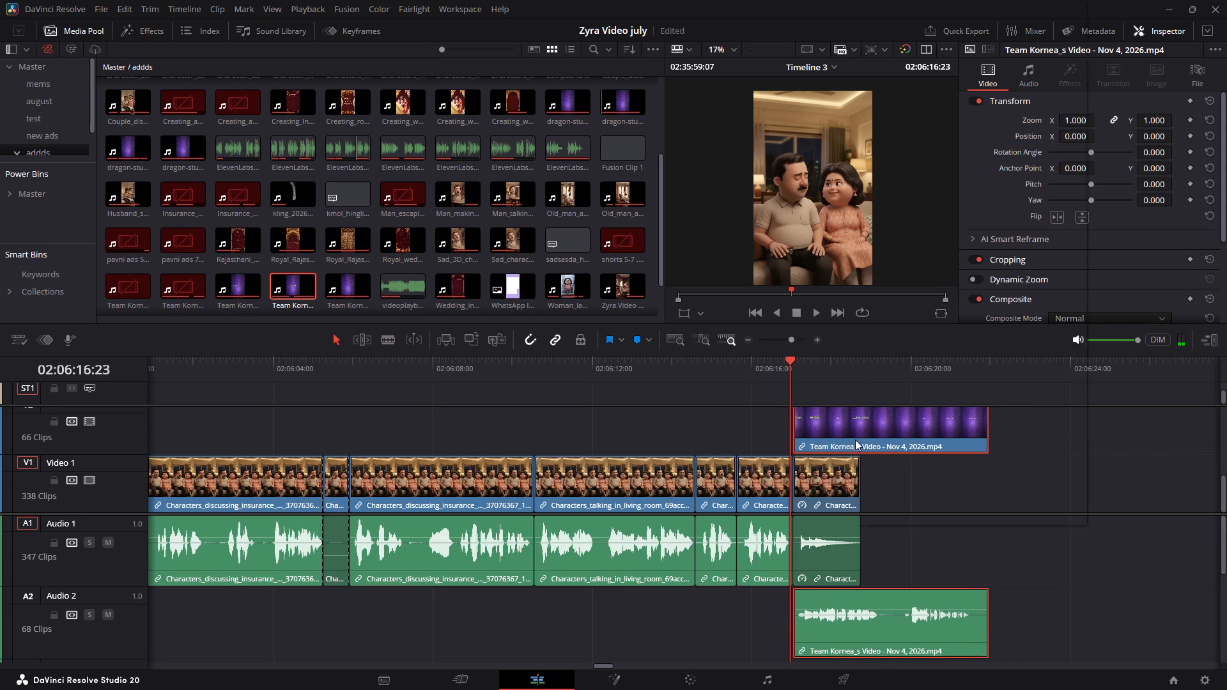
left_click(911, 516)
left_click(1047, 484)
Trim only the captioned piece's video start about 1.5 seconds later, to just before the sofa clip ends, and play it.
left_click_drag(798, 424, 819, 431)
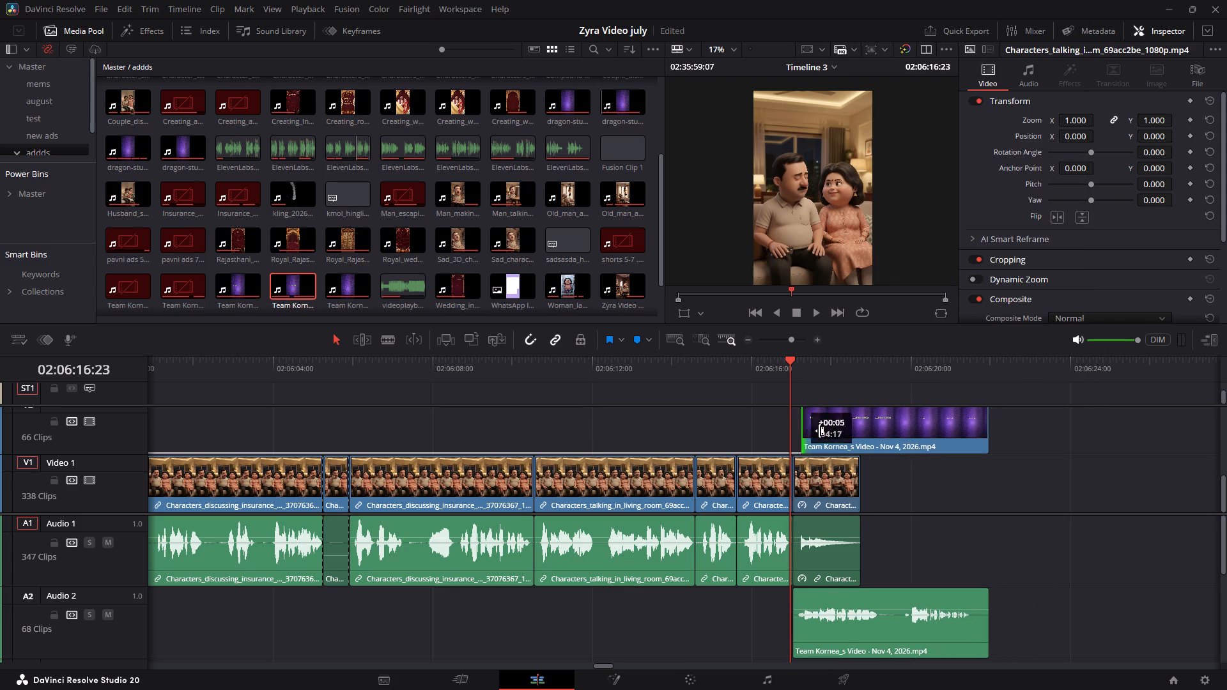
left_click_drag(819, 431, 861, 440)
key("space")
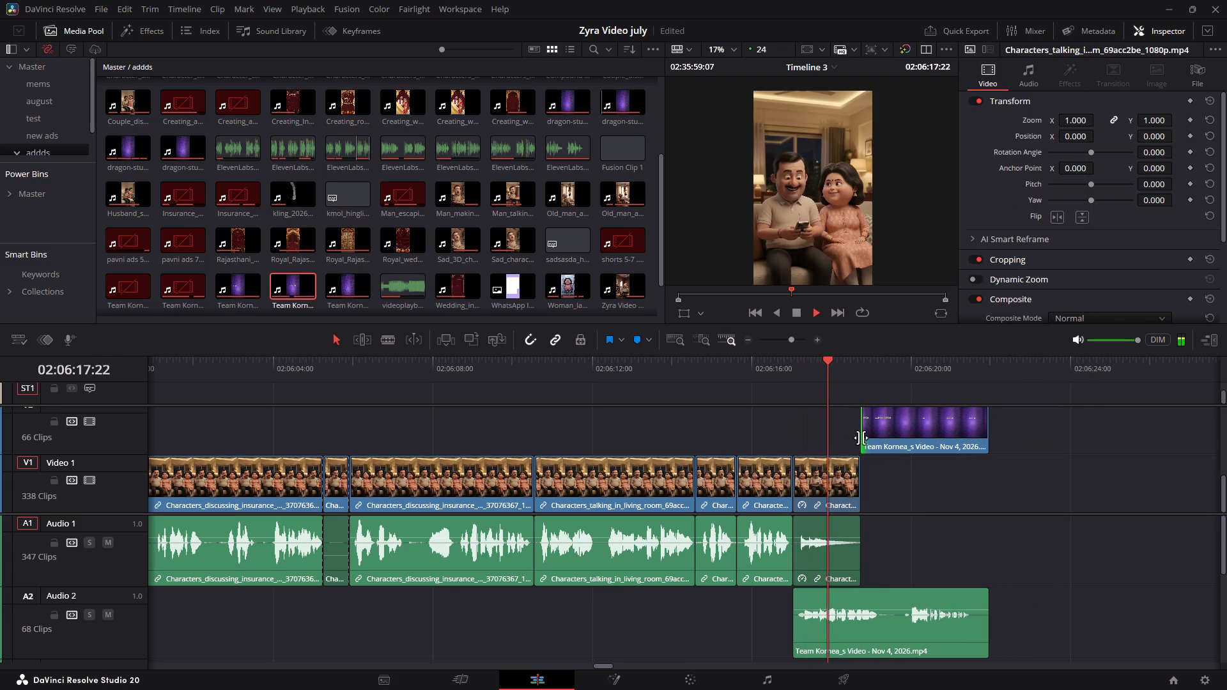
key("space")
left_click_drag(865, 439, 854, 440)
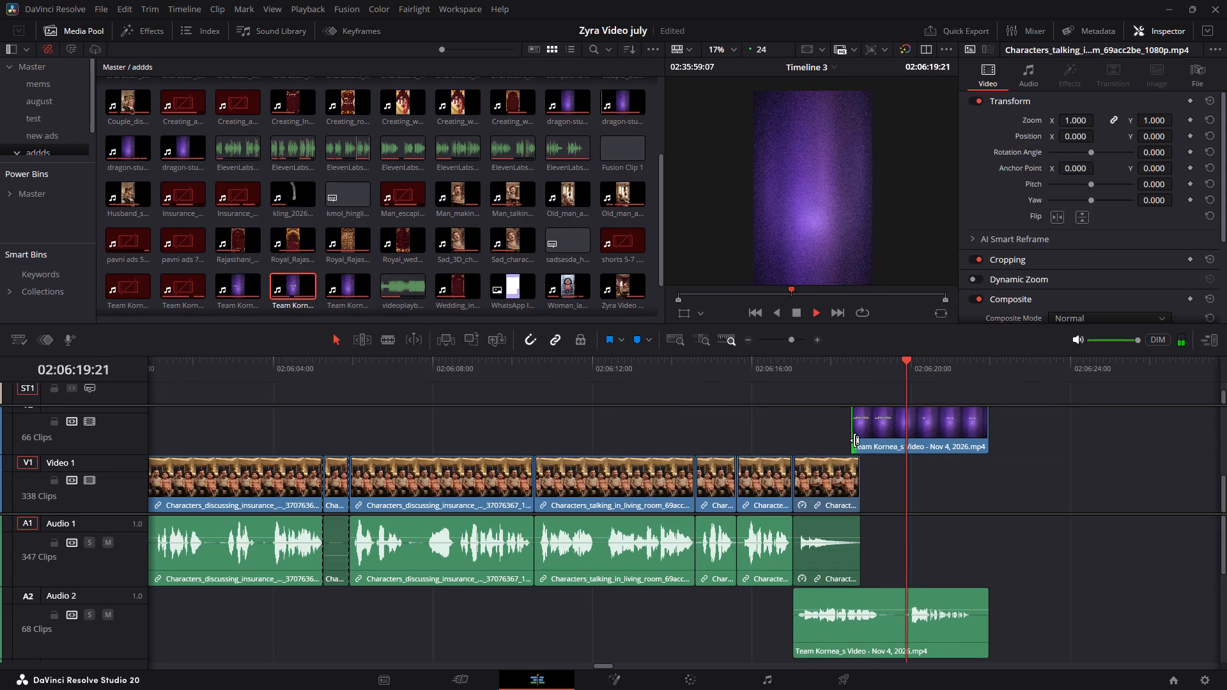
key("space")
left_click(823, 388)
left_click(802, 375)
key("space")
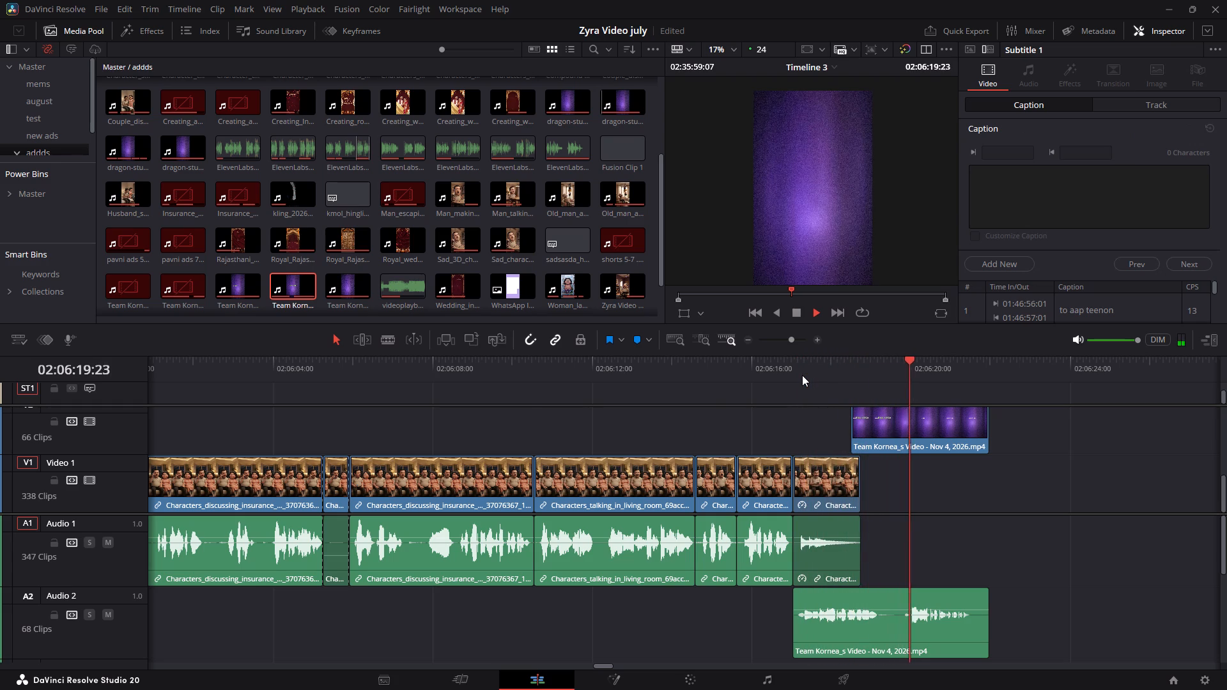
key("space")
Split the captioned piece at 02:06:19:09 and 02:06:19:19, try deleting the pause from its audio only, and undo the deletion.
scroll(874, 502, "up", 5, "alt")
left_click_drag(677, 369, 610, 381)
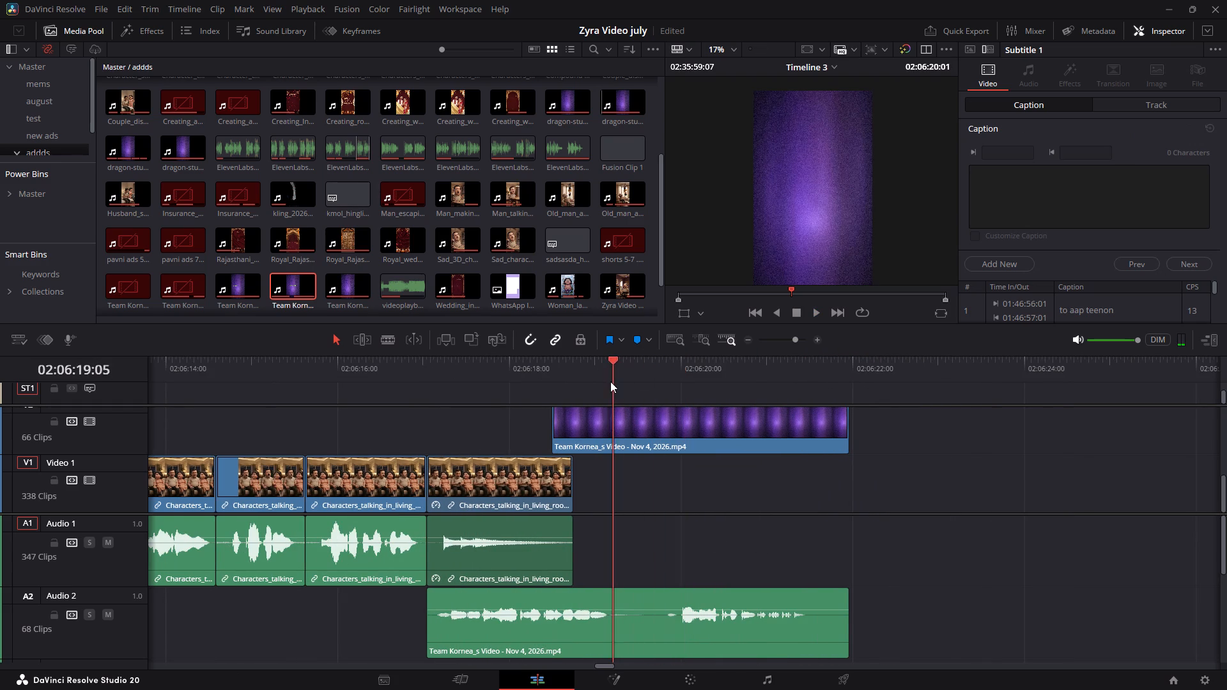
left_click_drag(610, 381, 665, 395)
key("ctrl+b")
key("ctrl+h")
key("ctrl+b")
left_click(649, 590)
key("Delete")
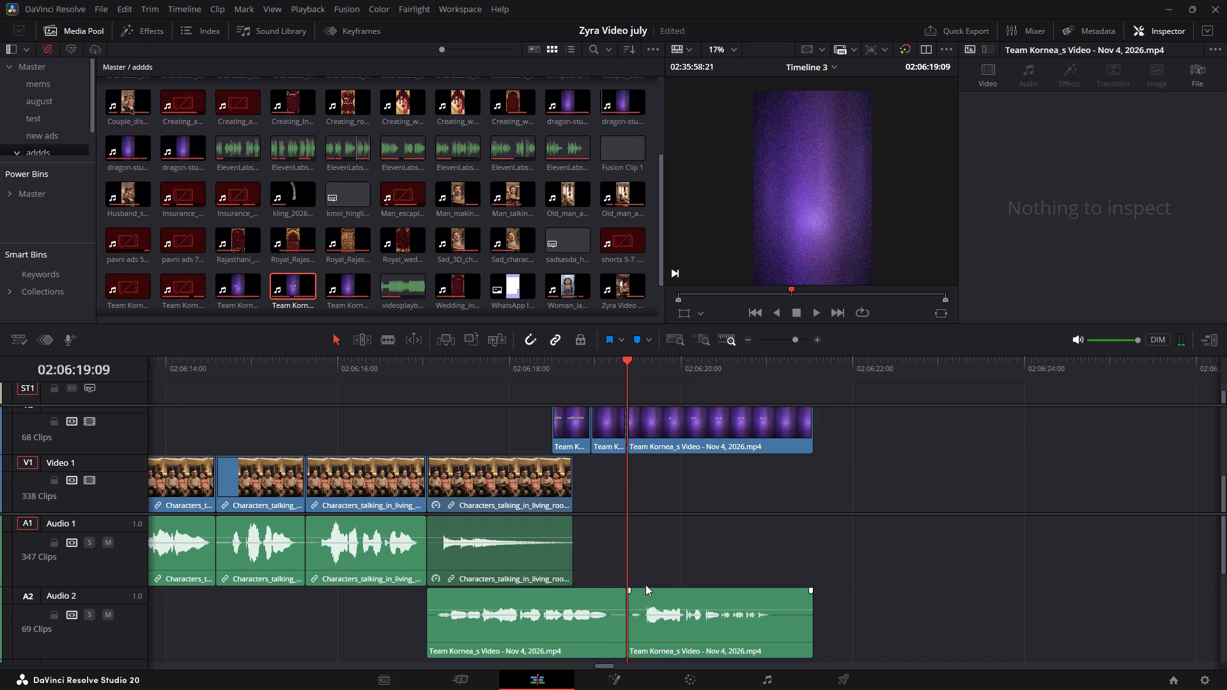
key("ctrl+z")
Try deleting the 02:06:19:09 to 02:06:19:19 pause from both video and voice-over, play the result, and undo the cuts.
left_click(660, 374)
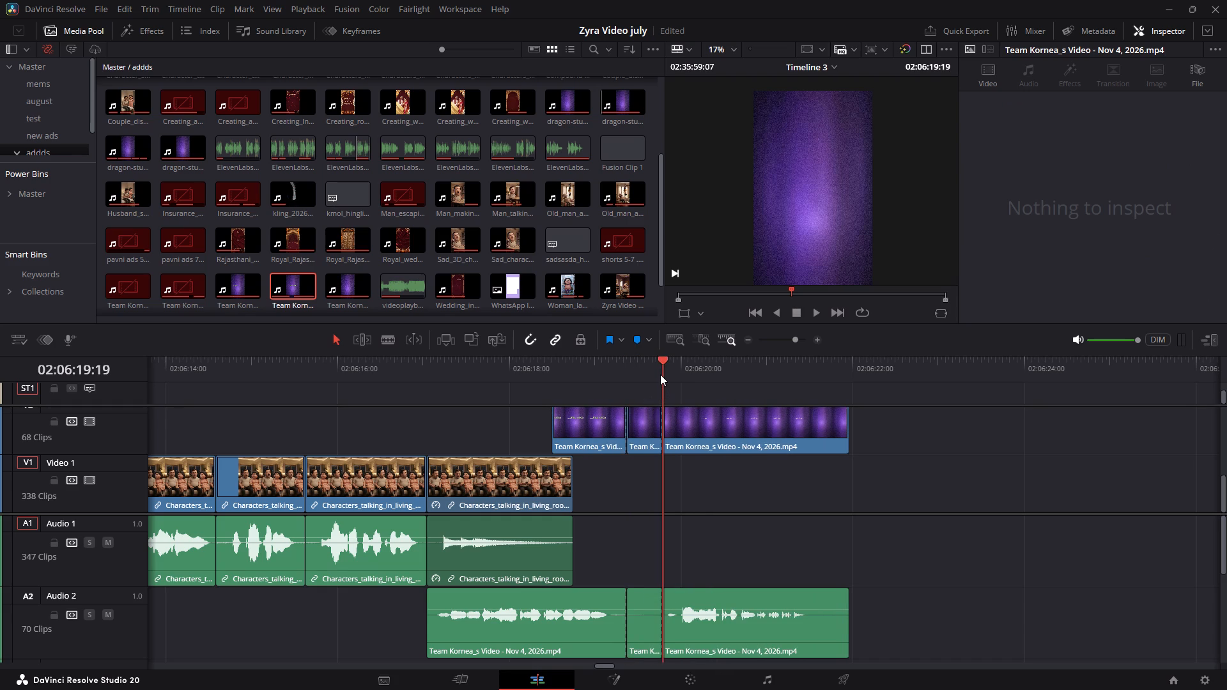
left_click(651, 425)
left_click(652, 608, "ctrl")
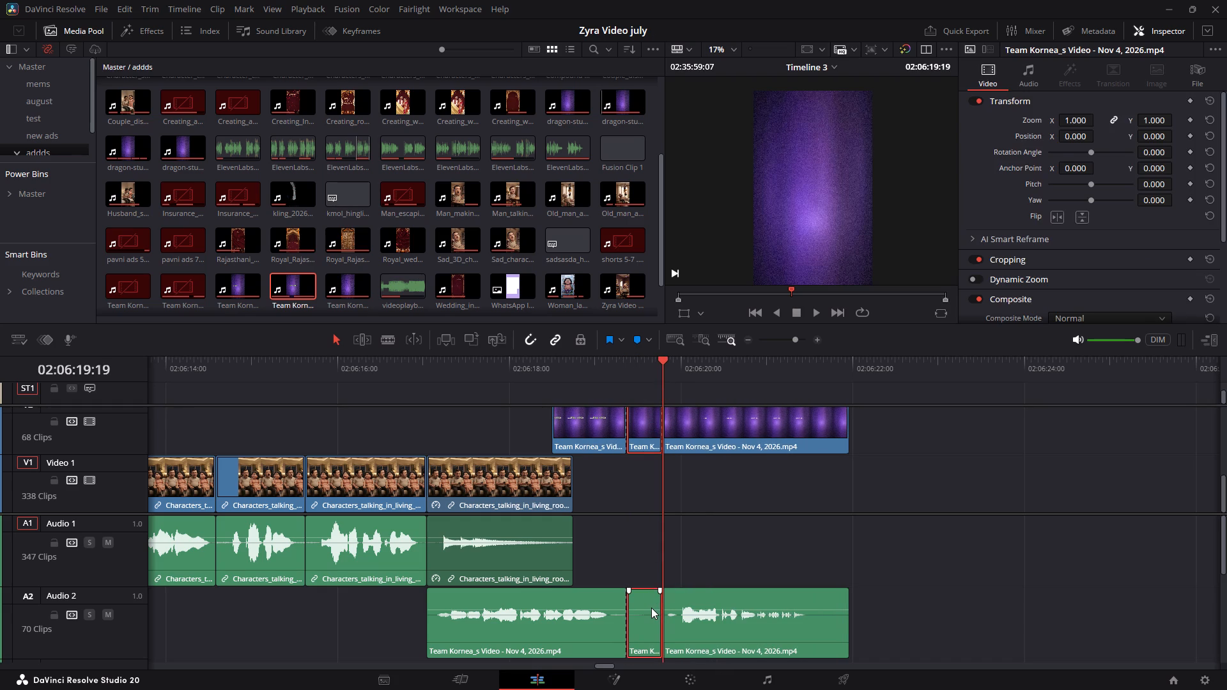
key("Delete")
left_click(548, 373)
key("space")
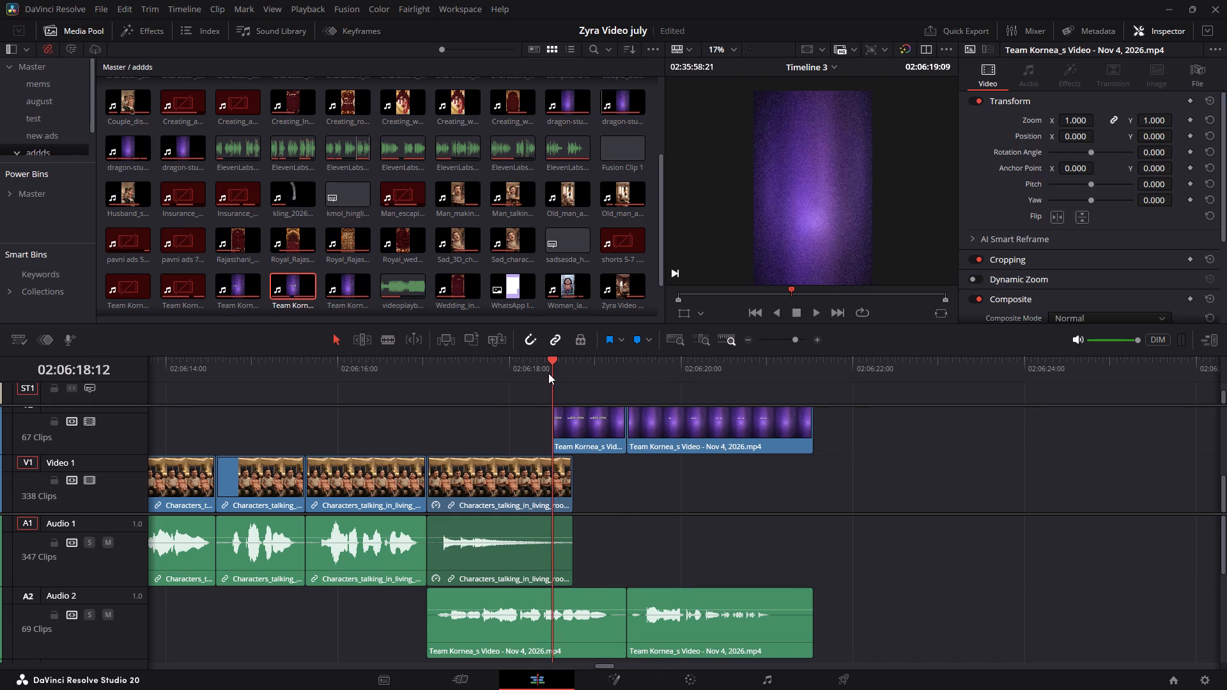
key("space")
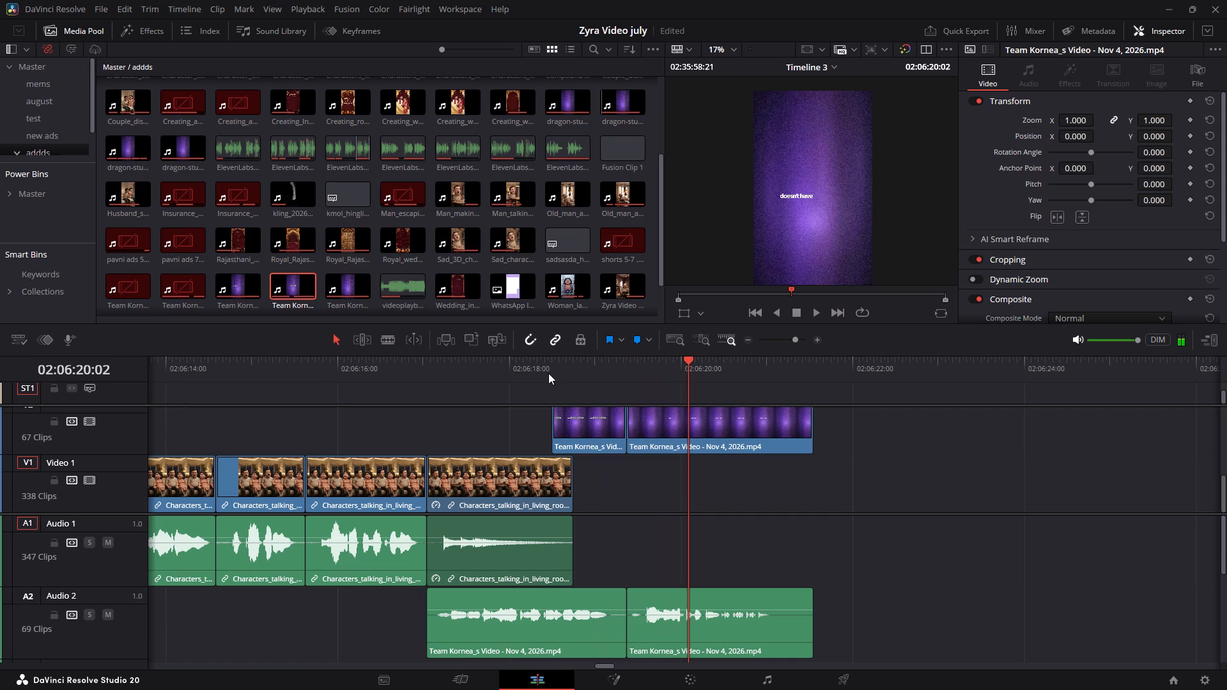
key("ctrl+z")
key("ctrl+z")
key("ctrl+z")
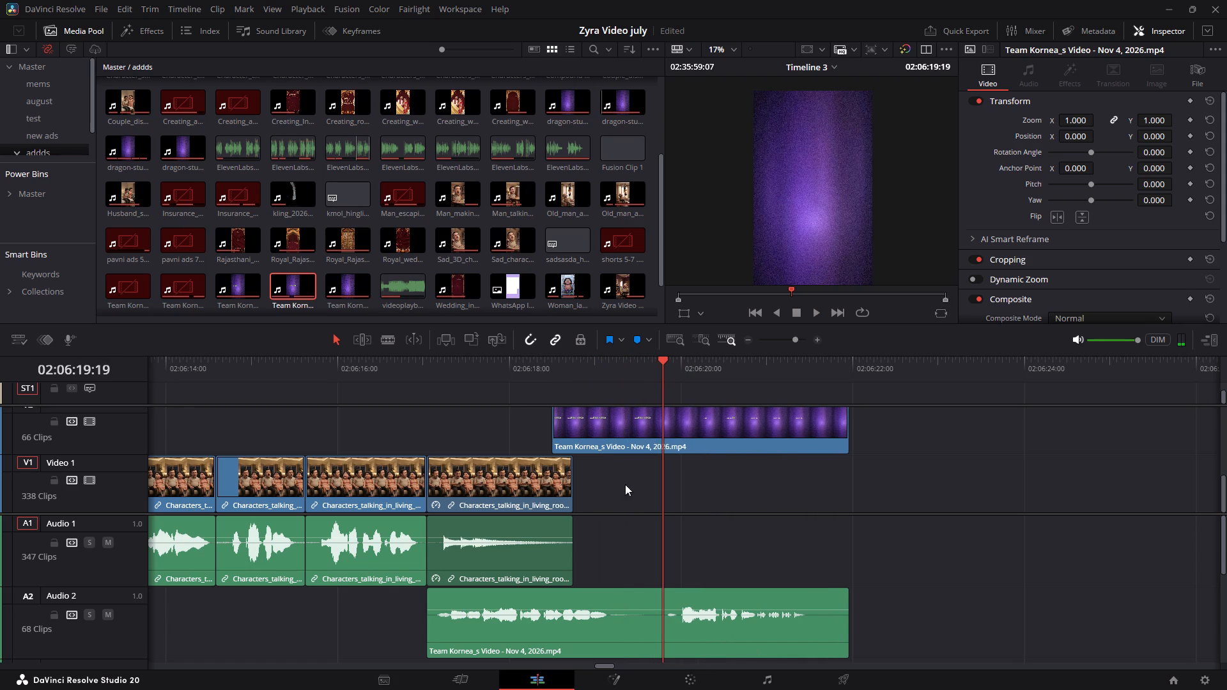
Cut the pause from 02:06:19:05 to 02:06:19:19 out of the captioned video and voice-over, closing the gap, and play it.
left_click_drag(660, 366, 612, 374)
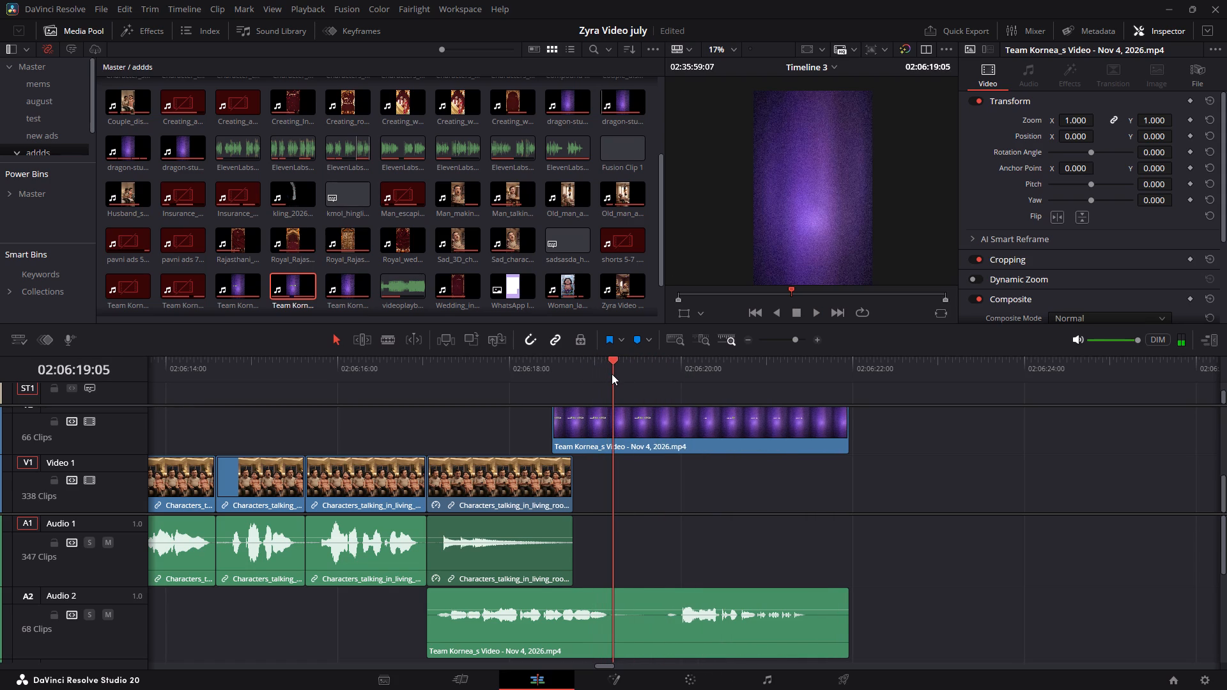
left_click_drag(612, 374, 661, 384)
key("ctrl+b")
key("ctrl+b")
left_click(630, 429)
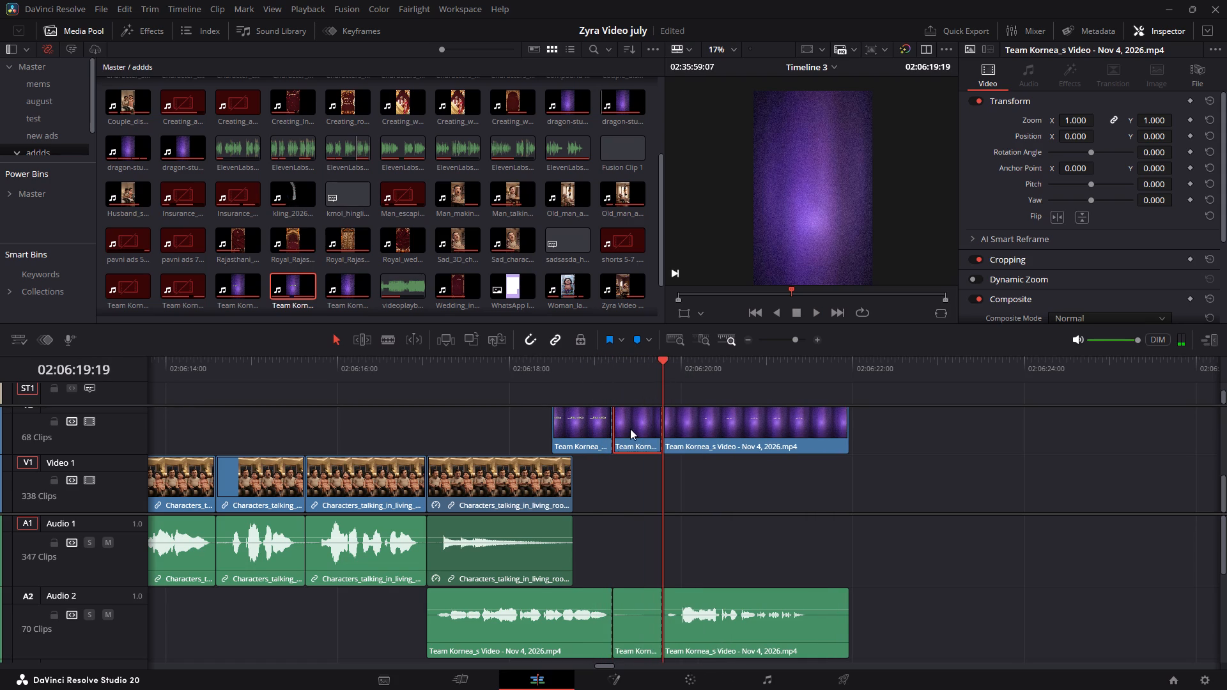
left_click(642, 636, "ctrl")
key("Delete")
left_click(534, 375)
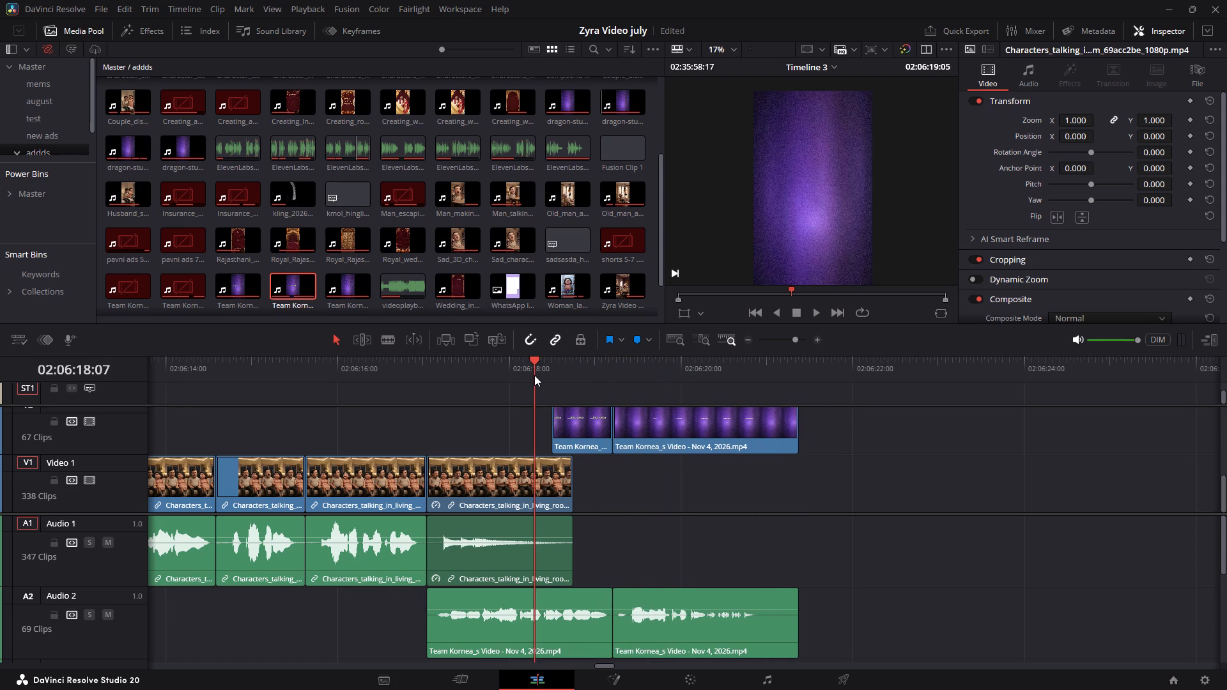
key("space")
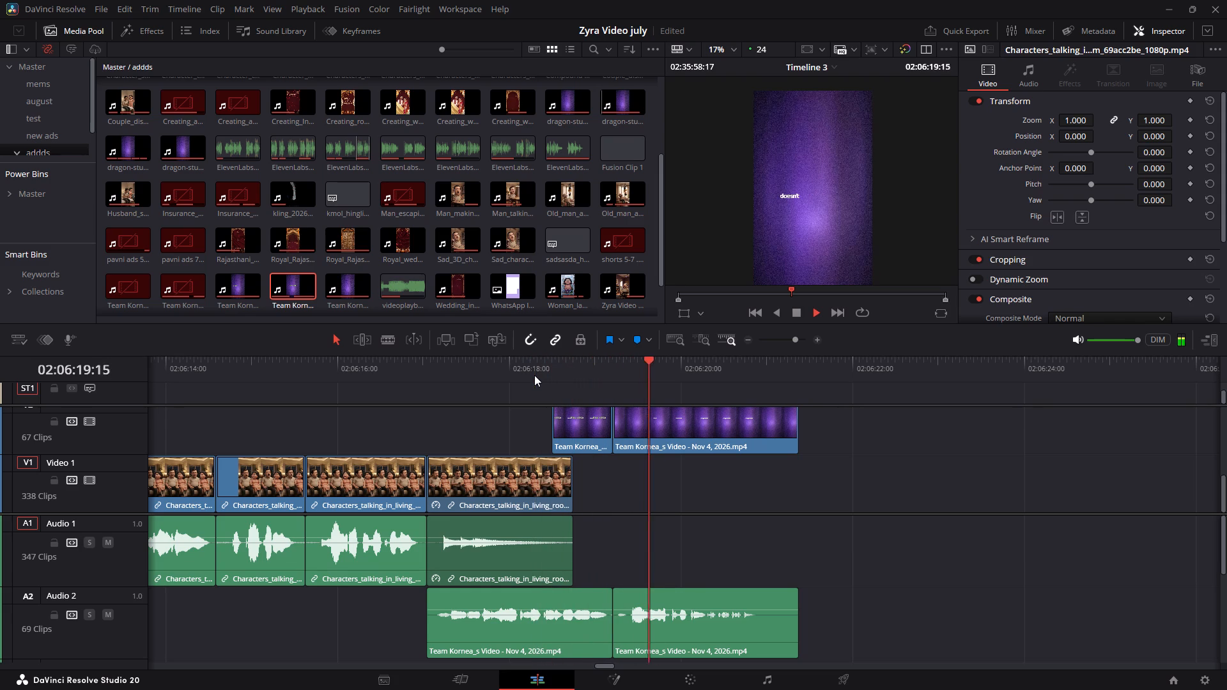
key("space")
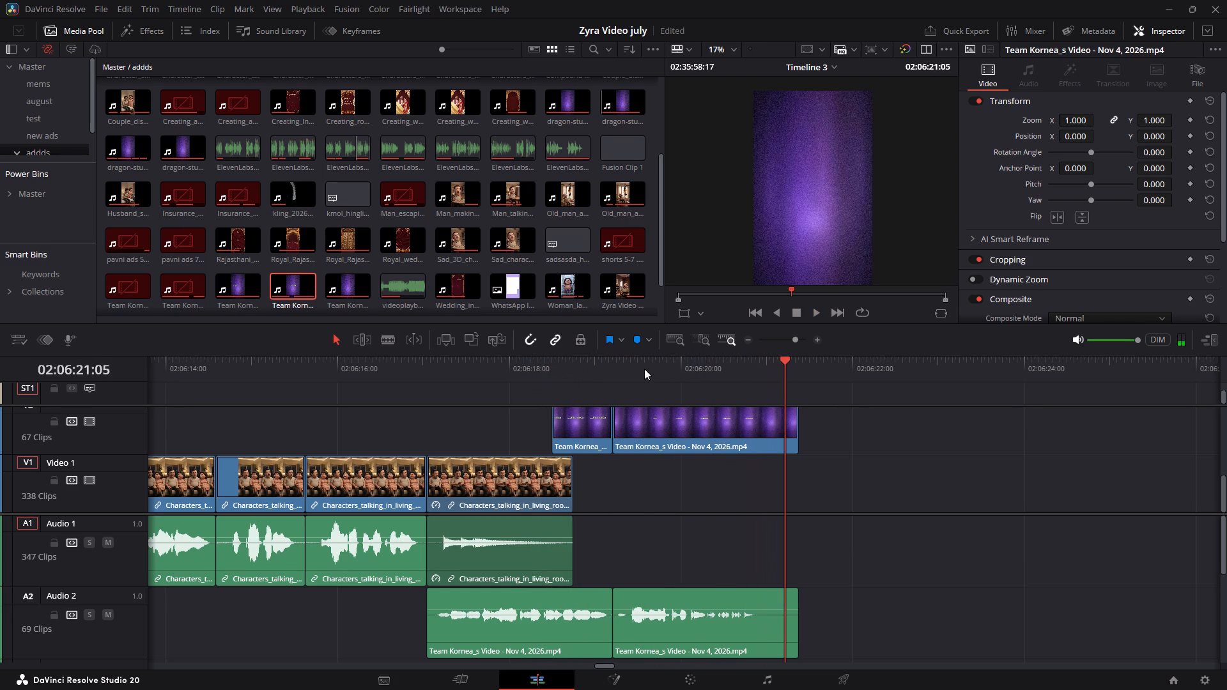
left_click(645, 369)
key("space")
key("space")
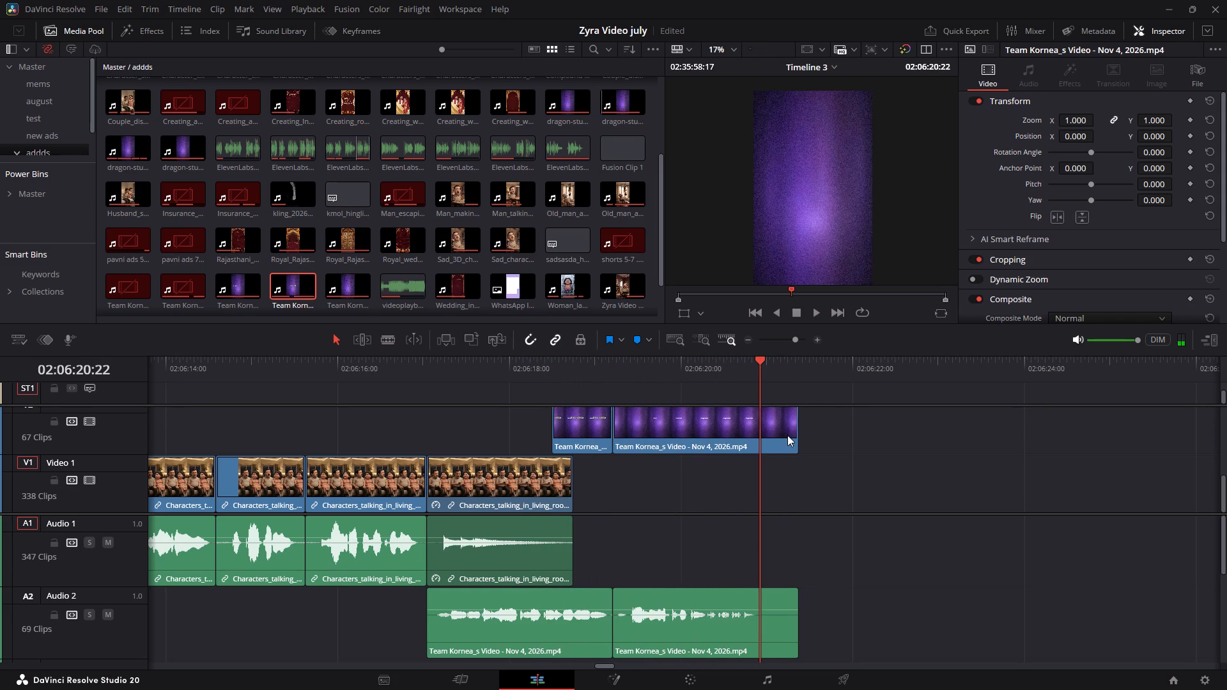
Trim the ends of the captioned piece's video and voice-over about 0.4 seconds earlier.
left_click_drag(792, 434, 775, 439)
key("ctrl+z")
left_click_drag(794, 624, 764, 631)
left_click_drag(794, 436, 763, 445)
Review the dining-table couple ad near its start and near its end, before its captioned piece.
scroll(790, 457, "down", 8, "alt")
scroll(742, 460, "down", 3, "ctrl")
left_click(605, 365)
left_click(626, 365)
key("space")
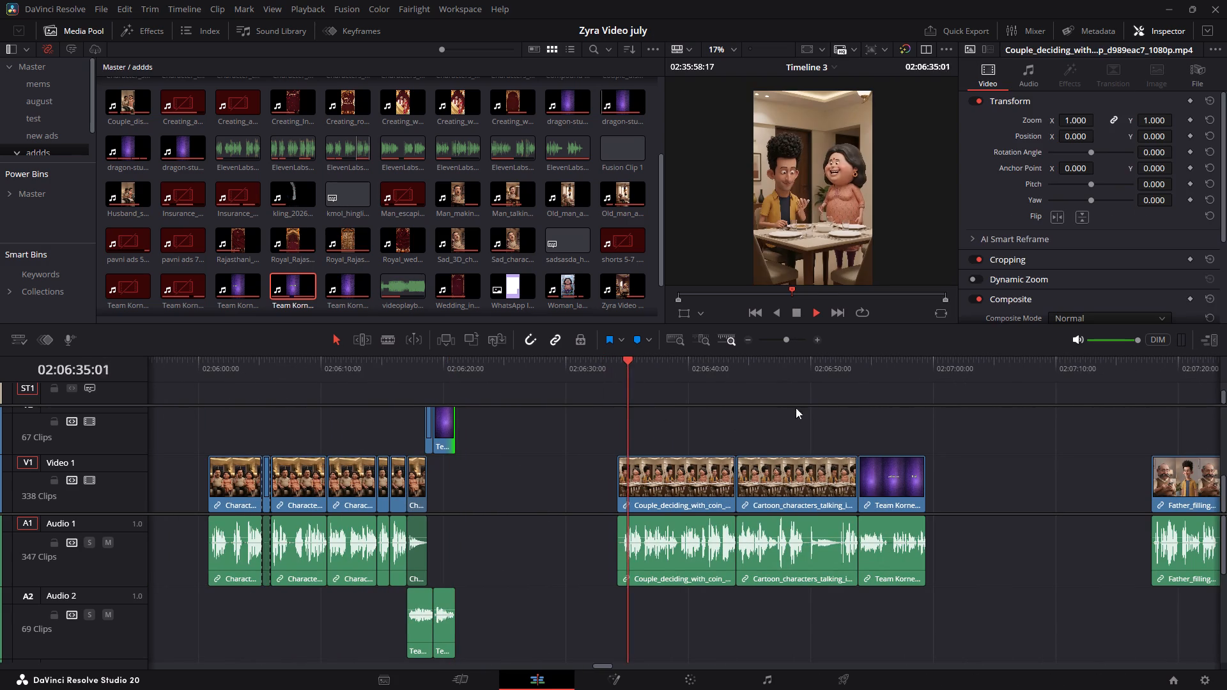
left_click(815, 362)
key("space")
scroll(814, 588, "up", 3, "alt")
key("space")
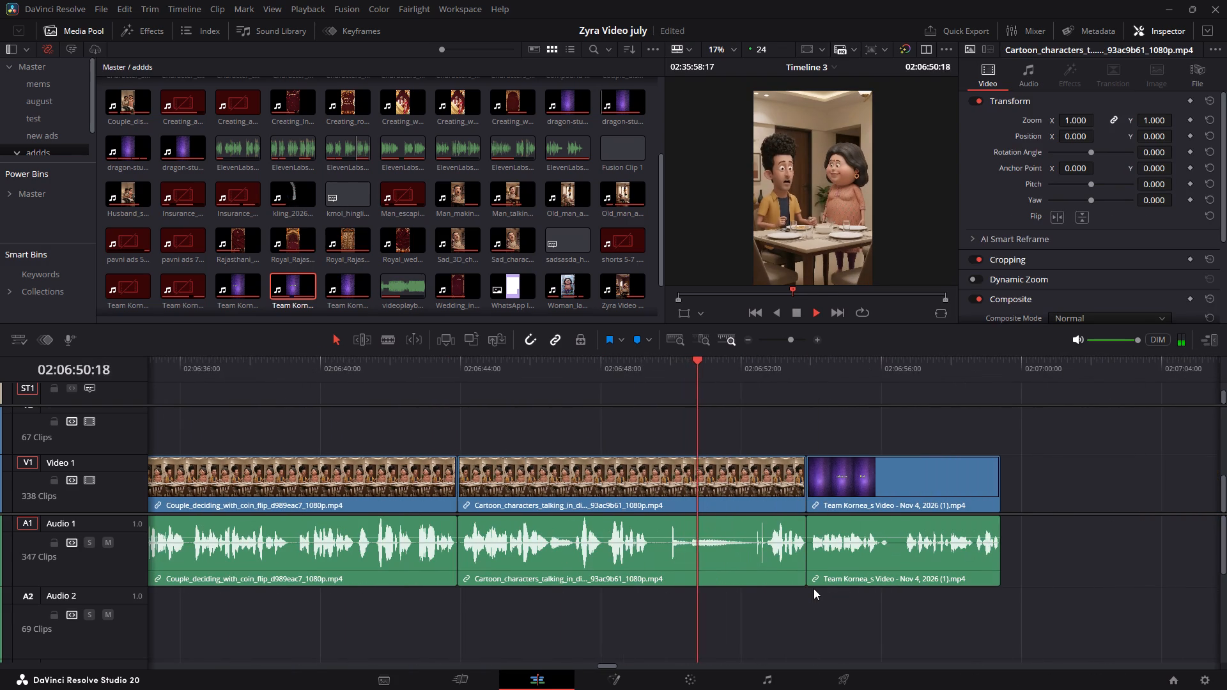
left_click(562, 378)
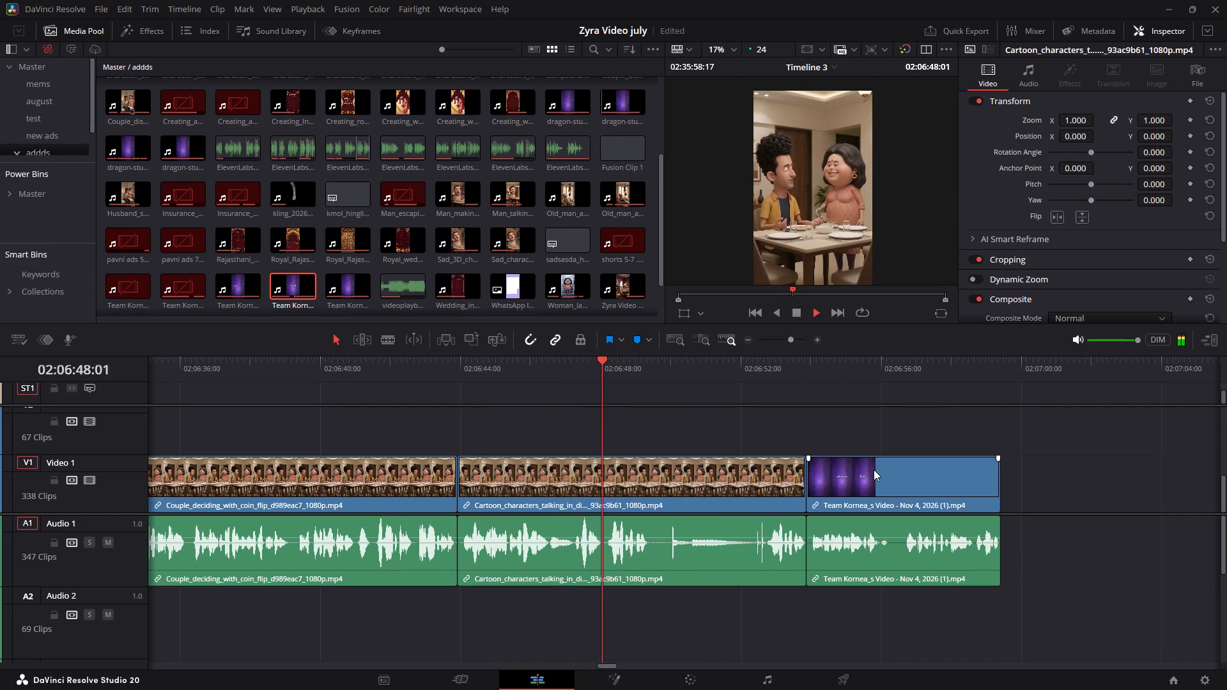
key("space")
Move the dining-table ad's captioned piece to the video track above and Audio 2, starting at 02:06:49:15, and unlink it.
left_click_drag(870, 480, 871, 445)
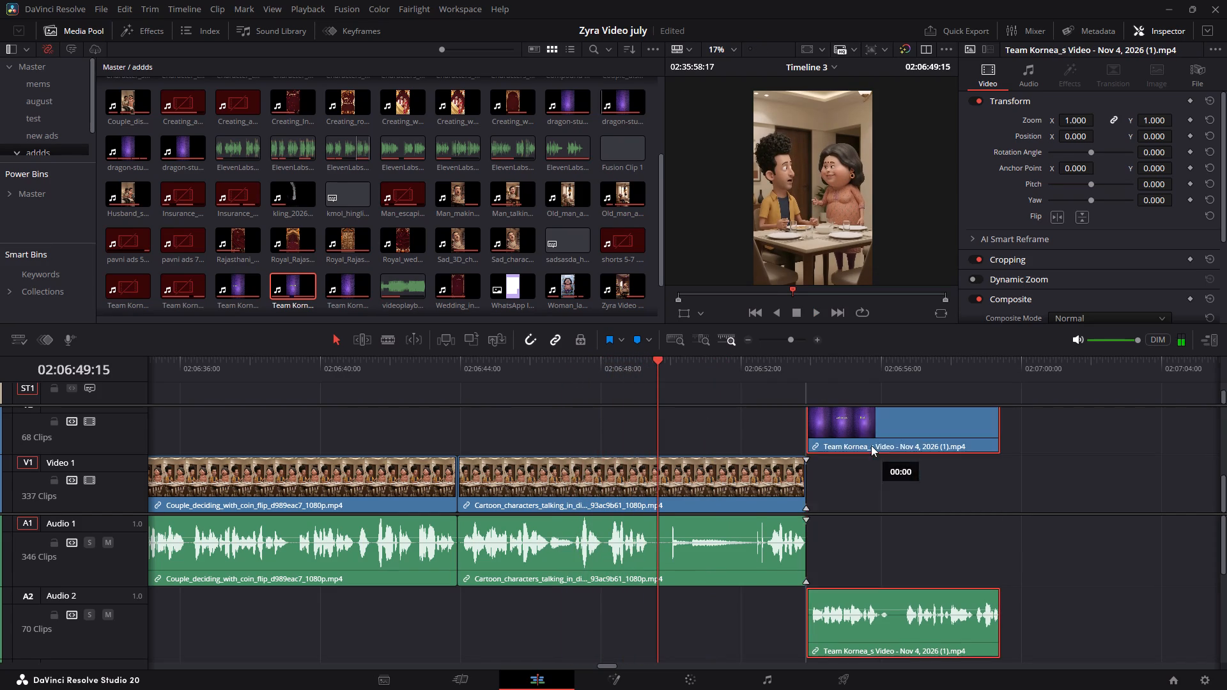
left_click_drag(871, 445, 727, 433)
key("space")
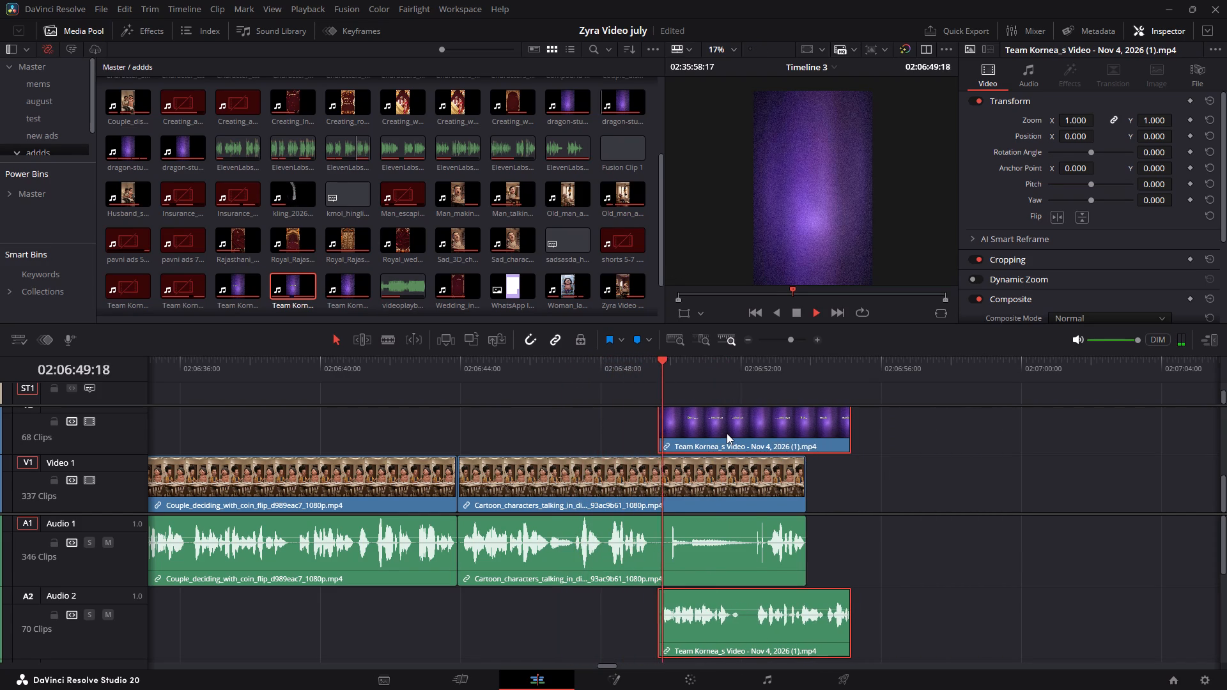
key("space")
left_click_drag(664, 425, 687, 427)
key("ctrl+z")
right_click(718, 433)
left_click(811, 520)
left_click(902, 510)
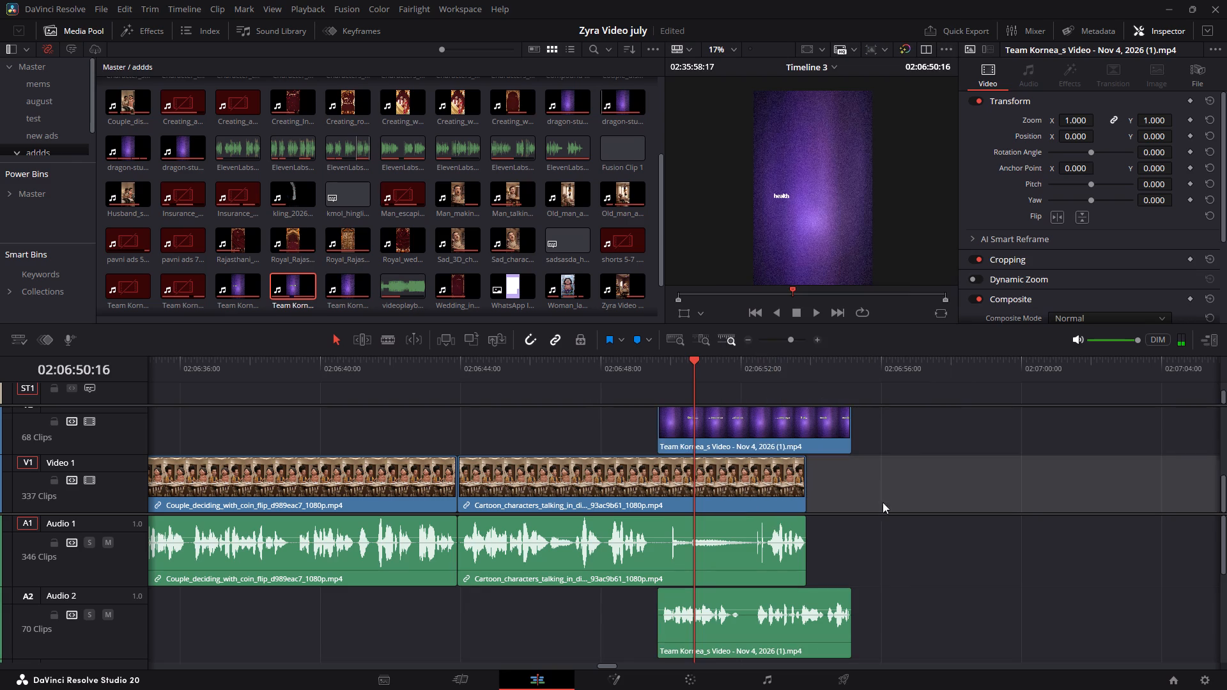
Trim only the captioned piece's video start about 3 seconds later, and play the overlap with the dining-table clip.
left_click_drag(658, 433, 762, 436)
key("space")
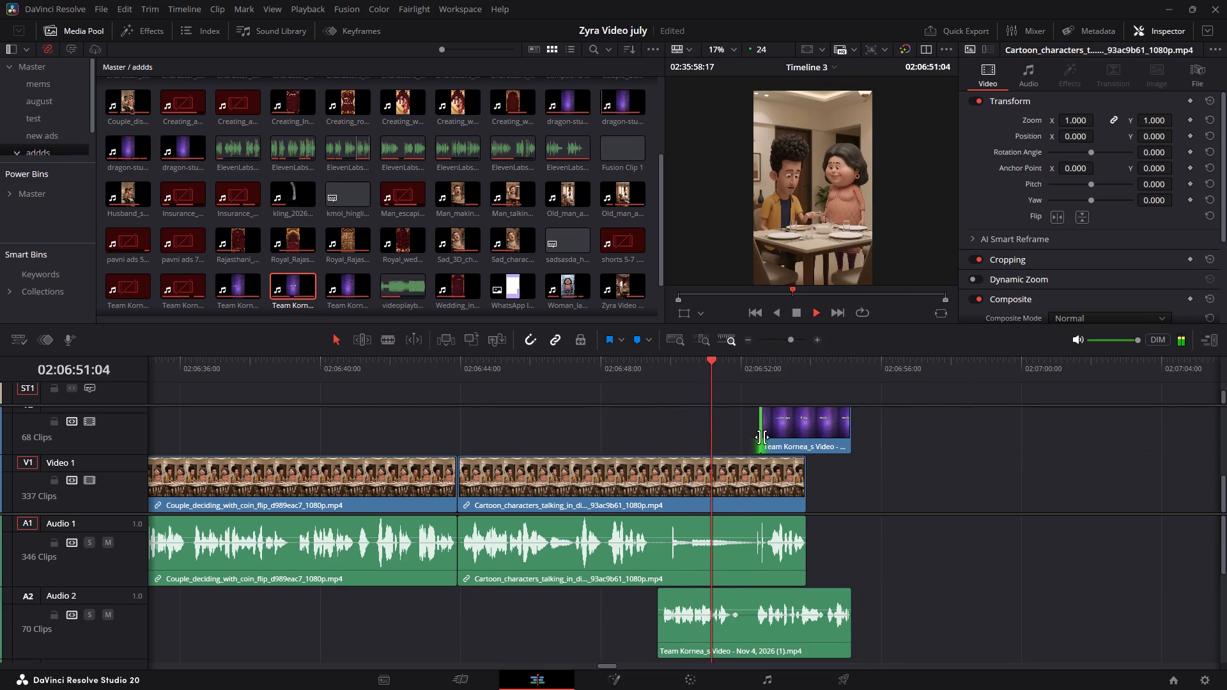
key("space")
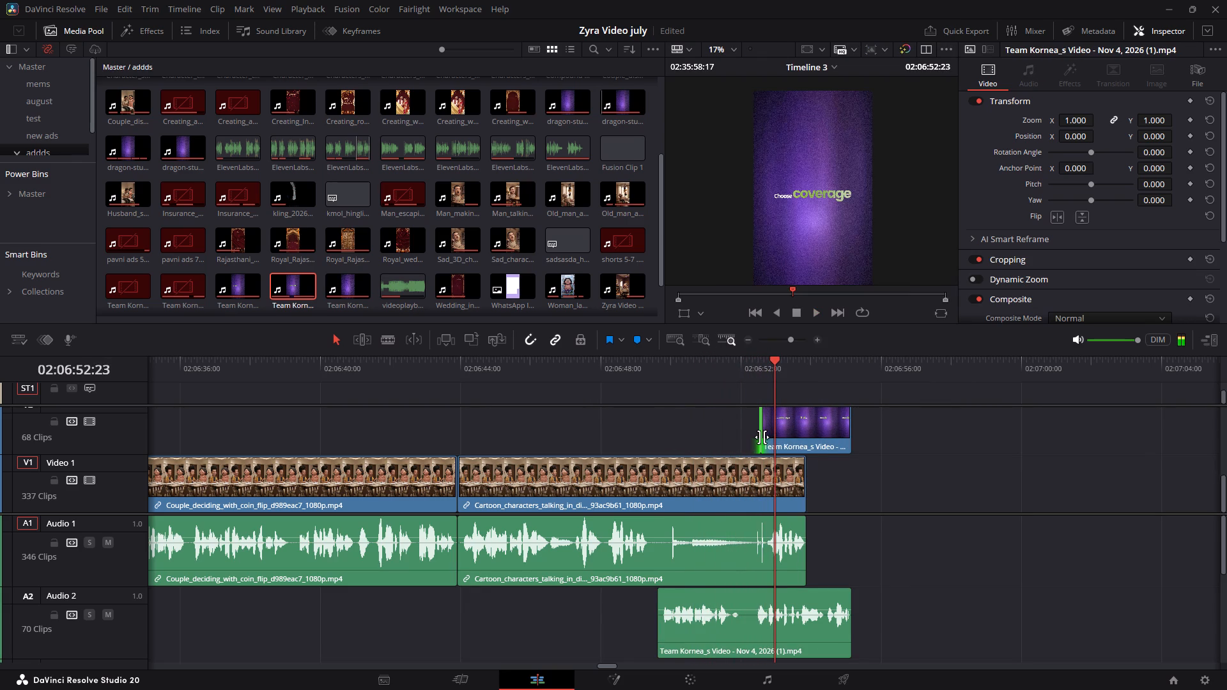
key("space")
key("space")
key("space")
key("space")
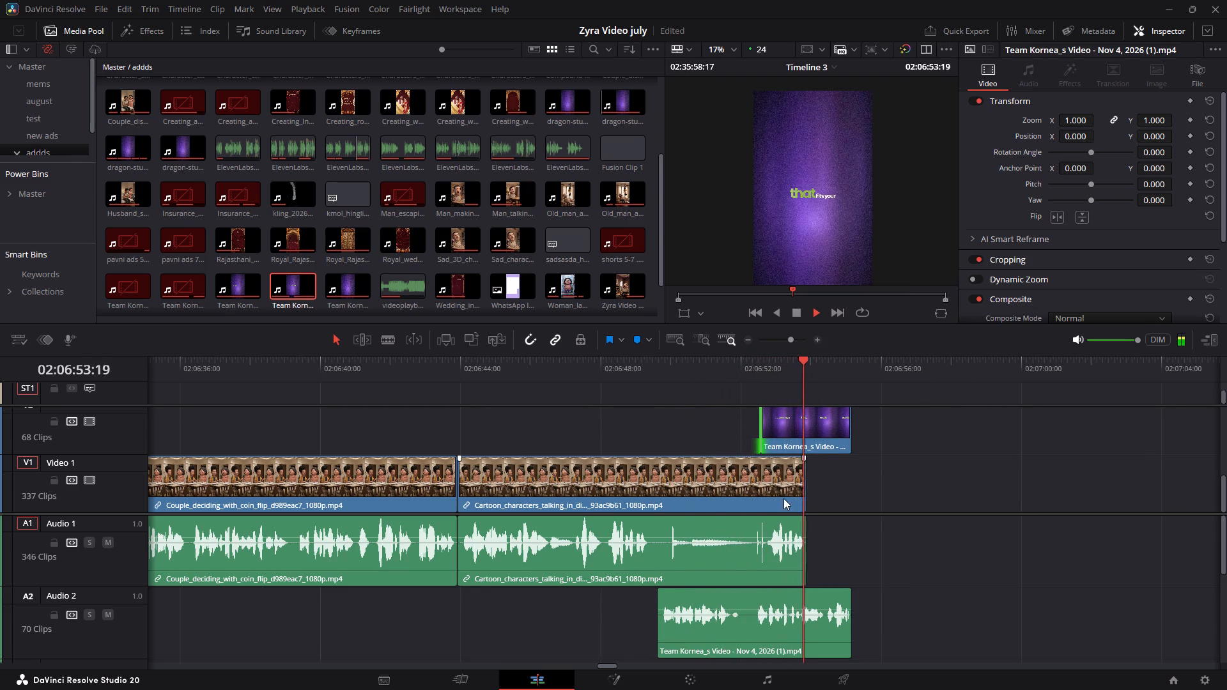
Split the dining-table clip at 02:06:49:20, lower the second part's volume to -49.0, and play the voice-over overlap.
left_click(777, 495)
left_click_drag(703, 369, 665, 380)
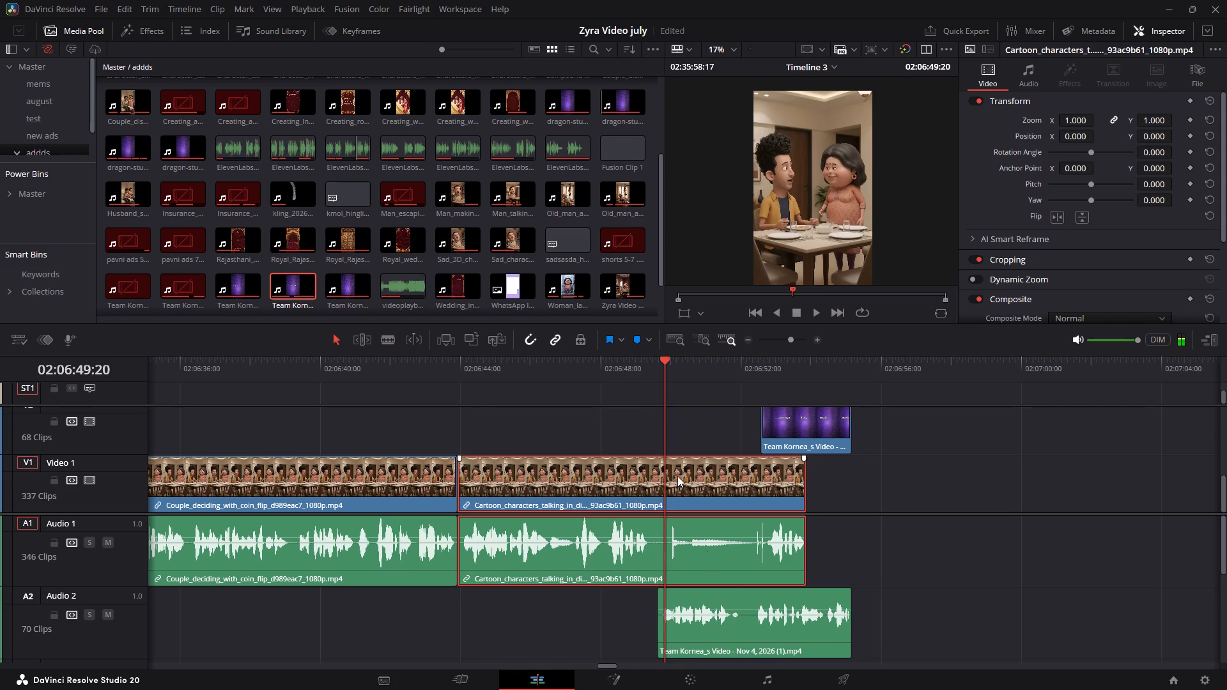
left_click(718, 563)
key("ctrl+b")
left_click(718, 550)
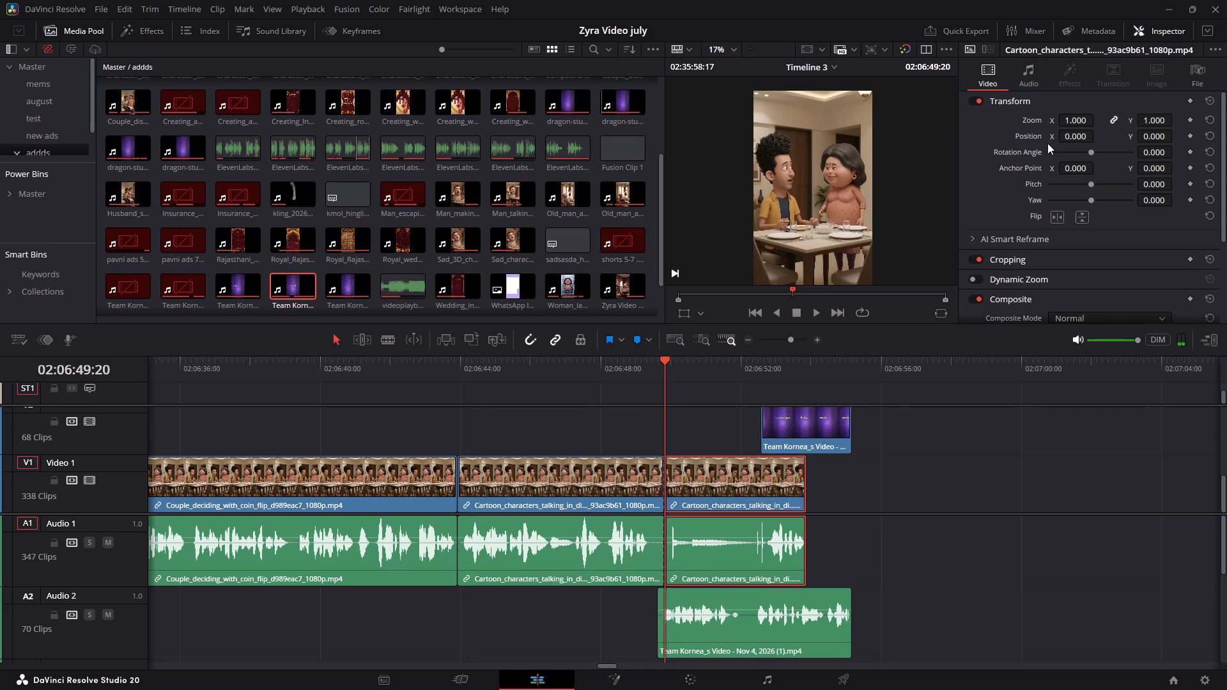
left_click(1028, 86)
left_click_drag(1165, 121, 1134, 126)
key("space")
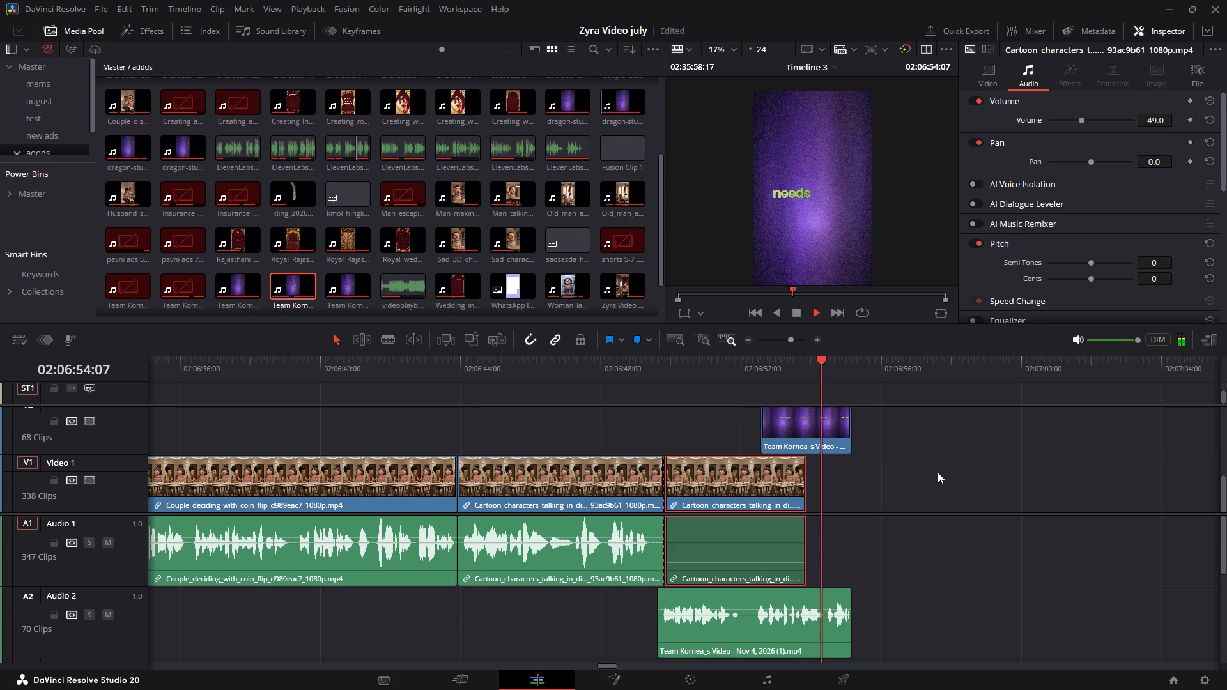
key("space")
Review the father-and-son phone ad near its start and near its end, before its captioned piece.
scroll(918, 504, "down", 4, "alt")
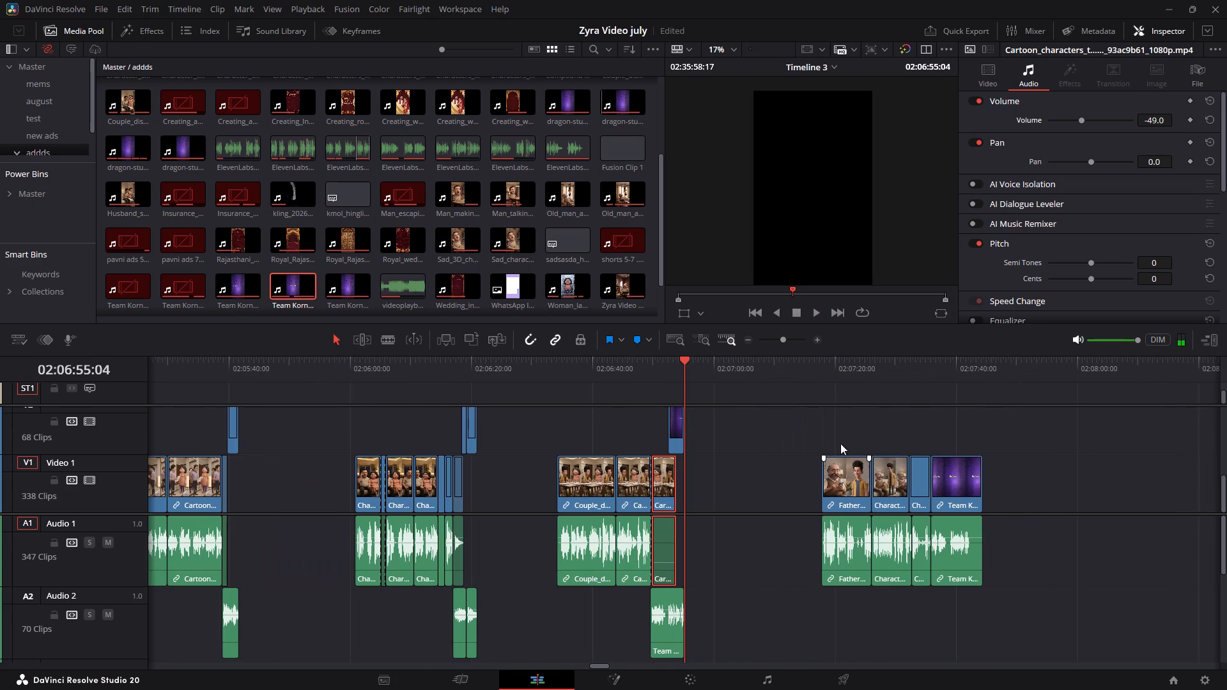
left_click(816, 369)
key("space")
scroll(853, 546, "up", 5, "alt")
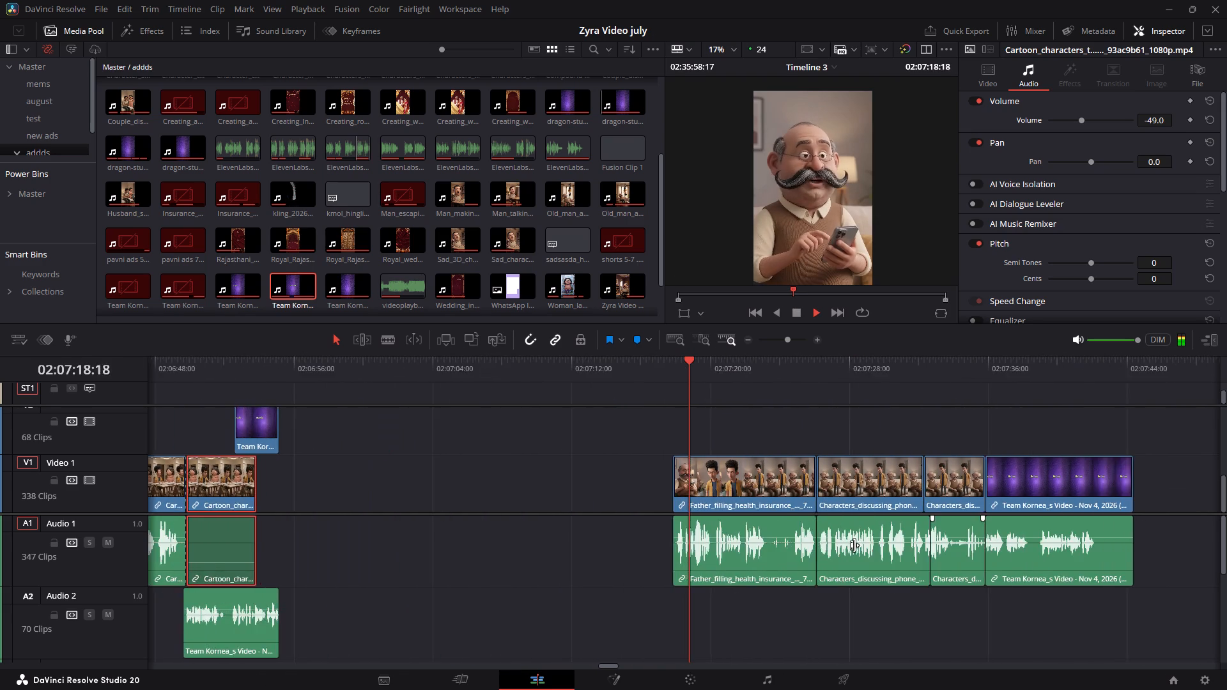
scroll(855, 544, "down", 2, "ctrl")
key("space")
left_click(807, 366)
key("space")
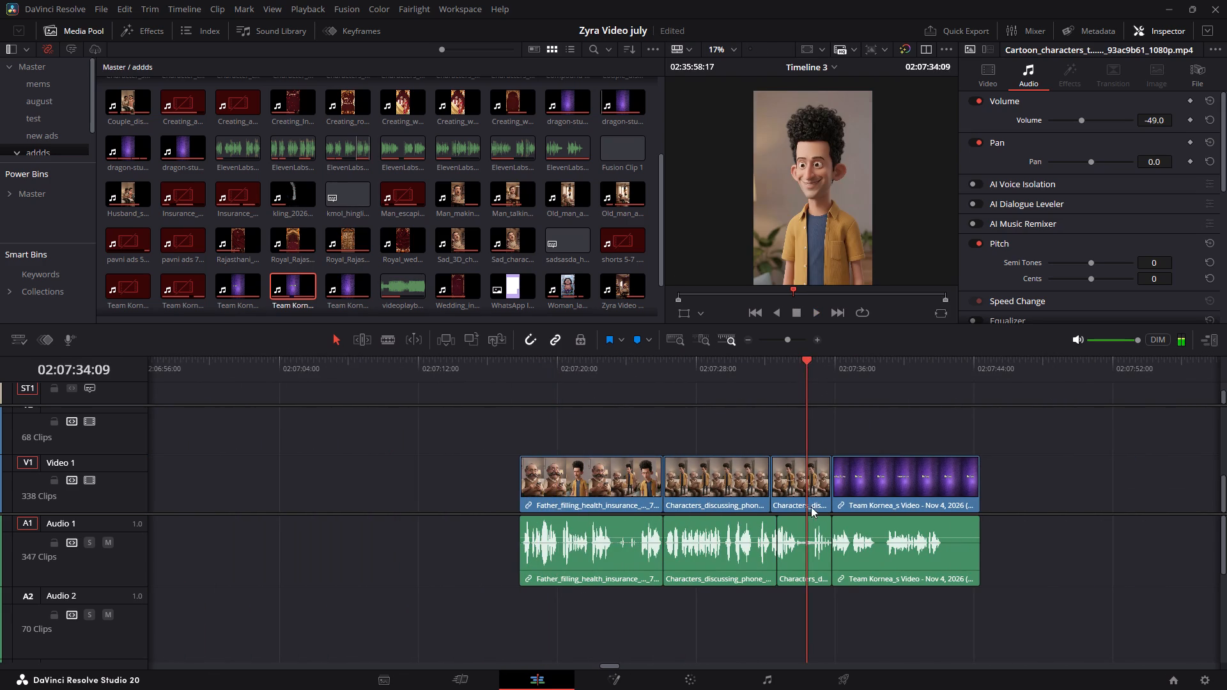
scroll(820, 546, "up", 5, "alt")
key("space")
Move the father-and-son ad's captioned piece to the video track above and Audio 2, starting at 02:07:33:20, and unlink it.
left_click(521, 372)
key("space")
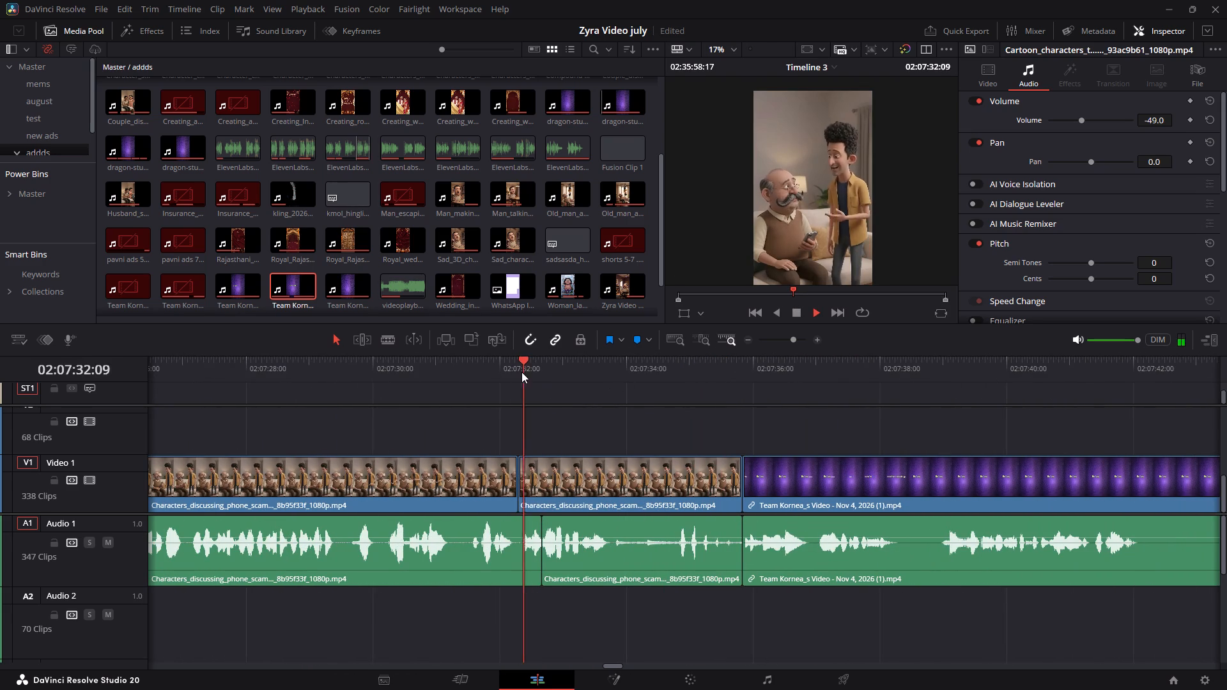
key("space")
left_click_drag(813, 486, 815, 437)
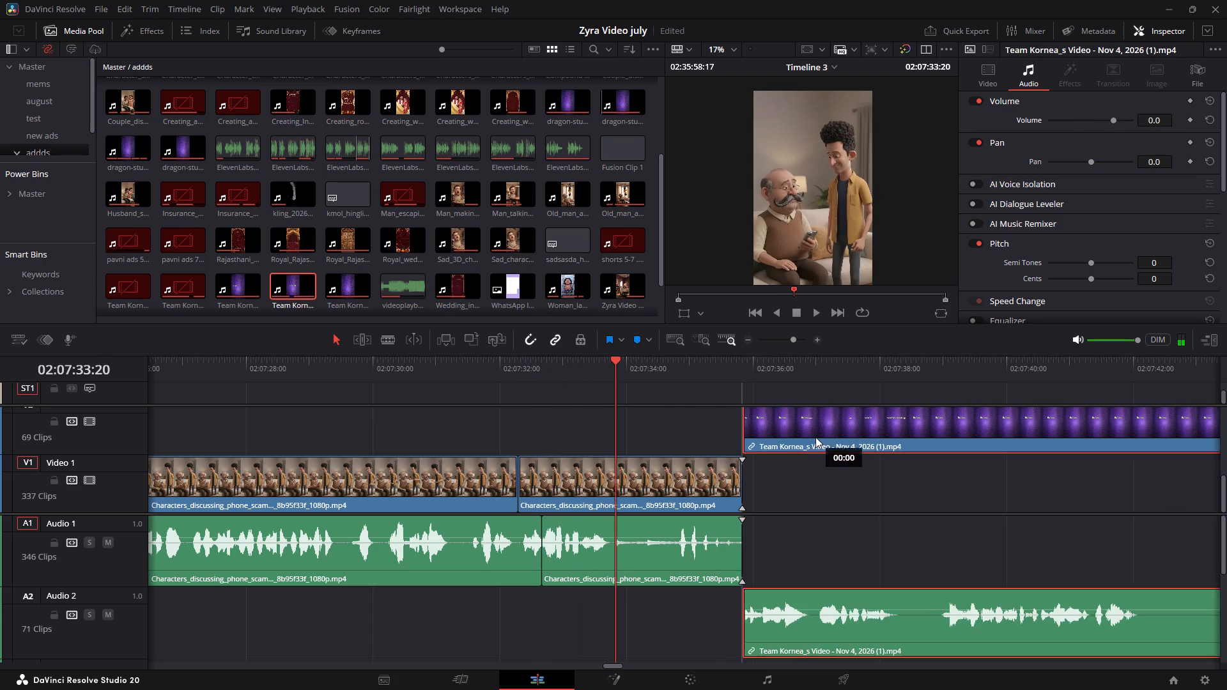
left_click_drag(815, 437, 690, 436)
right_click(686, 427)
left_click(740, 510)
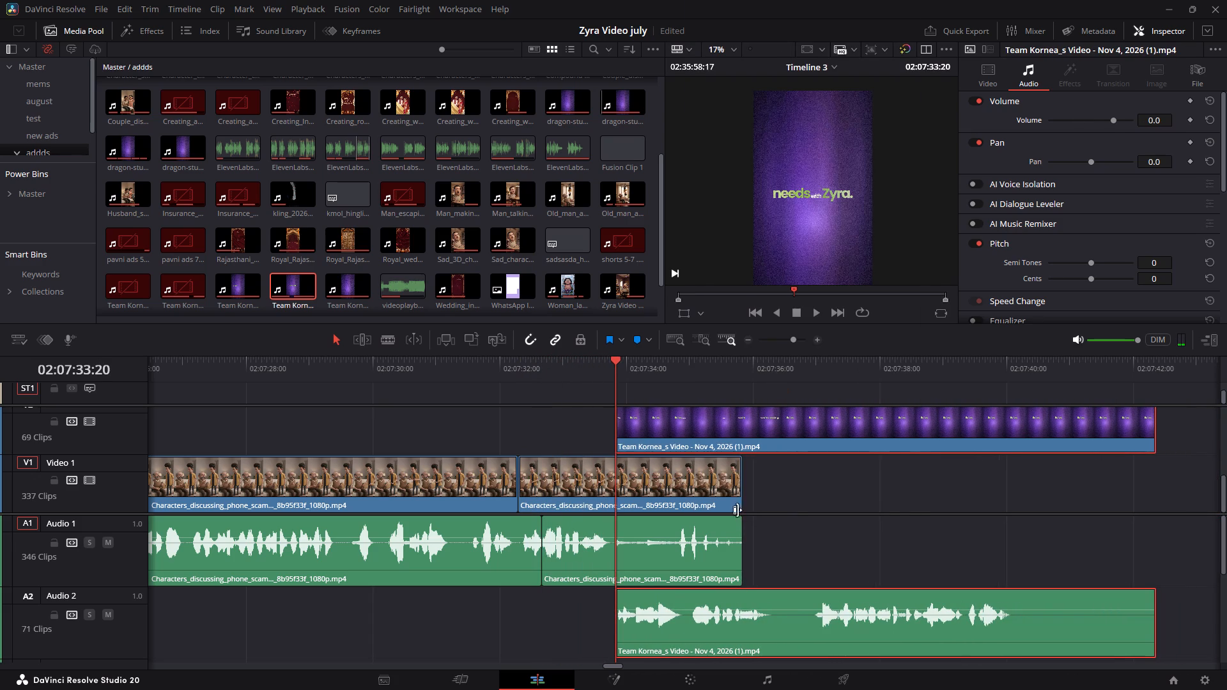
left_click(567, 415)
Trim only the captioned piece's video start about 2 seconds later, to the closing clip's end, and play the overlap.
left_click_drag(621, 423, 745, 441)
key("space")
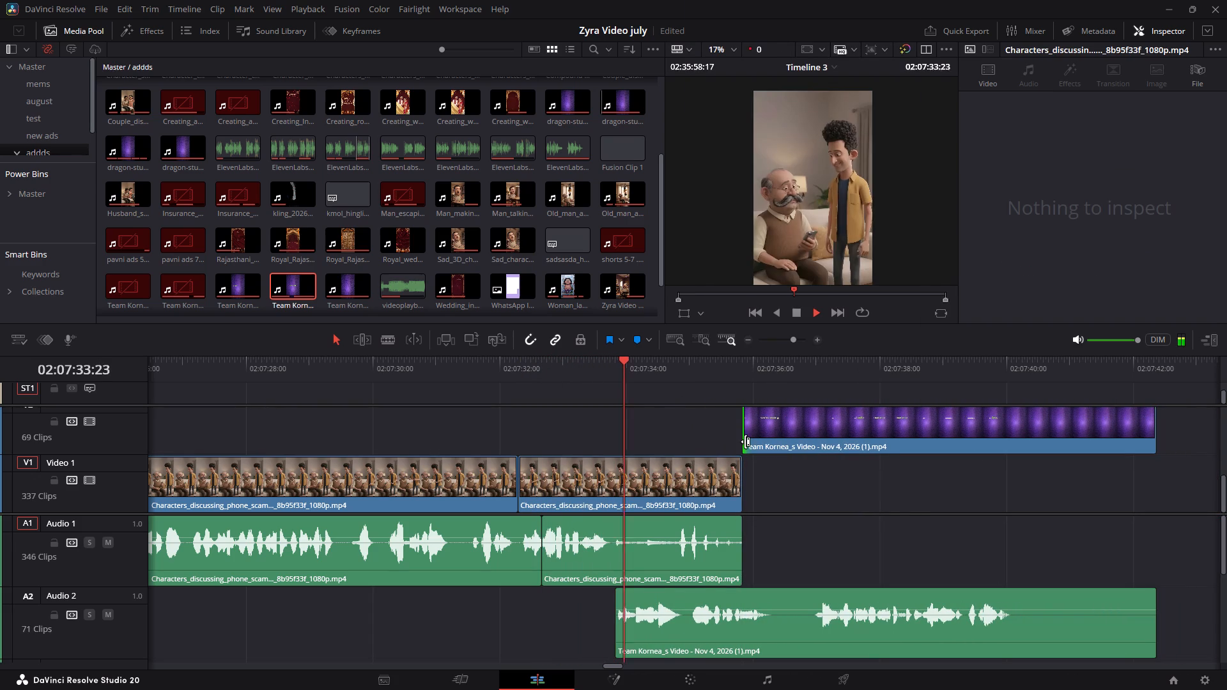
key("space")
left_click(577, 379)
key("space")
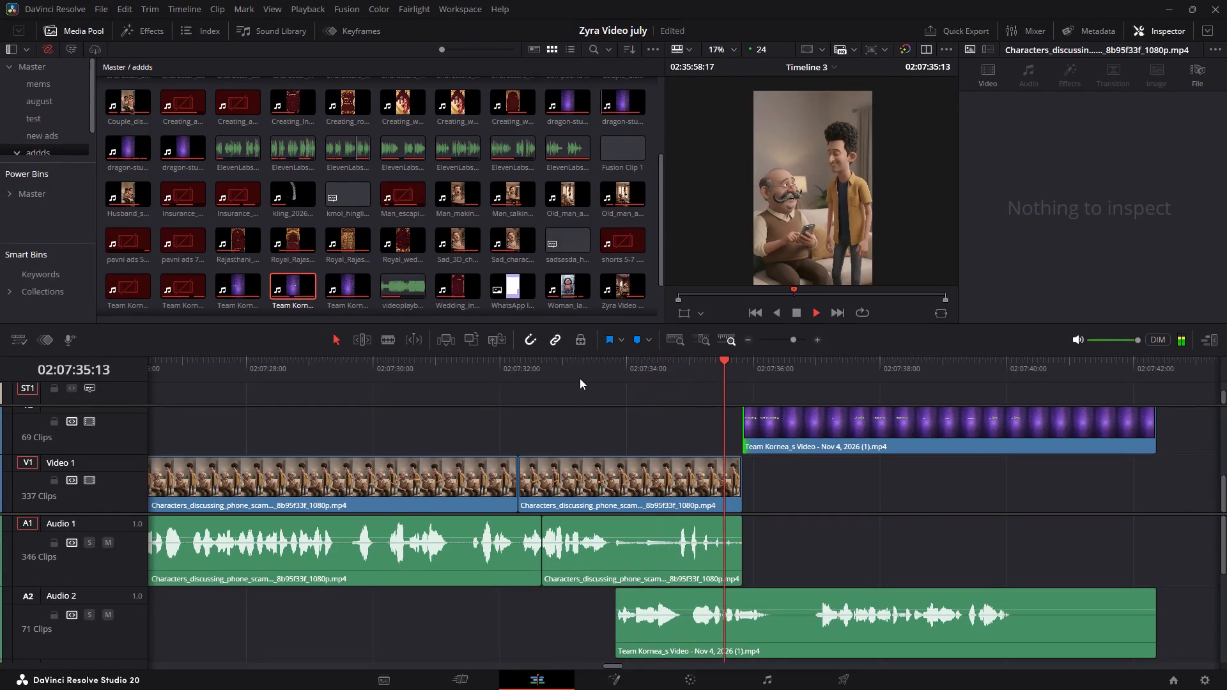
key("space")
Split the captioned video and voice-over around the pause near 02:07:36:15 and at 02:07:40:03, and delete the silent tail.
left_click_drag(790, 373, 787, 373)
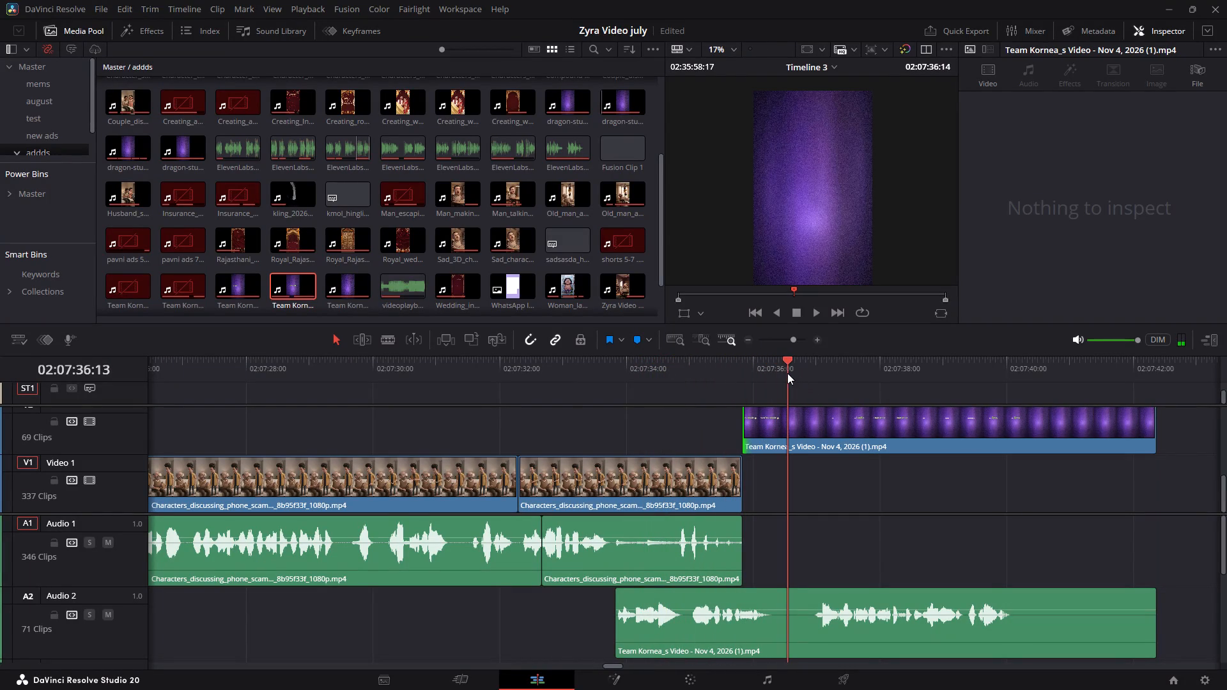
left_click_drag(787, 373, 812, 385)
key("ctrl+b")
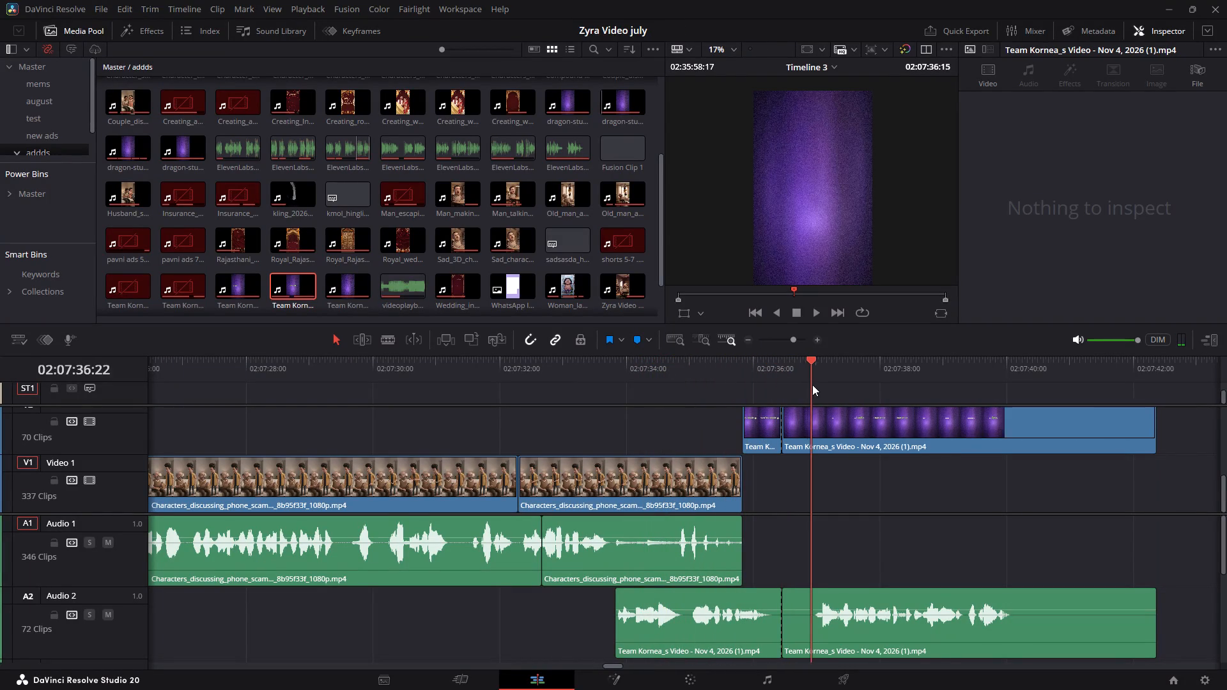
left_click_drag(812, 385, 1015, 413)
key("ctrl+b")
key("ctrl+b")
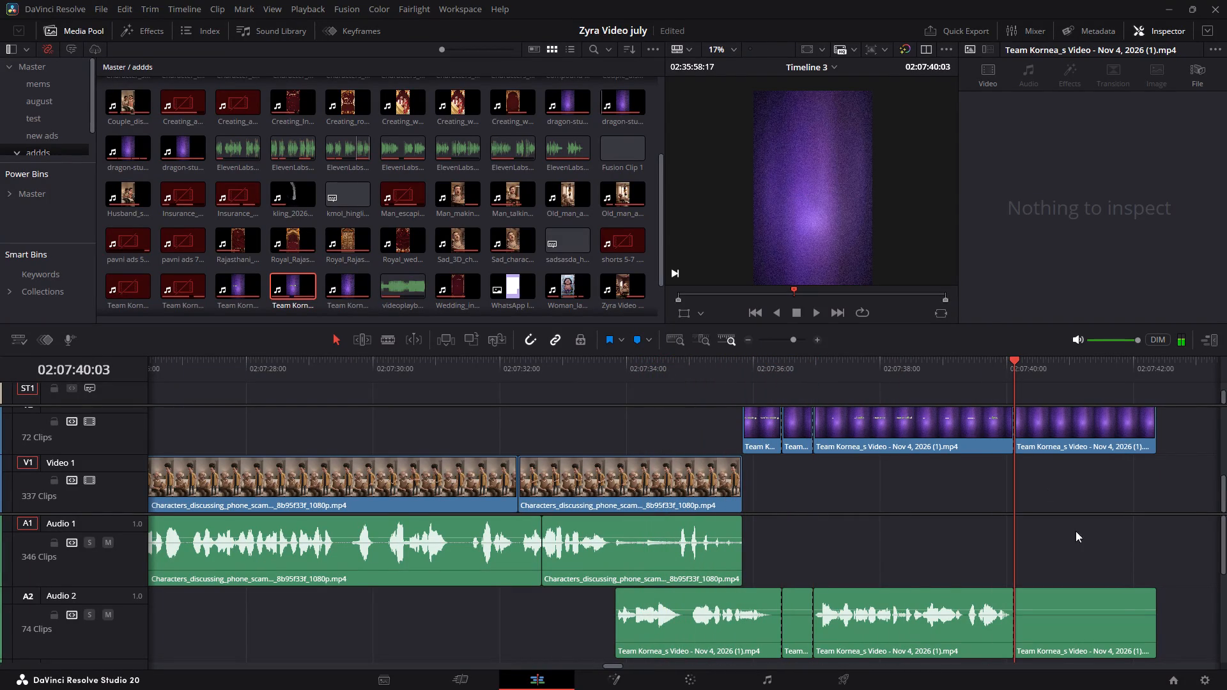
left_click(1116, 601)
left_click(1102, 442, "ctrl")
key("Delete")
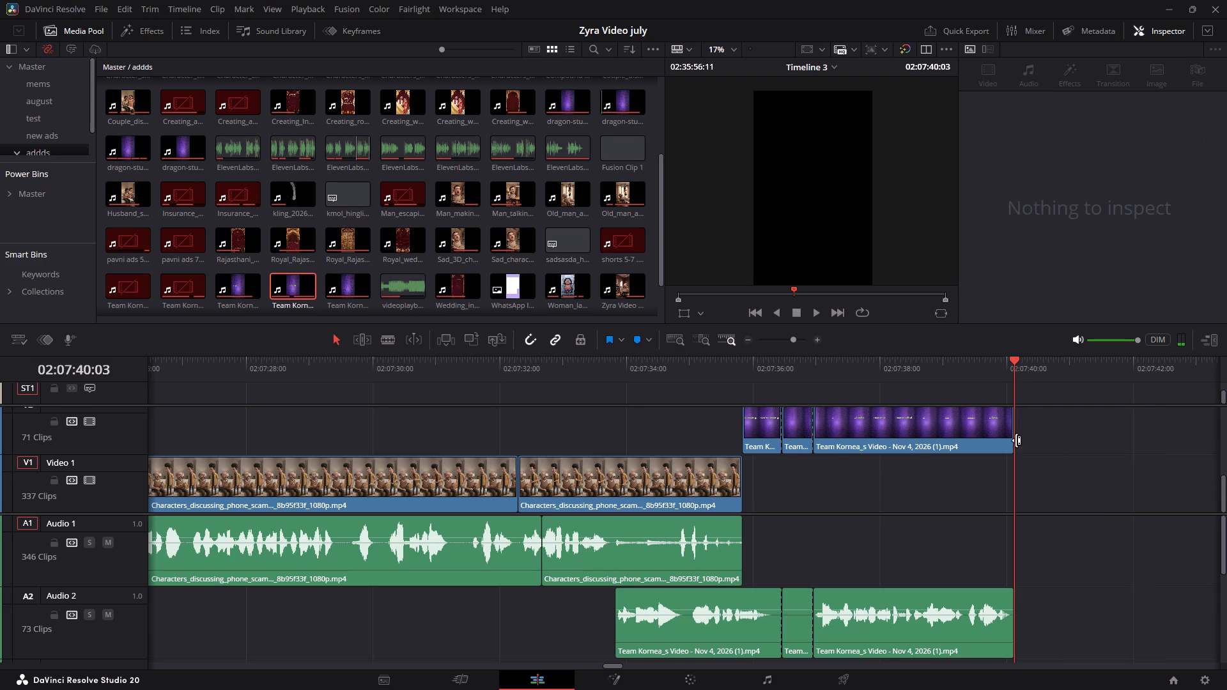
Ripple-delete the pause segment from the captioned video and voice-over, and play across the join.
left_click(801, 427)
left_click(805, 604, "ctrl")
key("Delete")
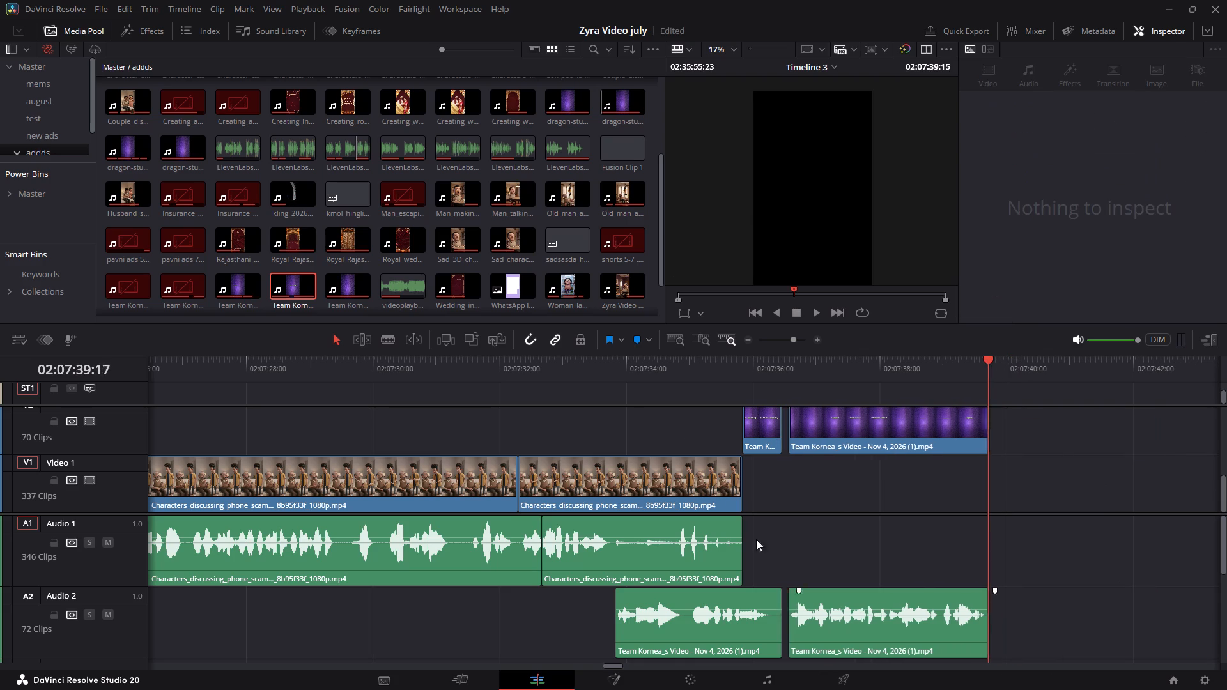
left_click(670, 374)
key("space")
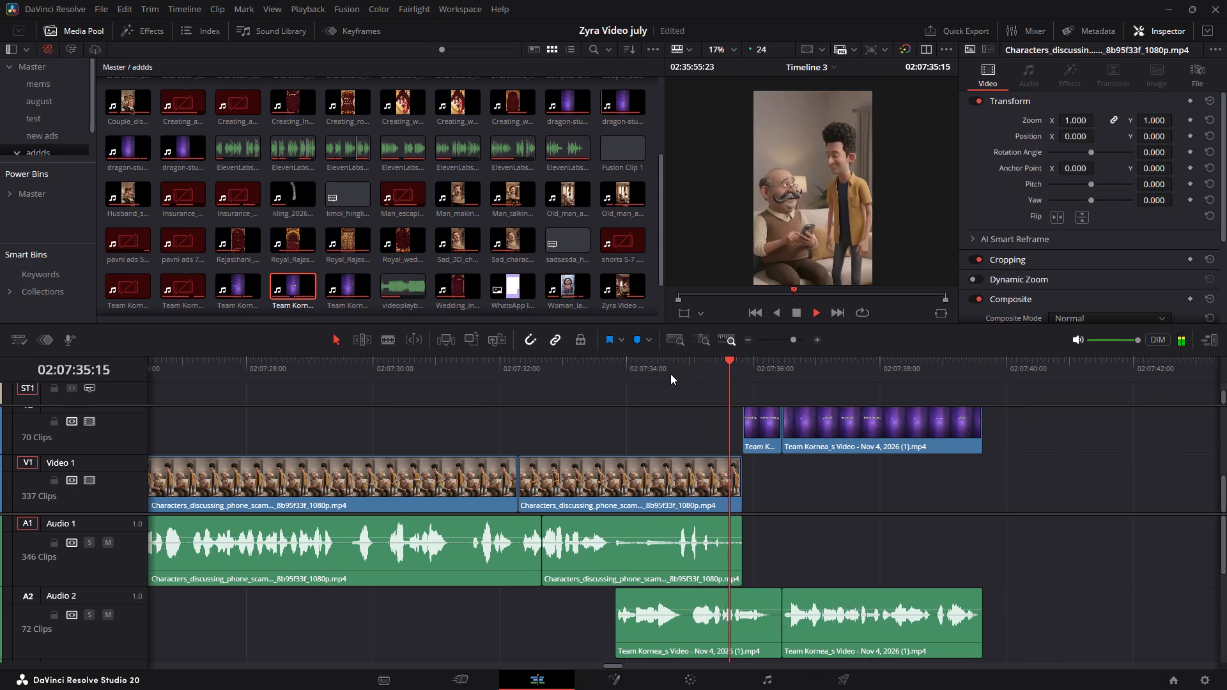
key("space")
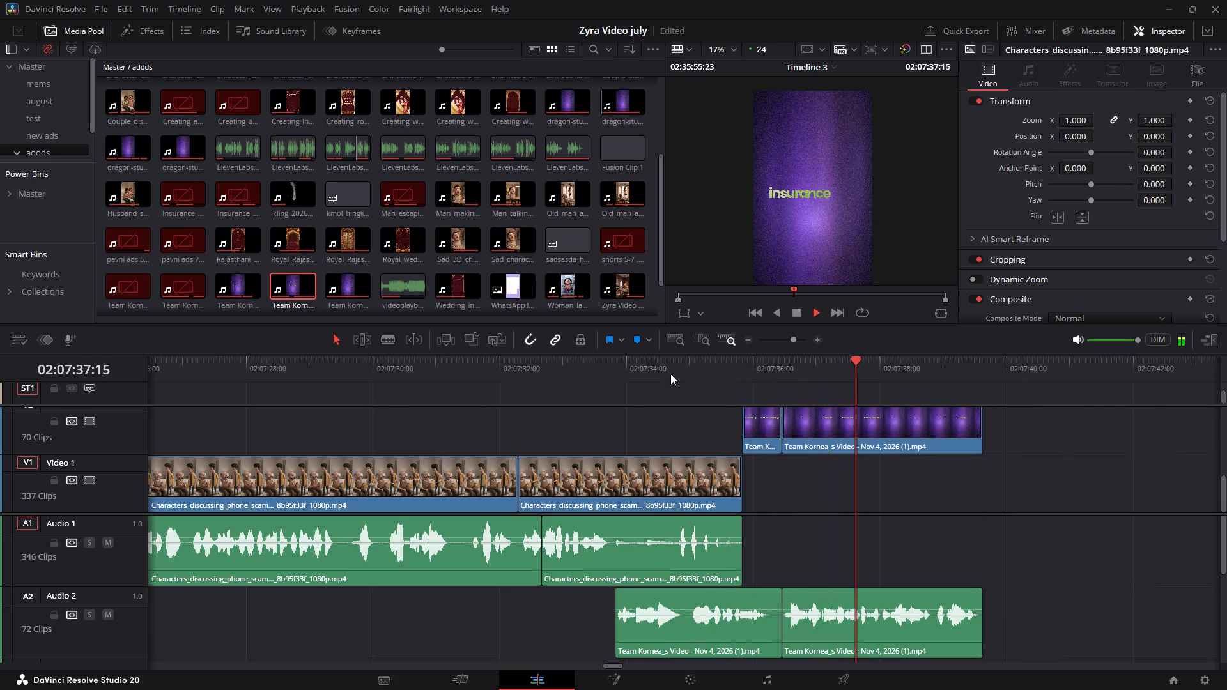
Extend the captioned piece's video start back over the closing clip to about 02:07:35:00, playing the overlap to check timing.
left_click_drag(743, 424, 722, 425)
left_click(697, 365)
key("space")
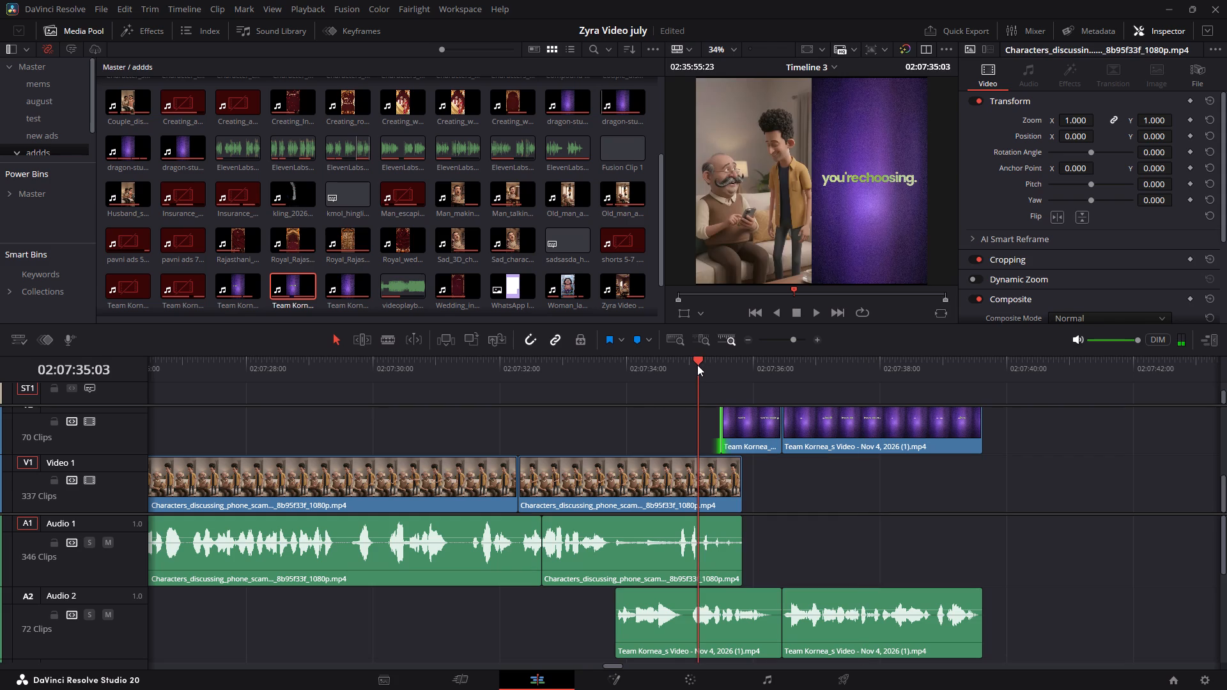
left_click(673, 355)
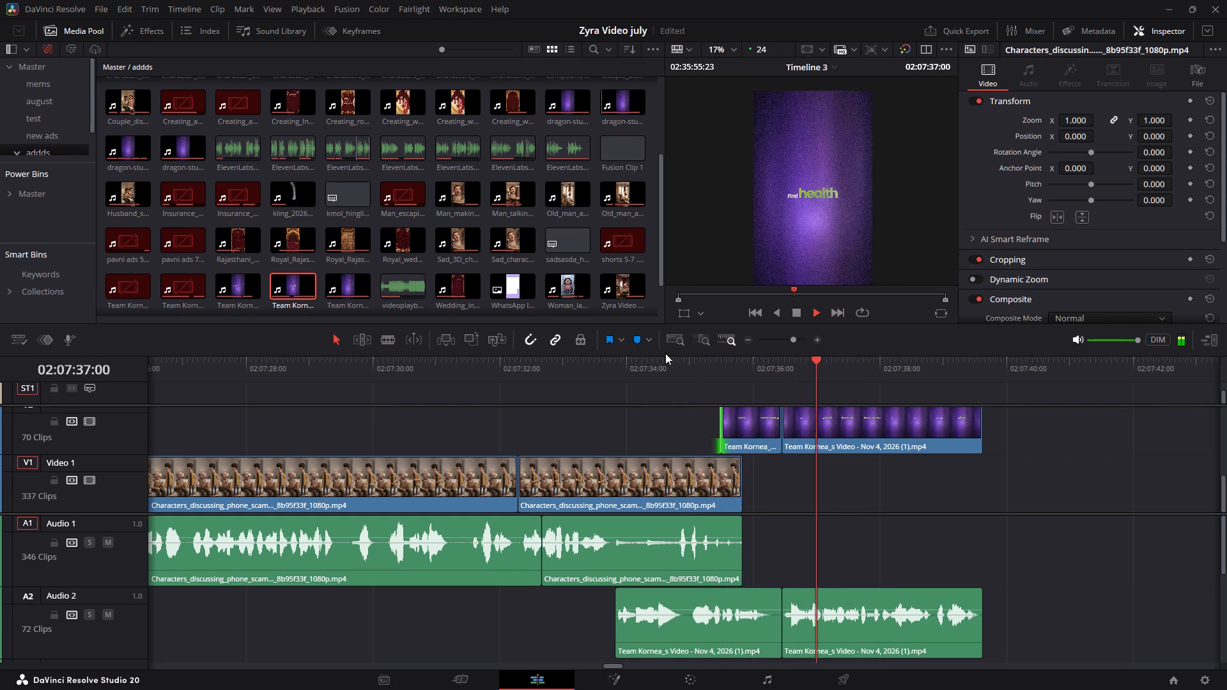
left_click(665, 353)
left_click(683, 378)
key("space")
key("space")
left_click_drag(720, 425, 706, 425)
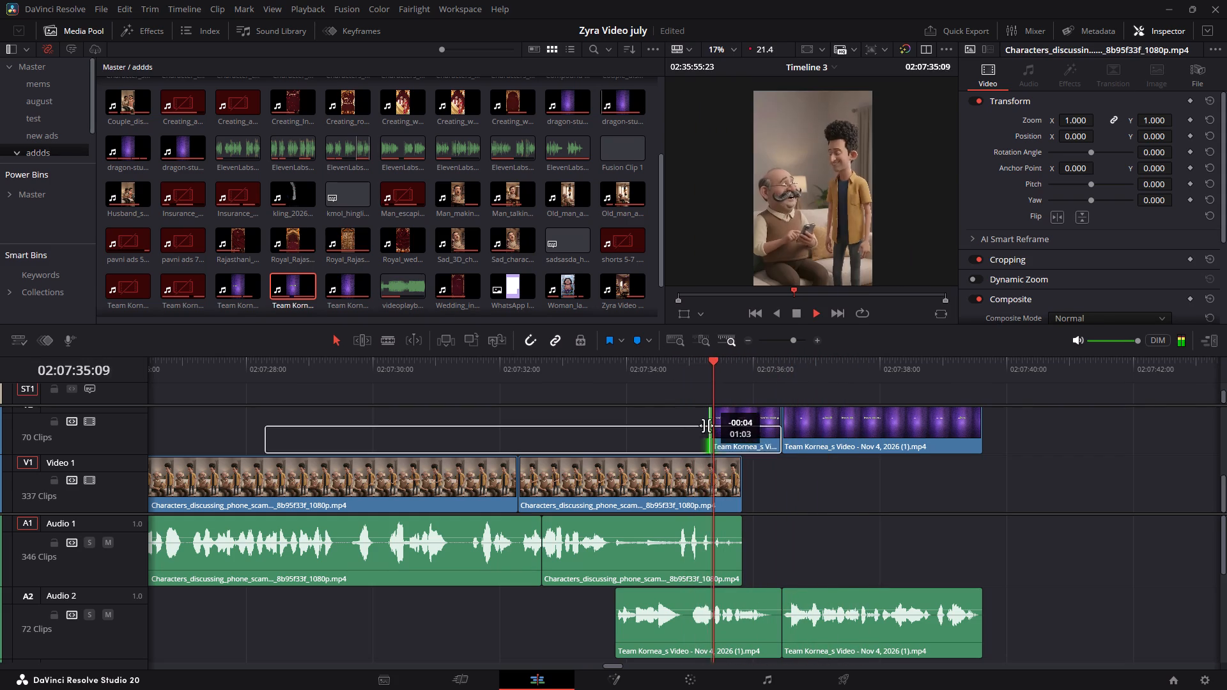
left_click_drag(706, 425, 686, 425)
left_click(652, 361)
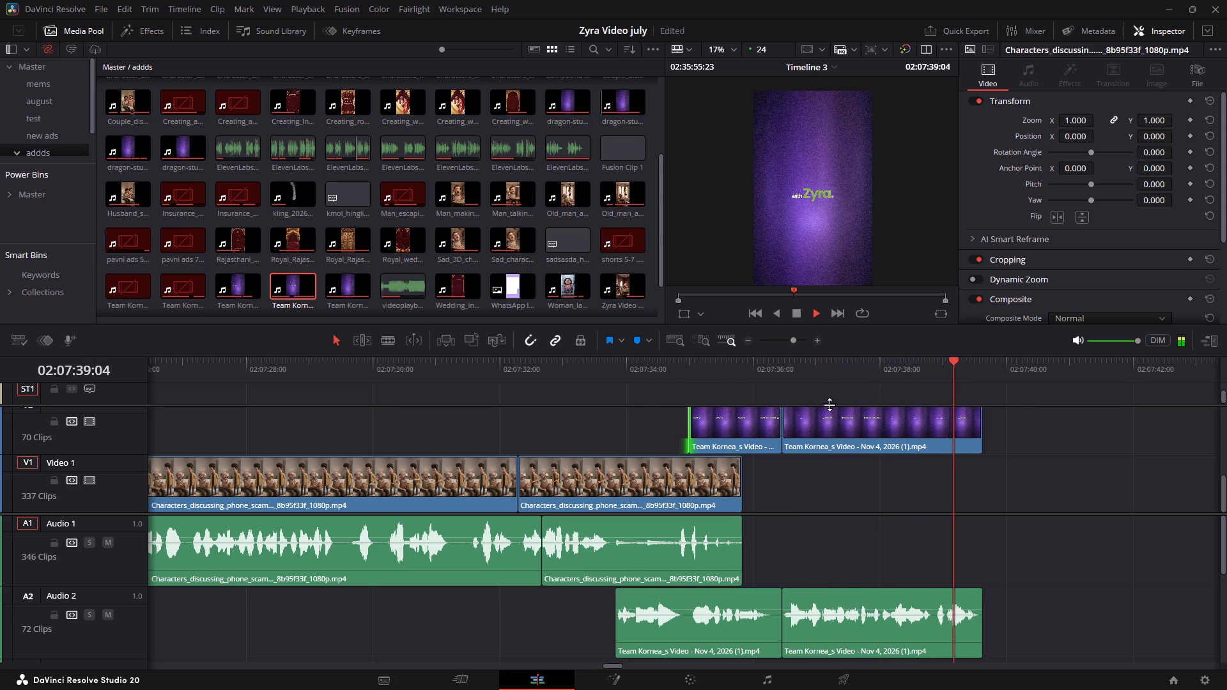
key("space")
Move the bedroom couple ad's first captioned piece to the video track above and Audio 2, starting at 02:08:43:16.
scroll(958, 452, "down", 4, "alt")
scroll(835, 459, "down", 4, "alt")
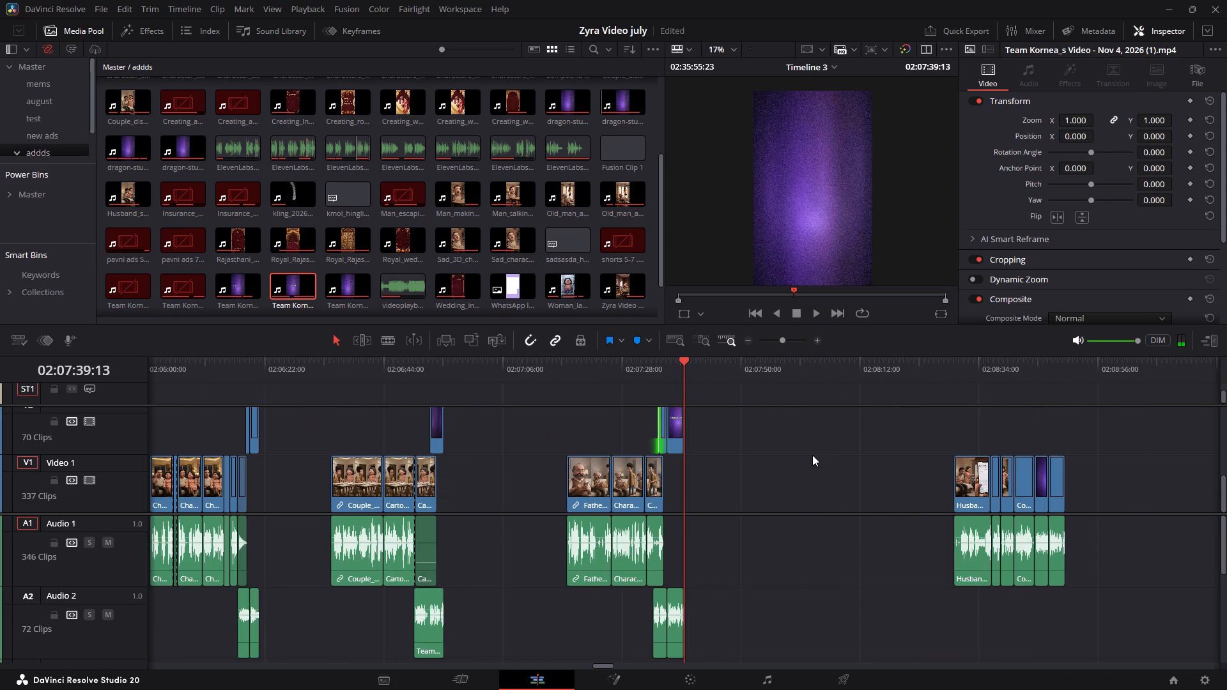
scroll(813, 454, "down", 8, "ctrl")
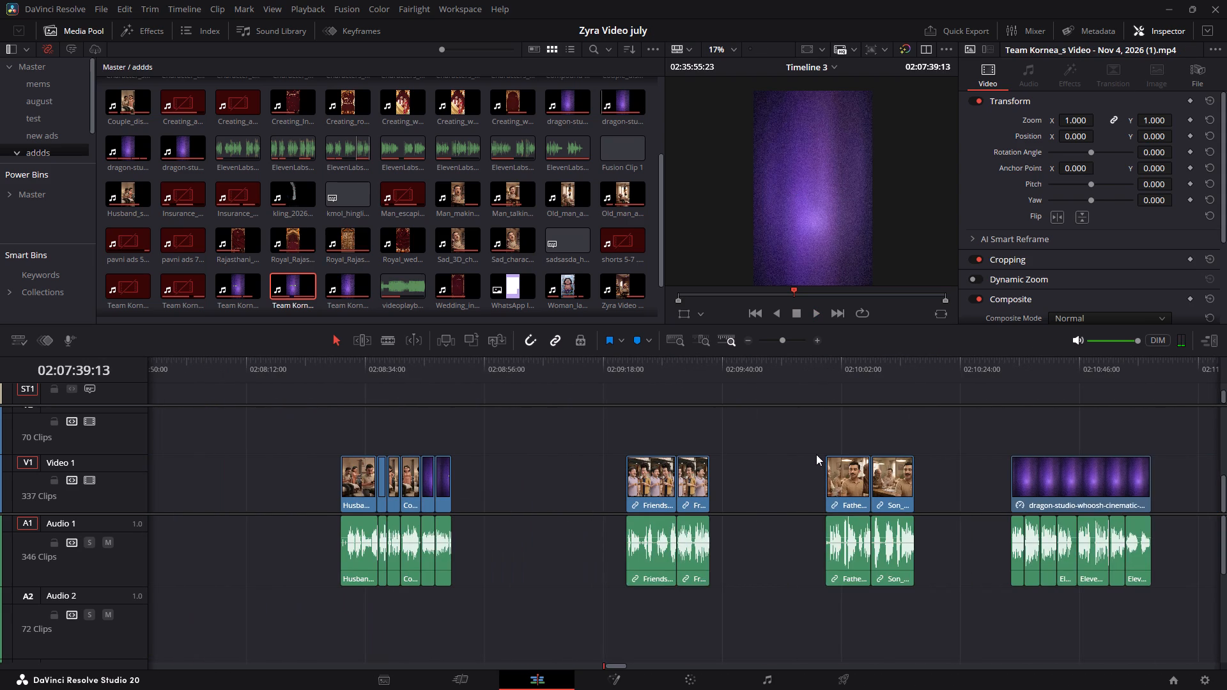
scroll(816, 454, "down", 4, "ctrl")
scroll(816, 454, "up", 5, "ctrl")
left_click(413, 364)
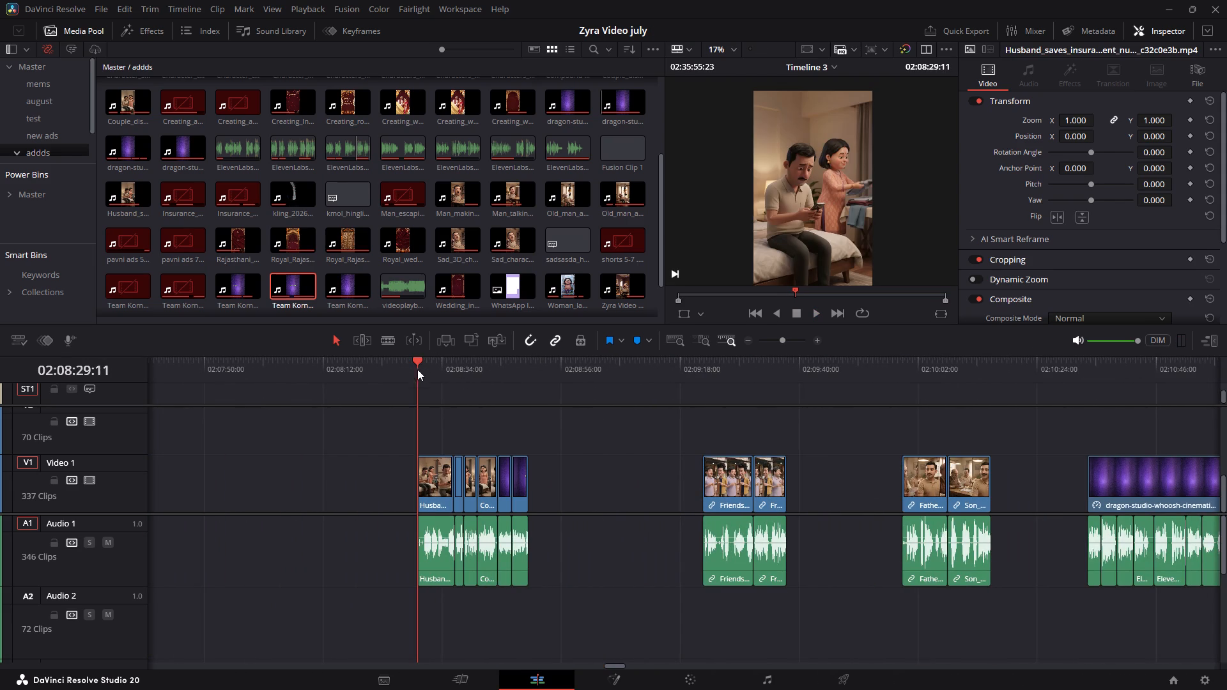
scroll(553, 447, "up", 8, "alt")
scroll(791, 472, "down", 4, "ctrl")
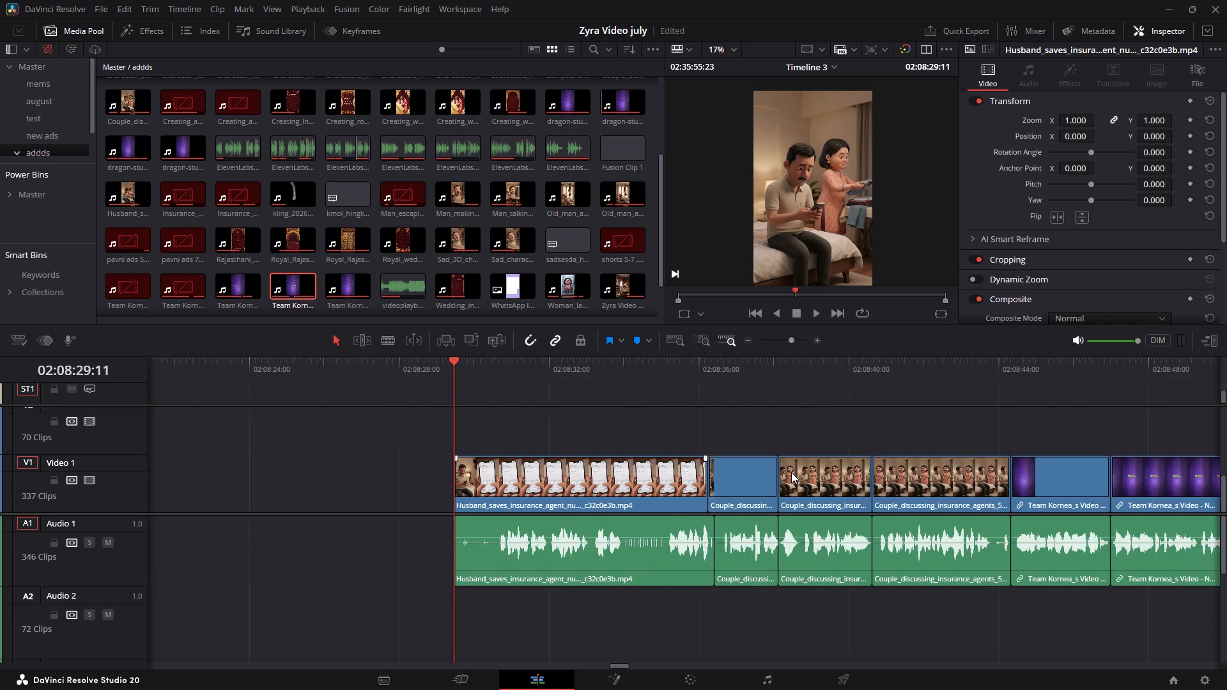
scroll(791, 472, "down", 2, "ctrl")
left_click(695, 369)
key("space")
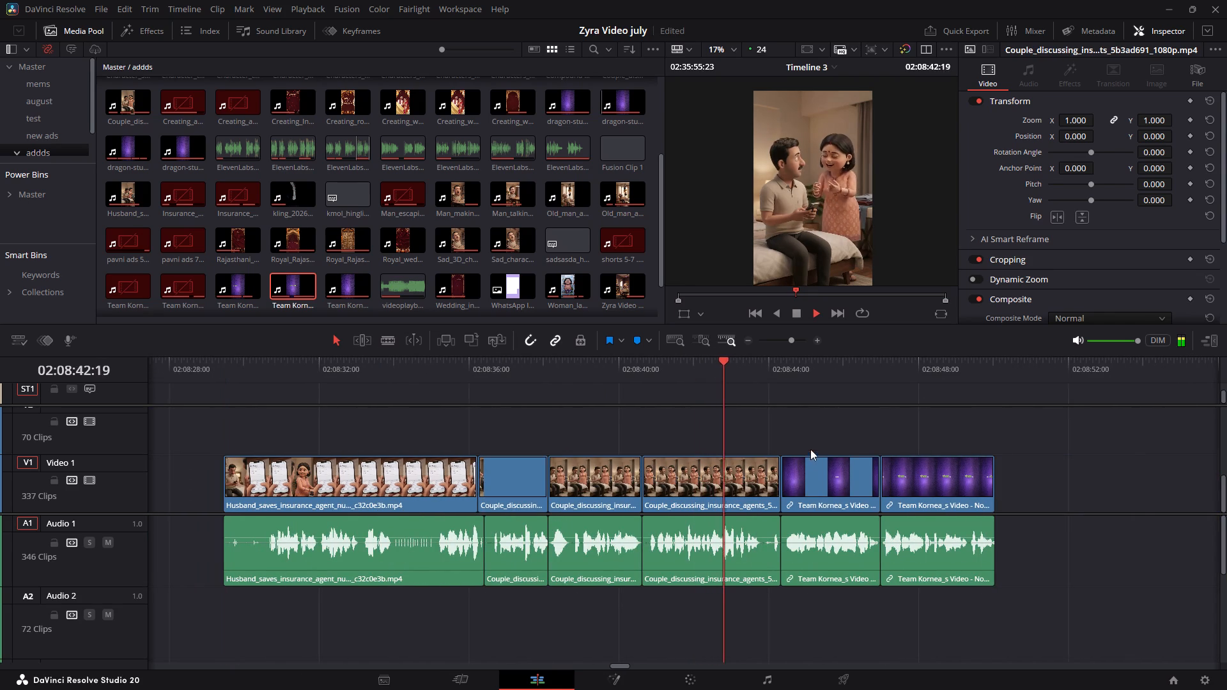
key("space")
left_click_drag(815, 471, 795, 442)
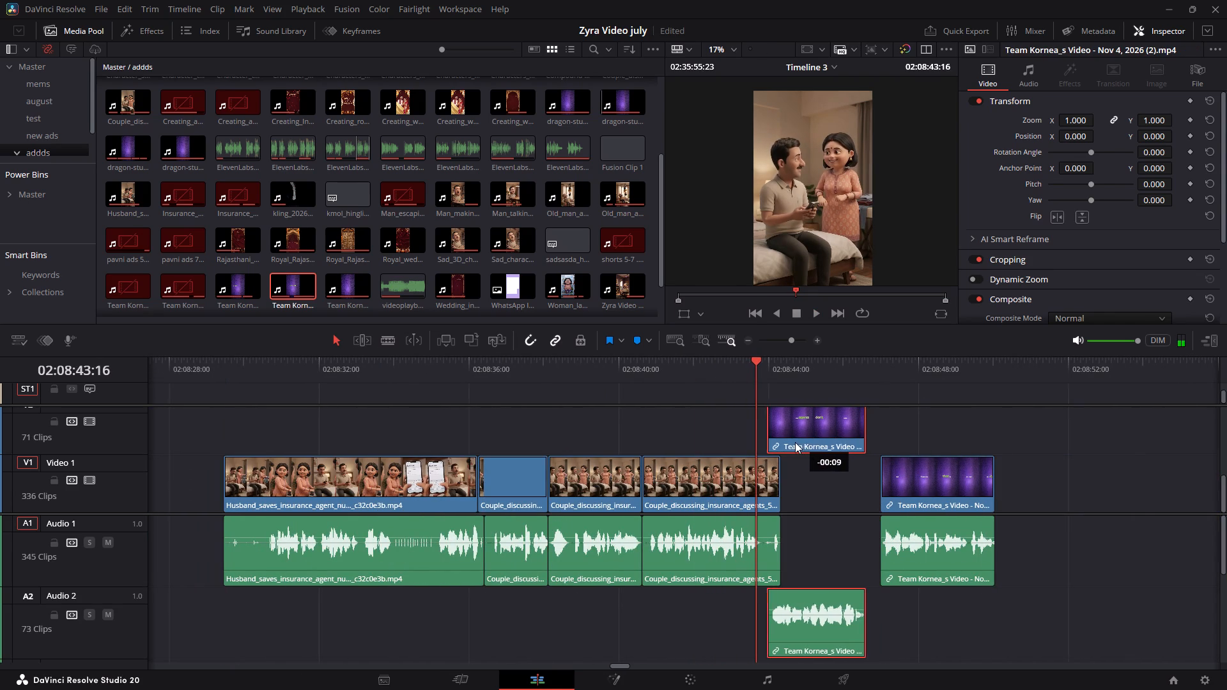
left_click_drag(795, 442, 794, 442)
Move the second captioned piece on Video 1 earlier, directly behind the first piece's end, and play the overlap.
scroll(801, 454, "up", 3, "alt")
left_click_drag(1010, 489, 963, 488)
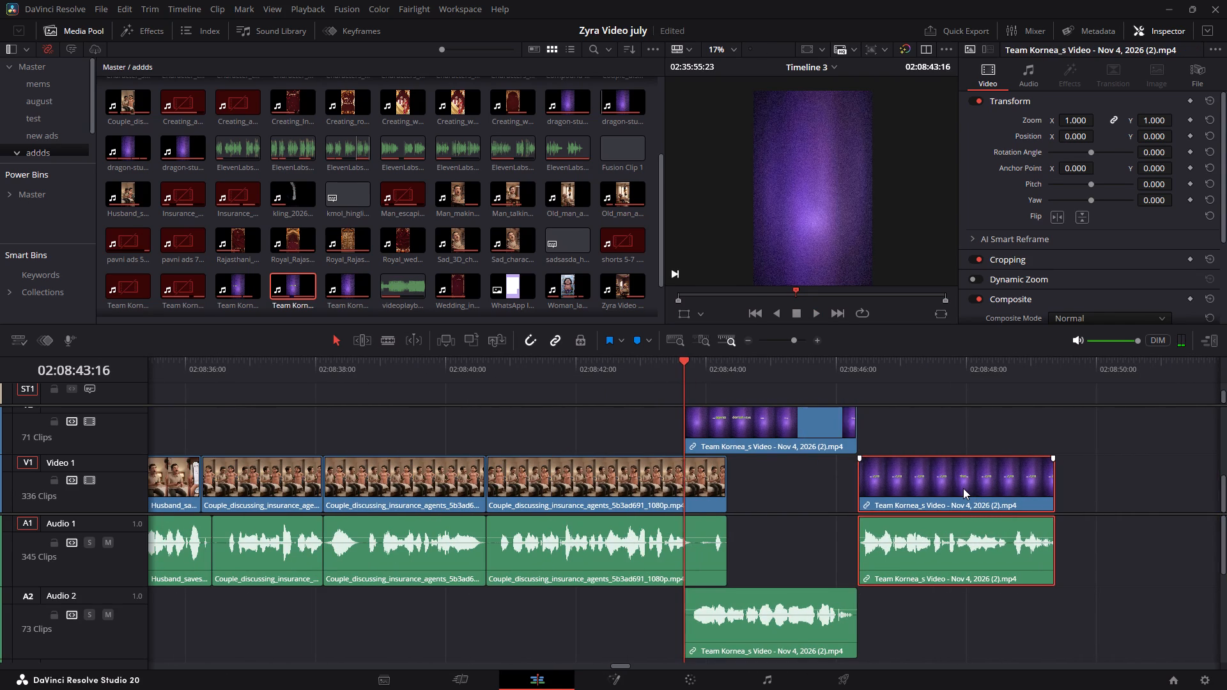
key("space")
key("space")
Unlink the first captioned piece, trim only its video start about 0.6 seconds later to the couple clip's end, and play it.
right_click(784, 416)
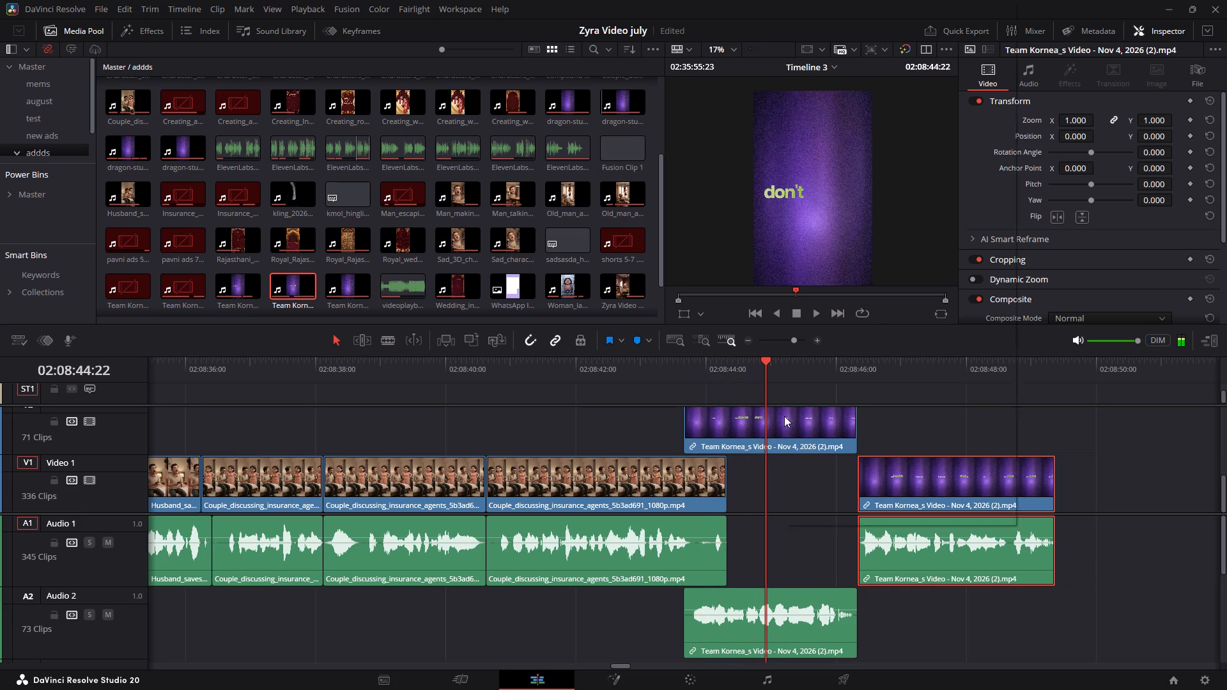
left_click(836, 511)
left_click(640, 416)
left_click_drag(685, 426, 711, 431)
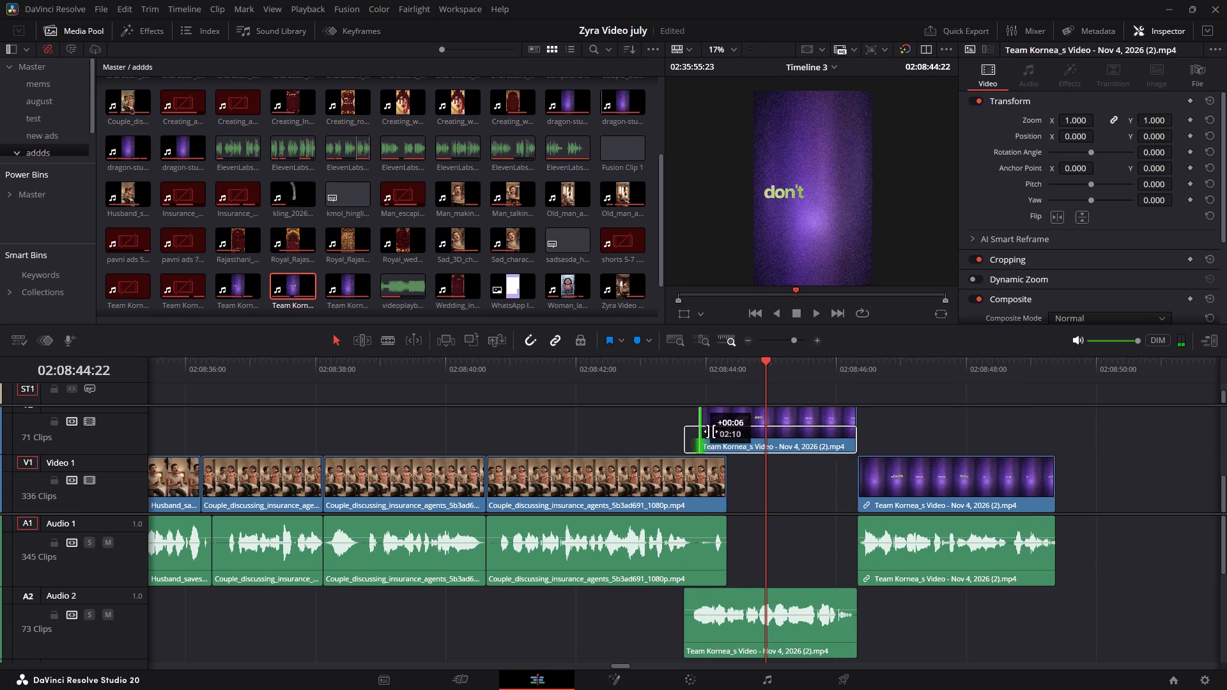
left_click_drag(711, 431, 727, 434)
left_click(644, 377)
key("space")
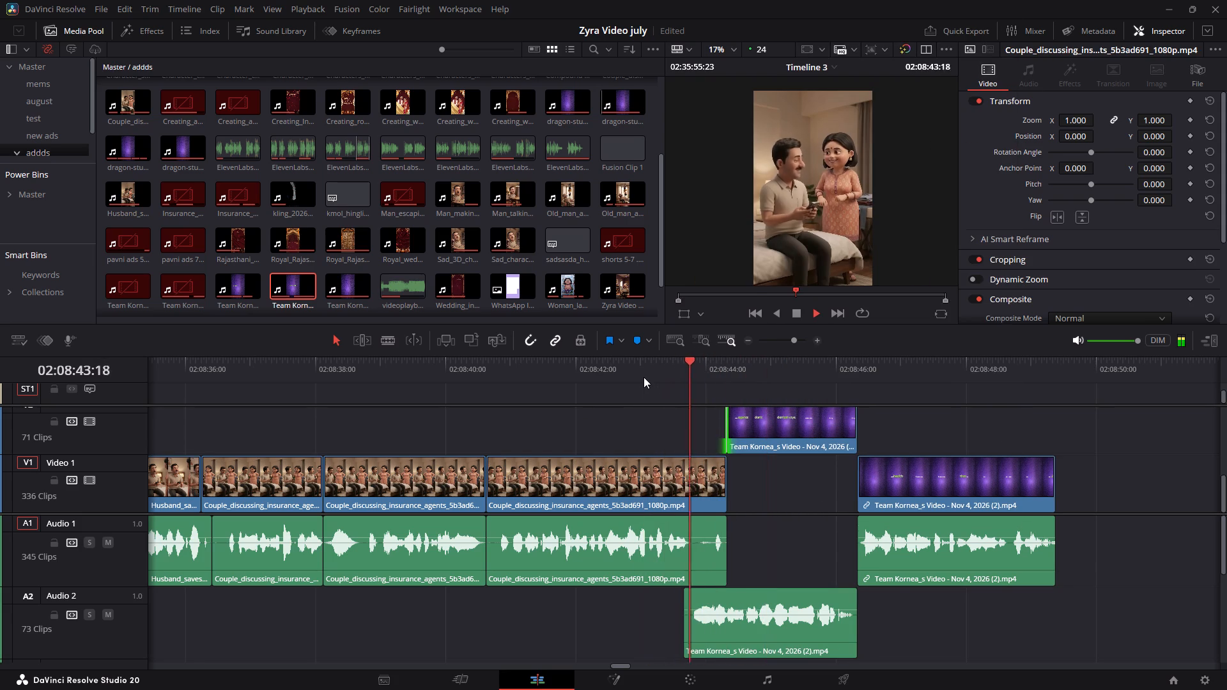
key("space")
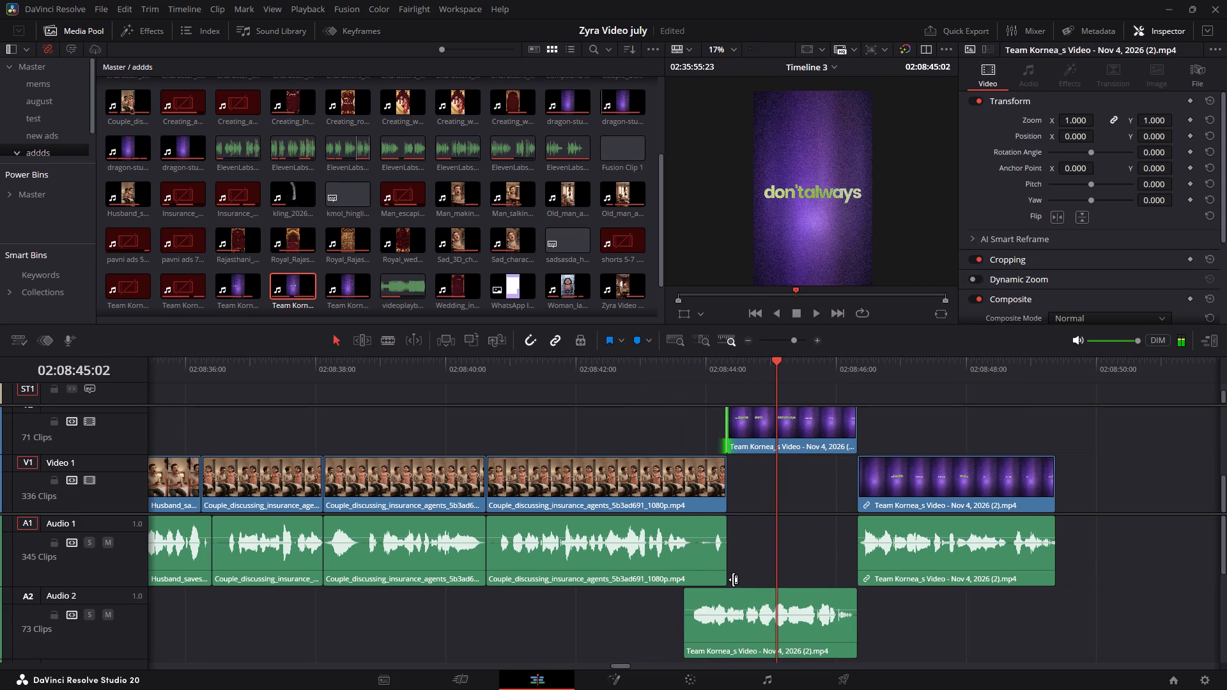
key("space")
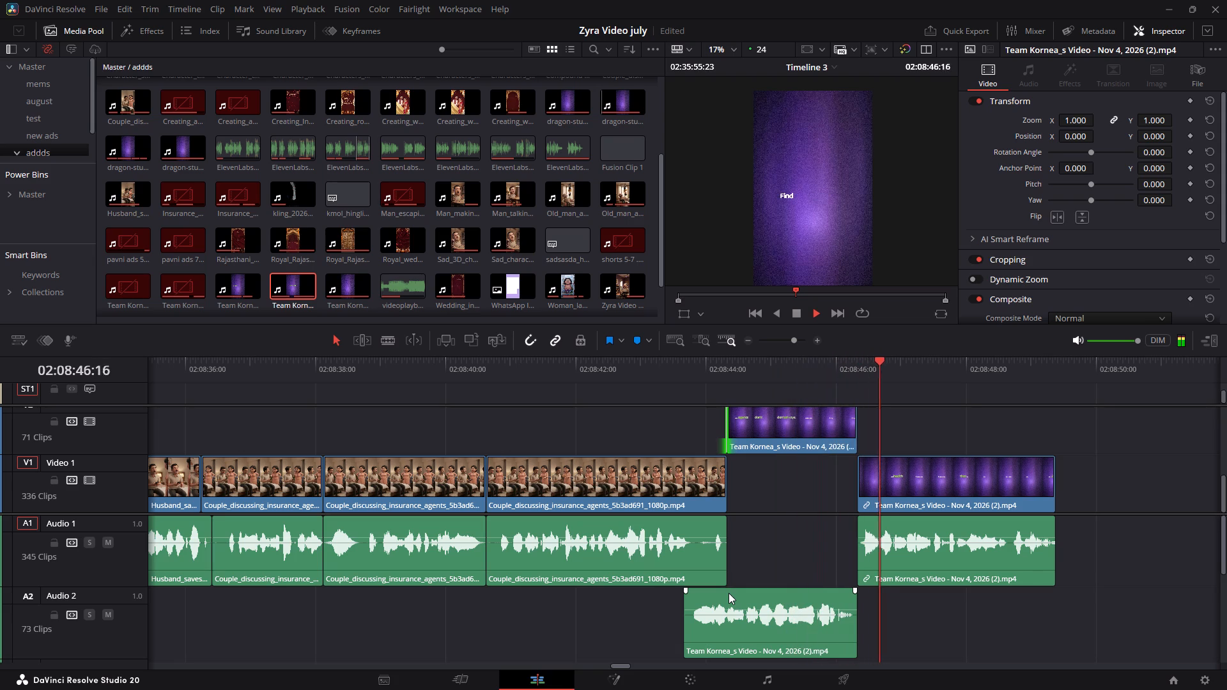
key("space")
scroll(737, 513, "down", 8, "alt")
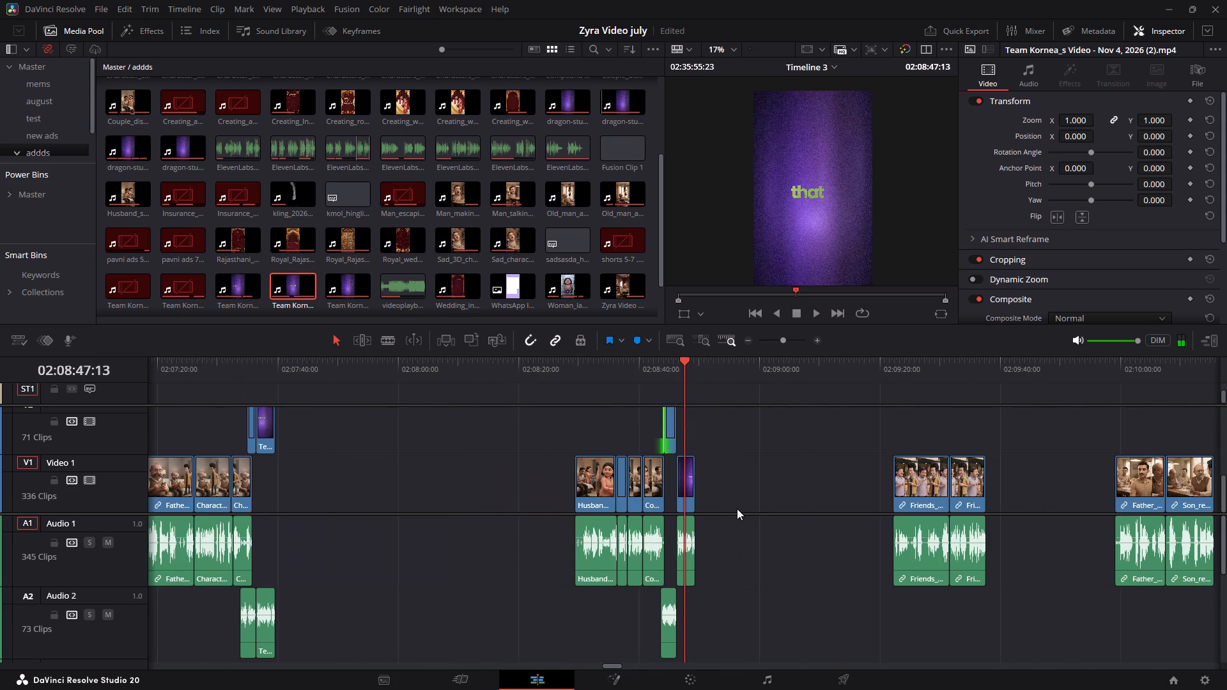
scroll(737, 509, "down", 8, "ctrl")
scroll(737, 510, "up", 3, "ctrl")
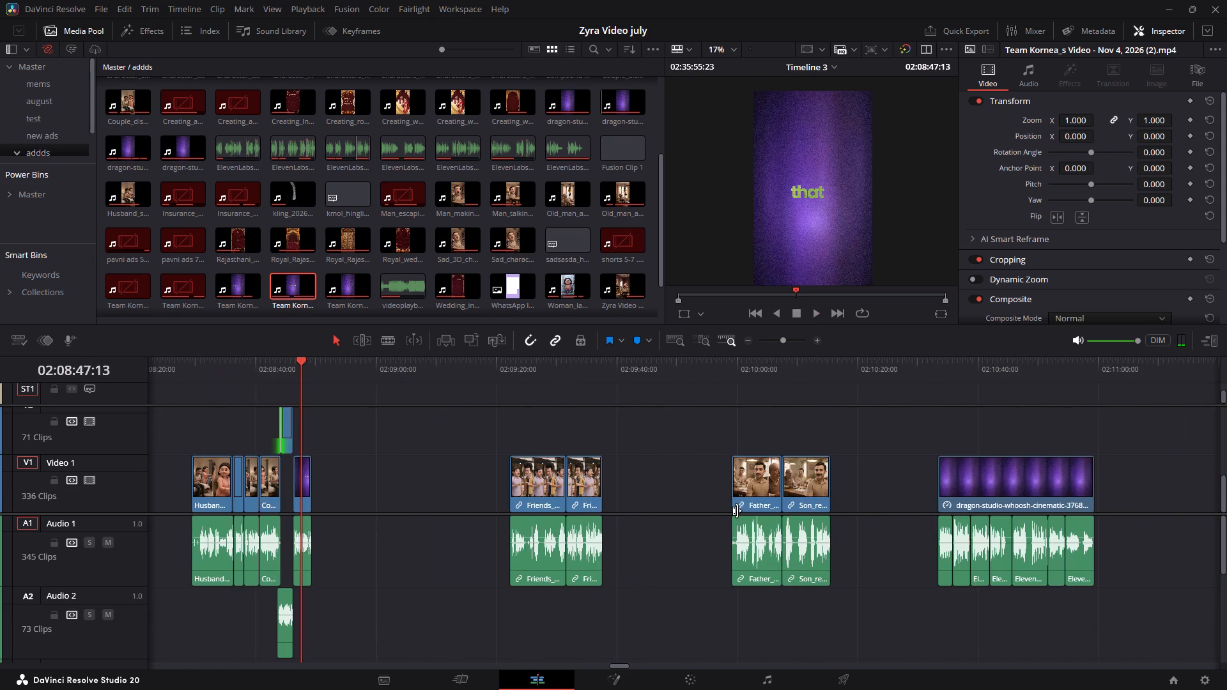
scroll(737, 510, "up", 1)
scroll(709, 490, "down", 3)
scroll(703, 448, "up", 3, "ctrl")
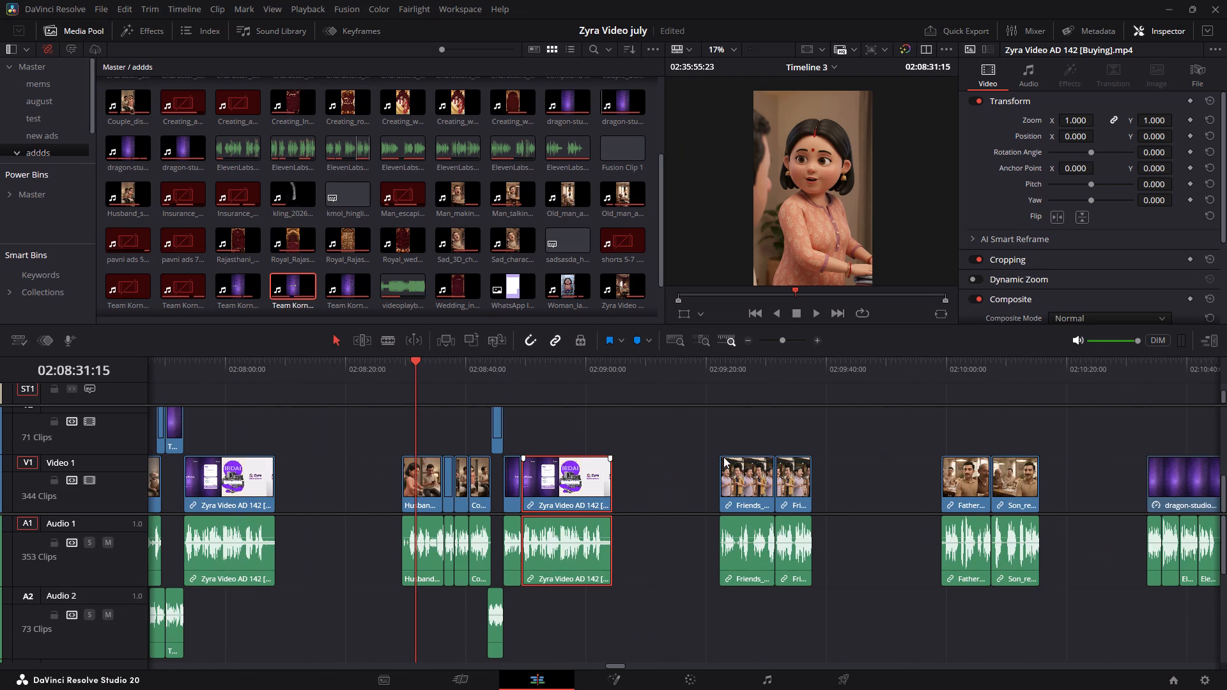
Shift the purple dragon-studio background clip near 02:10:33 and the audio clips beneath it about 32 seconds later.
scroll(671, 444, "down", 5, "alt")
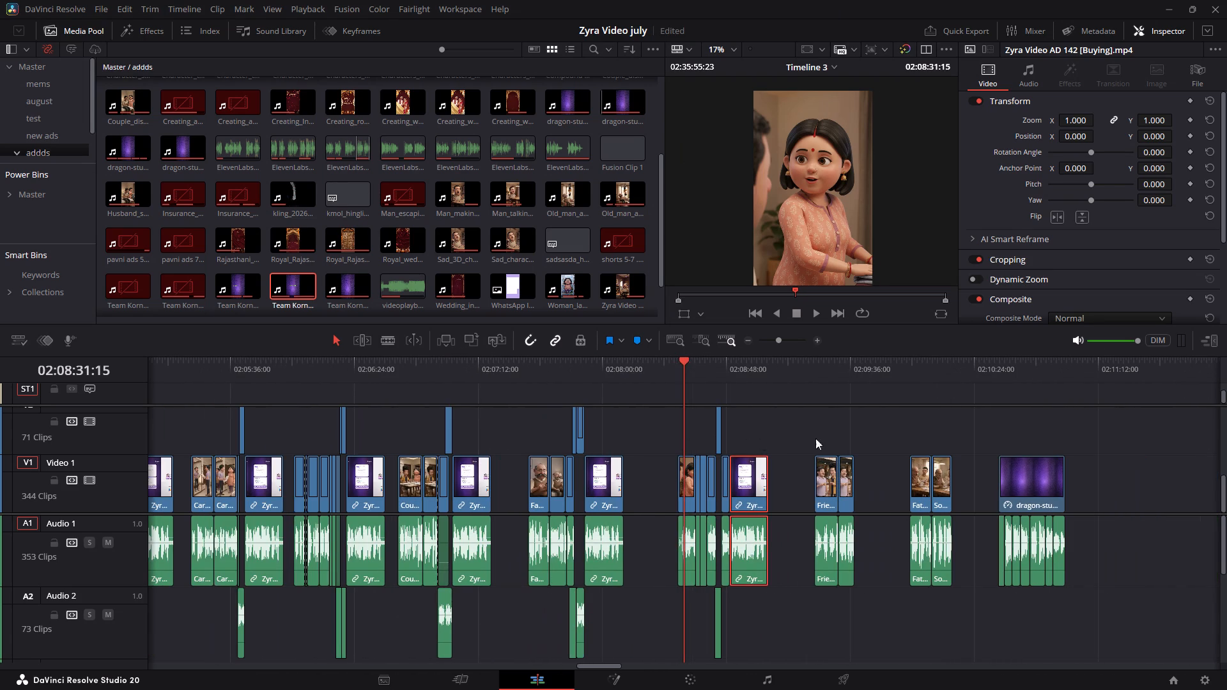
left_click_drag(1116, 467, 999, 574)
left_click(1127, 502)
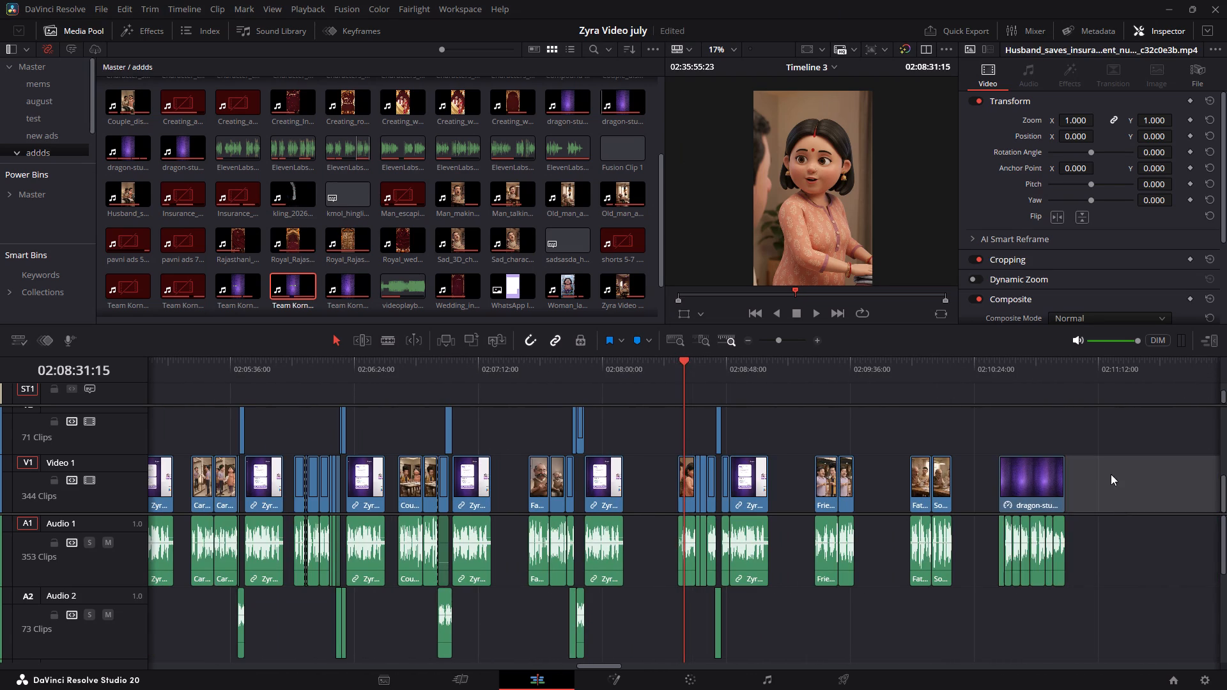
left_click_drag(1109, 476, 968, 597)
left_click_drag(1009, 499, 1092, 499)
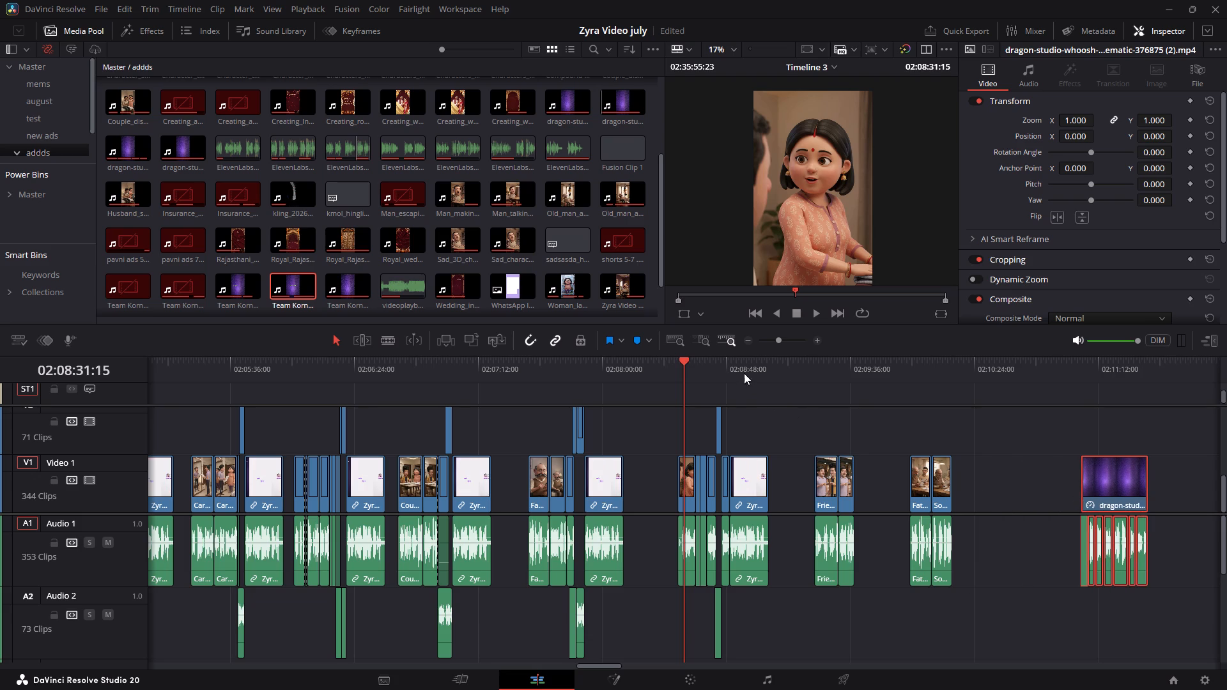
Place a copy of the Zyra Video AD 141 end clip from near 01:58:09 directly behind the Friends ad that starts near 02:09:22.
left_click(718, 369)
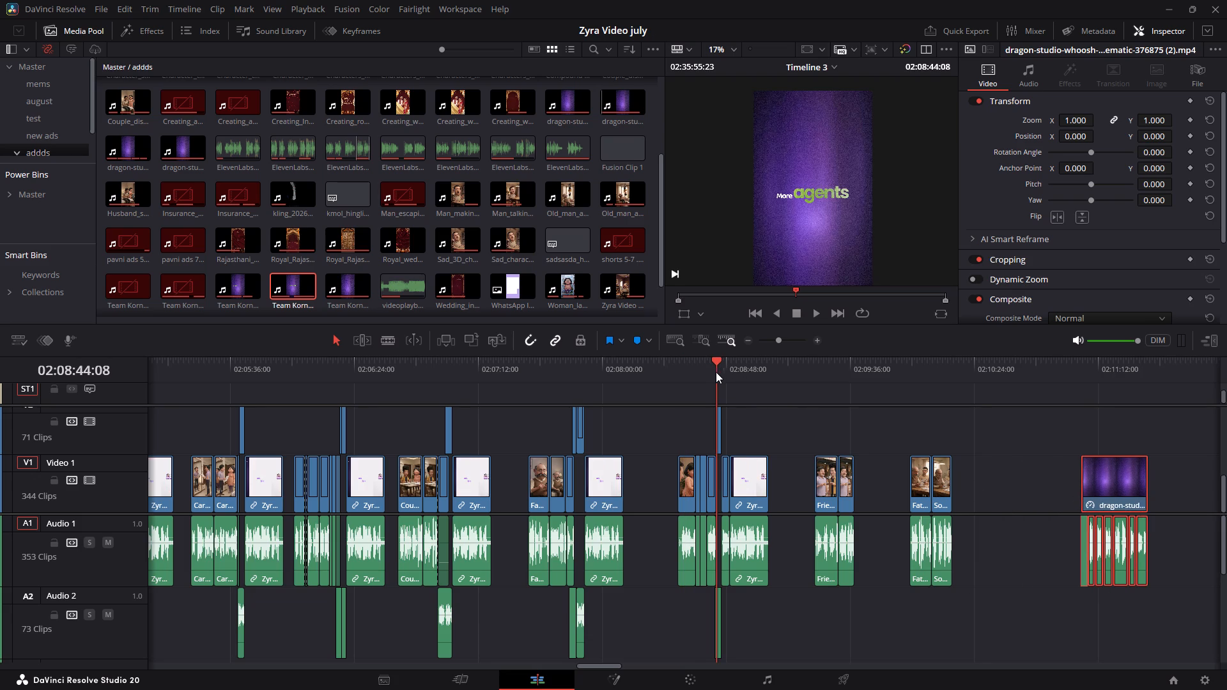
scroll(651, 410, "up", 4, "ctrl")
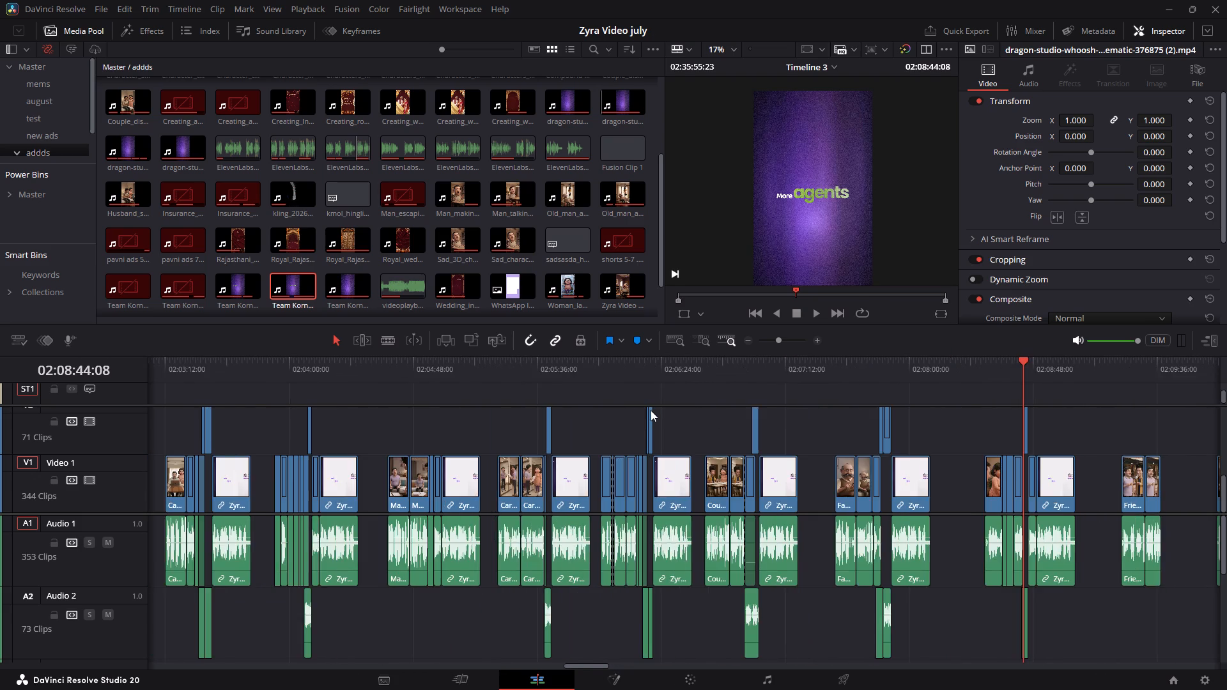
scroll(651, 410, "up", 4, "ctrl")
scroll(484, 456, "up", 2, "ctrl")
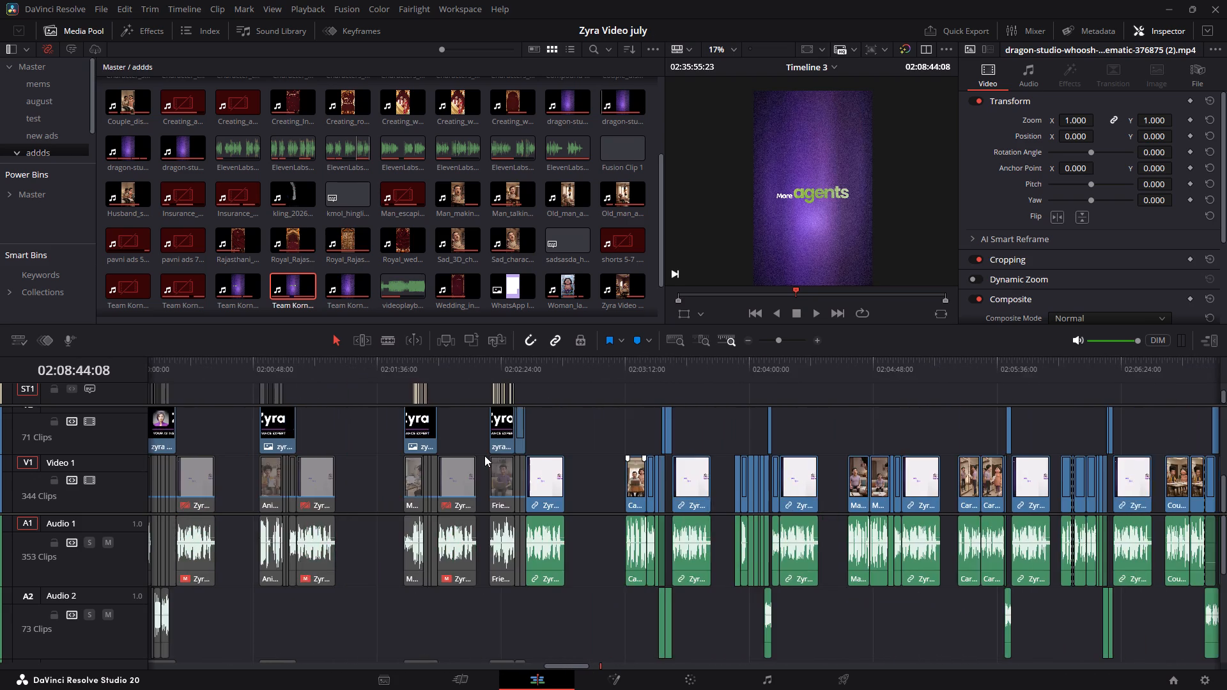
scroll(484, 456, "up", 7, "ctrl")
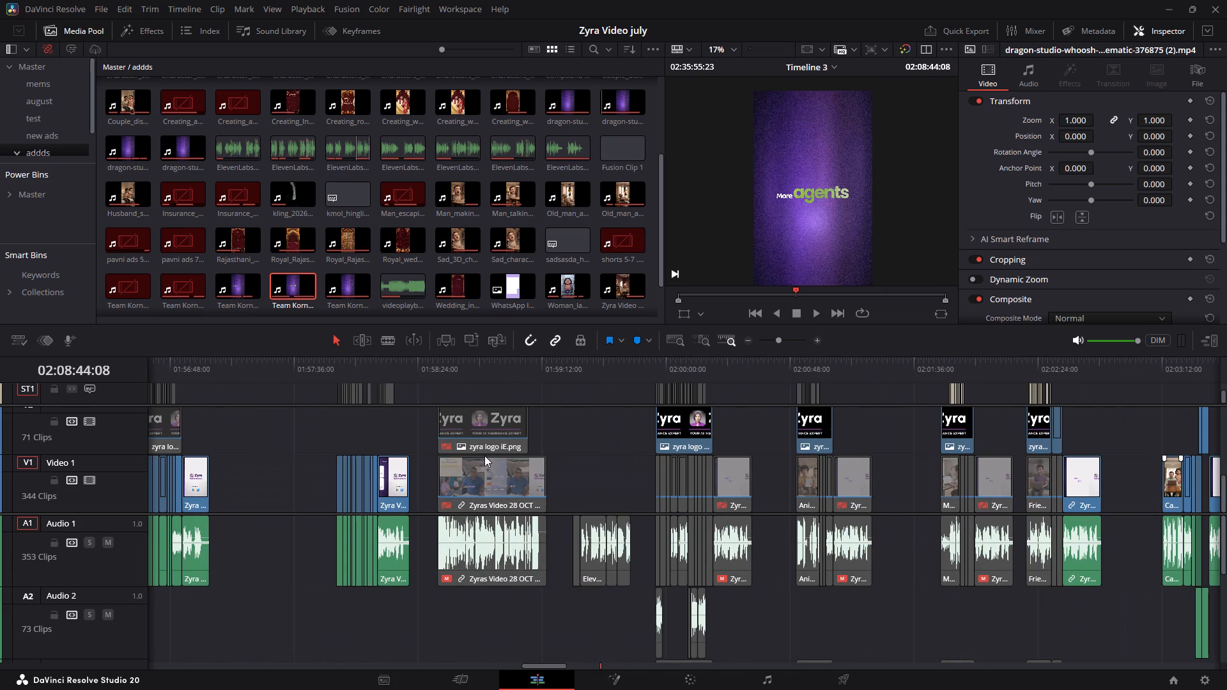
left_click(381, 365)
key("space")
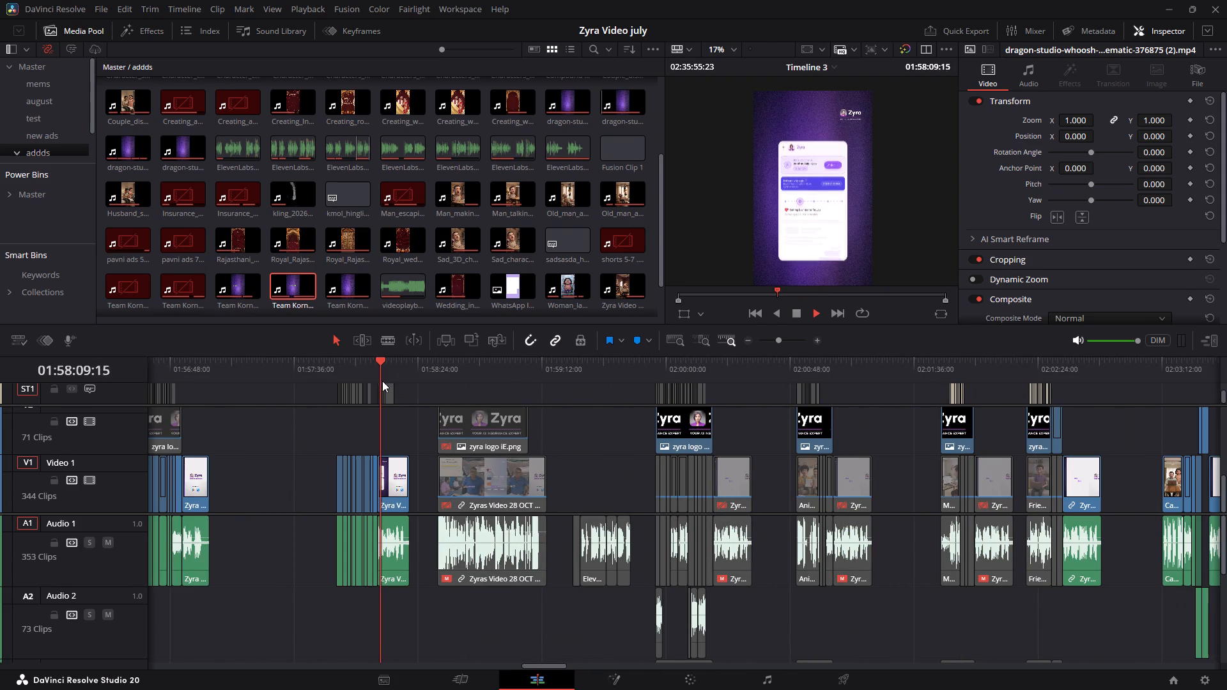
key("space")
left_click(396, 478)
left_click_drag(394, 496, 1220, 482, "alt")
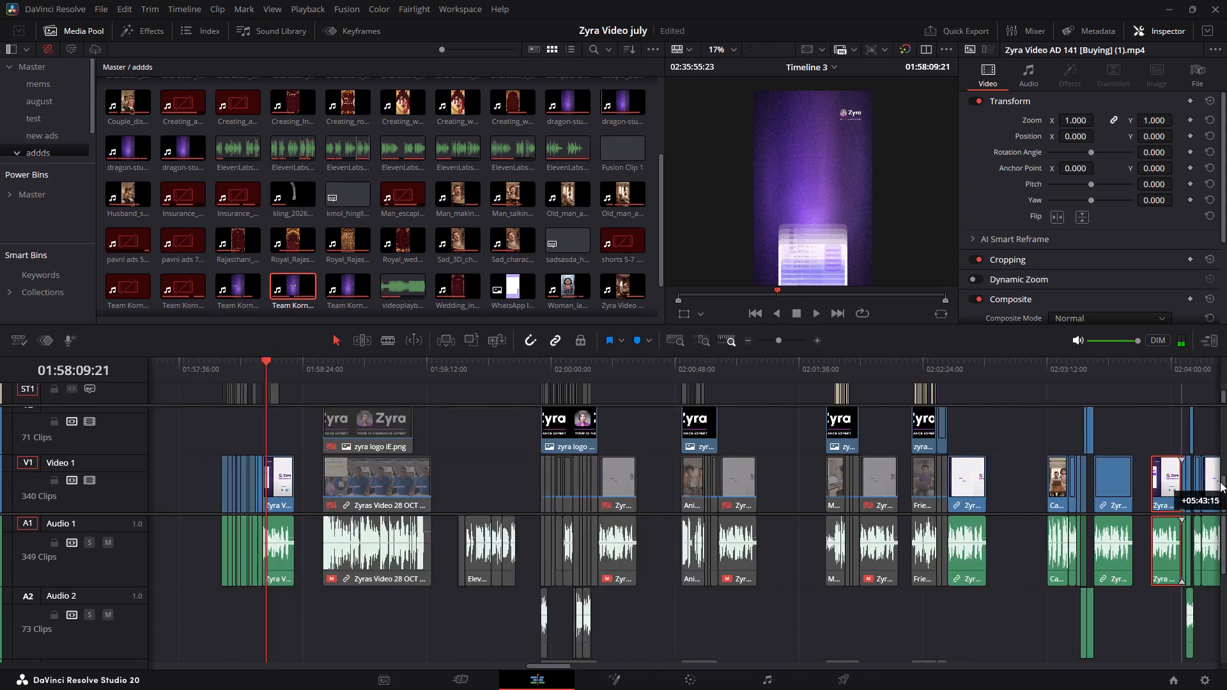
left_click_drag(1220, 482, 633, 497, "alt")
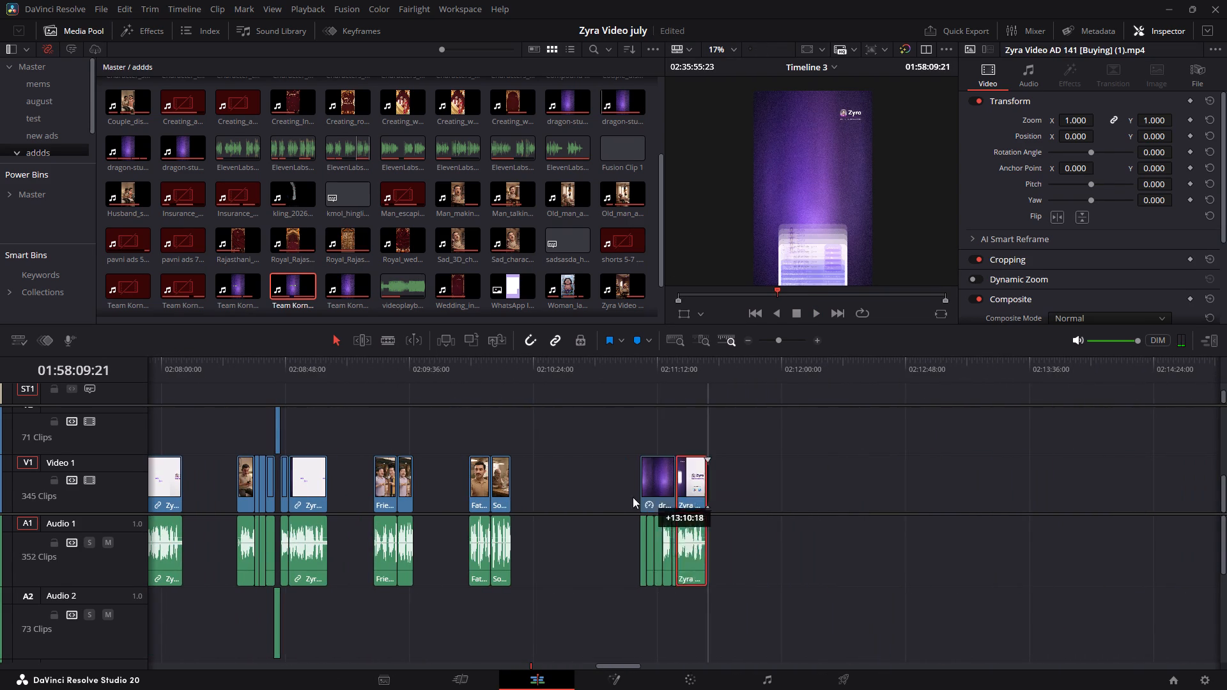
left_click_drag(633, 497, 434, 483, "alt")
Place another copy of the Zyra Video AD 141 end clip directly behind the father-and-son ad that starts near 02:09:59.
left_click(413, 378)
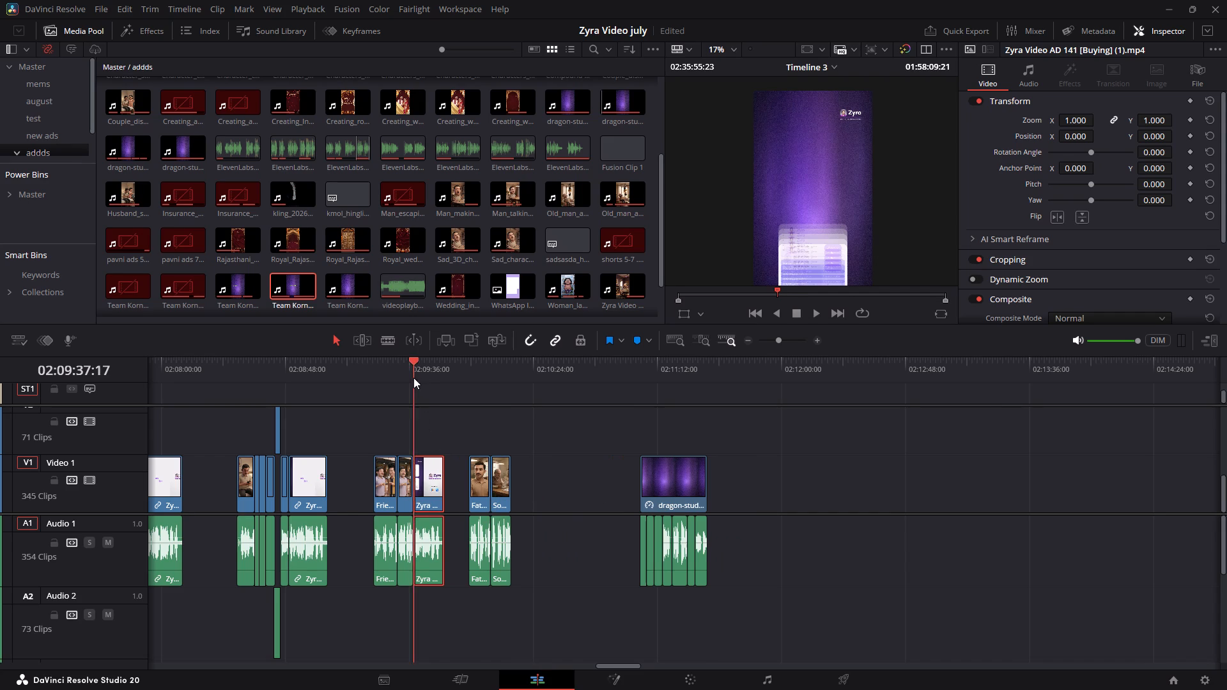
scroll(459, 451, "up", 7, "alt")
left_click_drag(720, 493, 1046, 500, "alt")
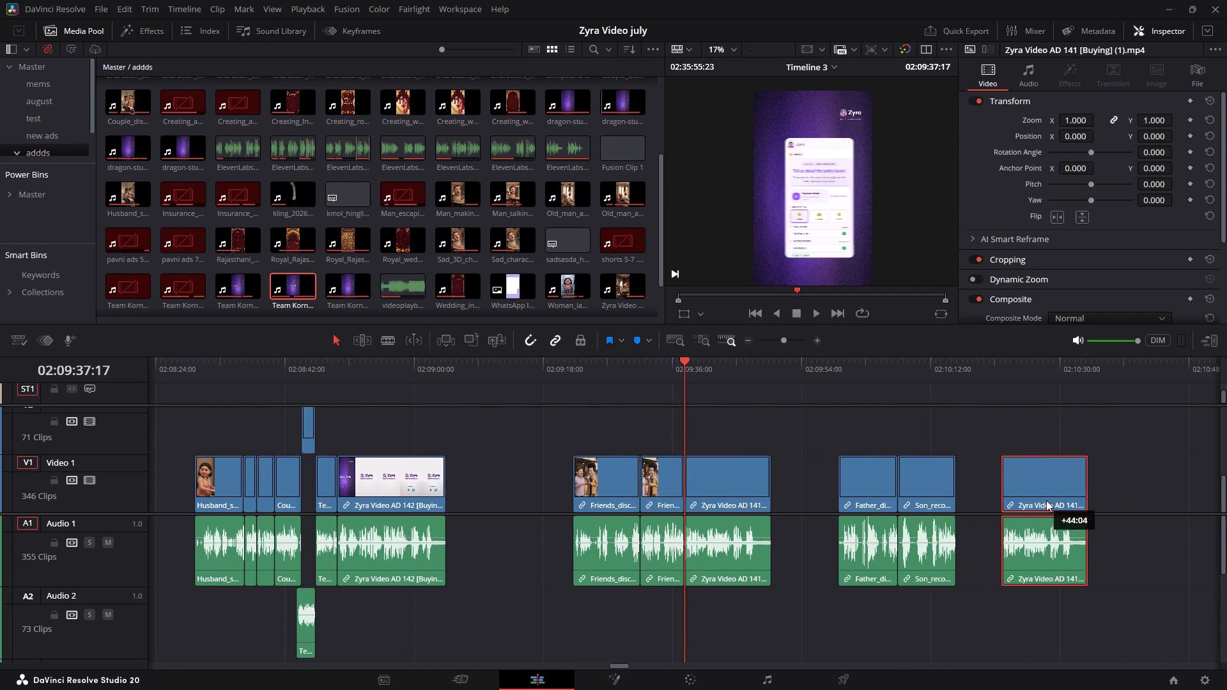
left_click_drag(1046, 500, 998, 501, "alt")
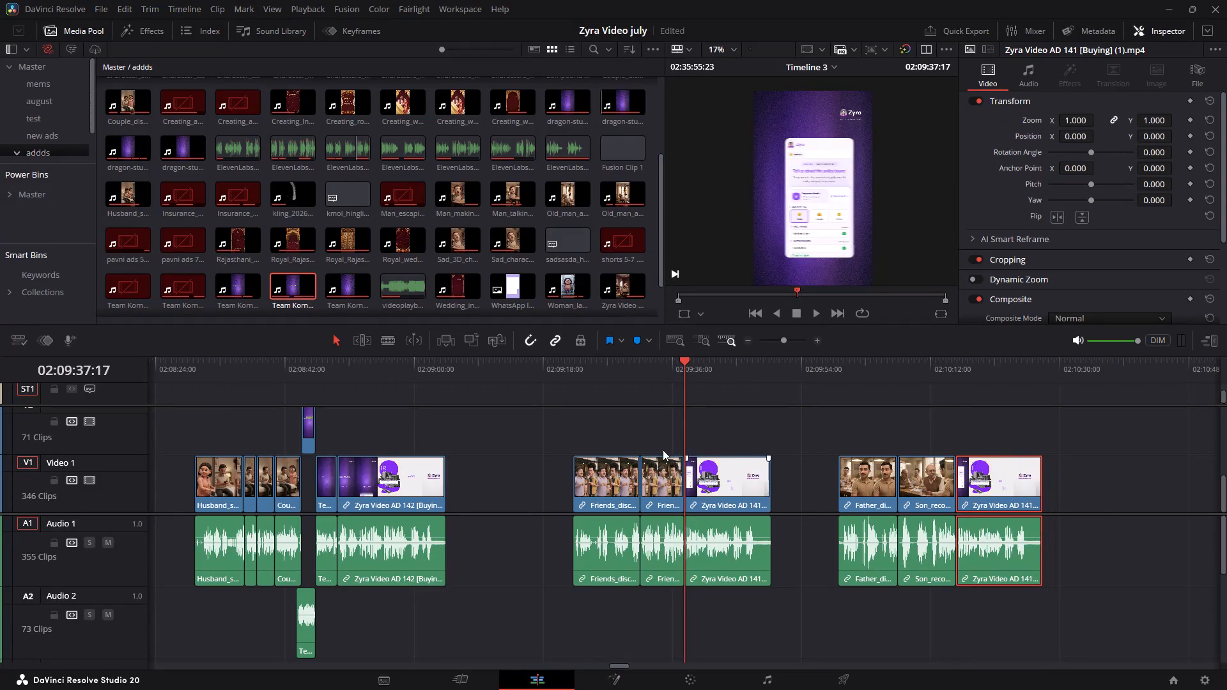
Move the friends ad together with its AD 141 end clip about 5 seconds earlier.
left_click_drag(531, 433, 723, 539)
left_click_drag(722, 489, 683, 492)
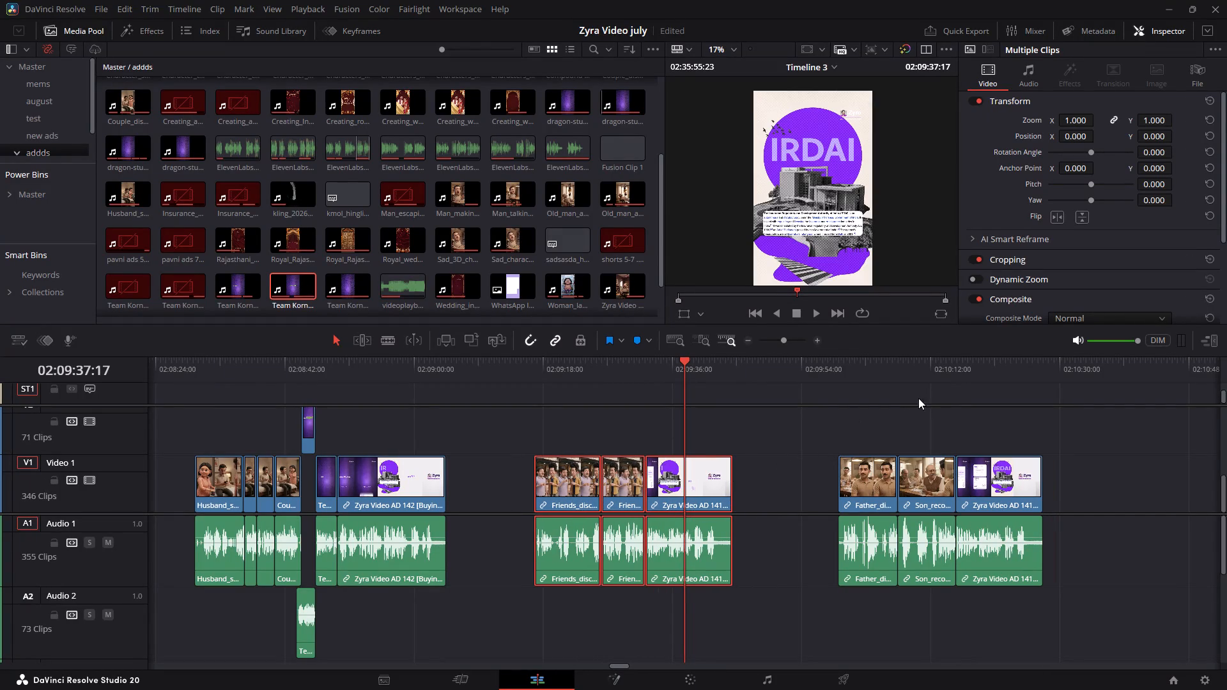
Play back the father-and-son ad around 02:10:15 to check the cut into its AD 141 end clip.
left_click(952, 366)
left_click(934, 372)
scroll(951, 430, "up", 5, "alt")
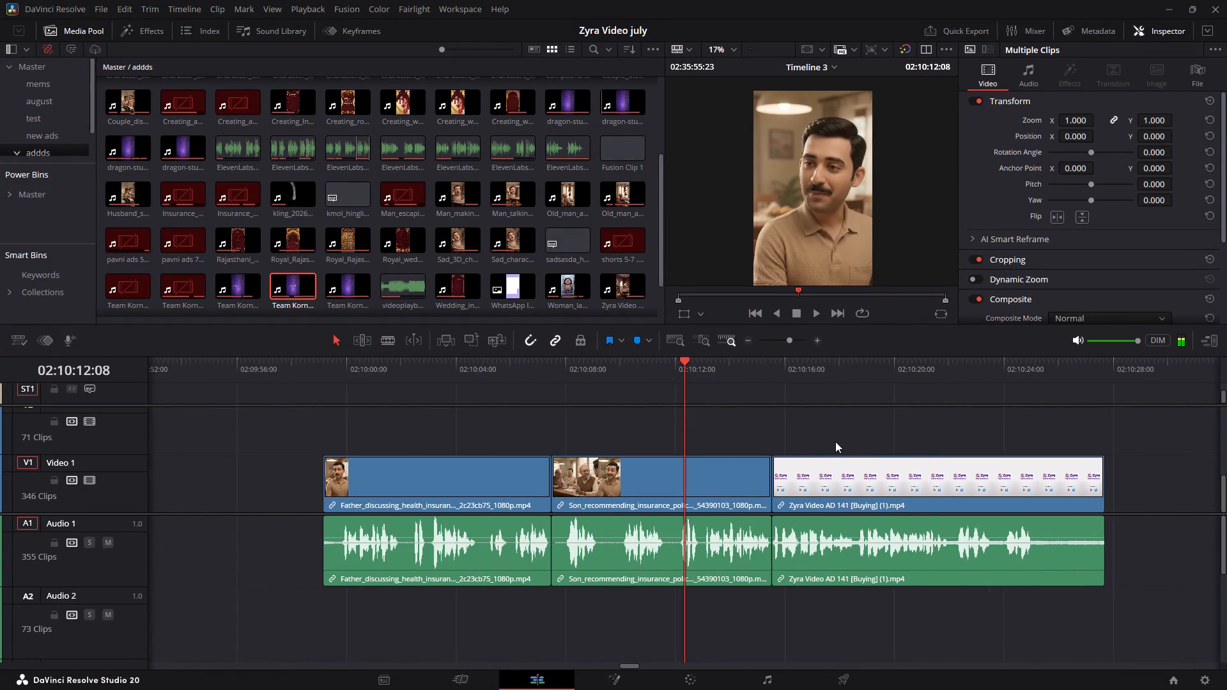
key("space")
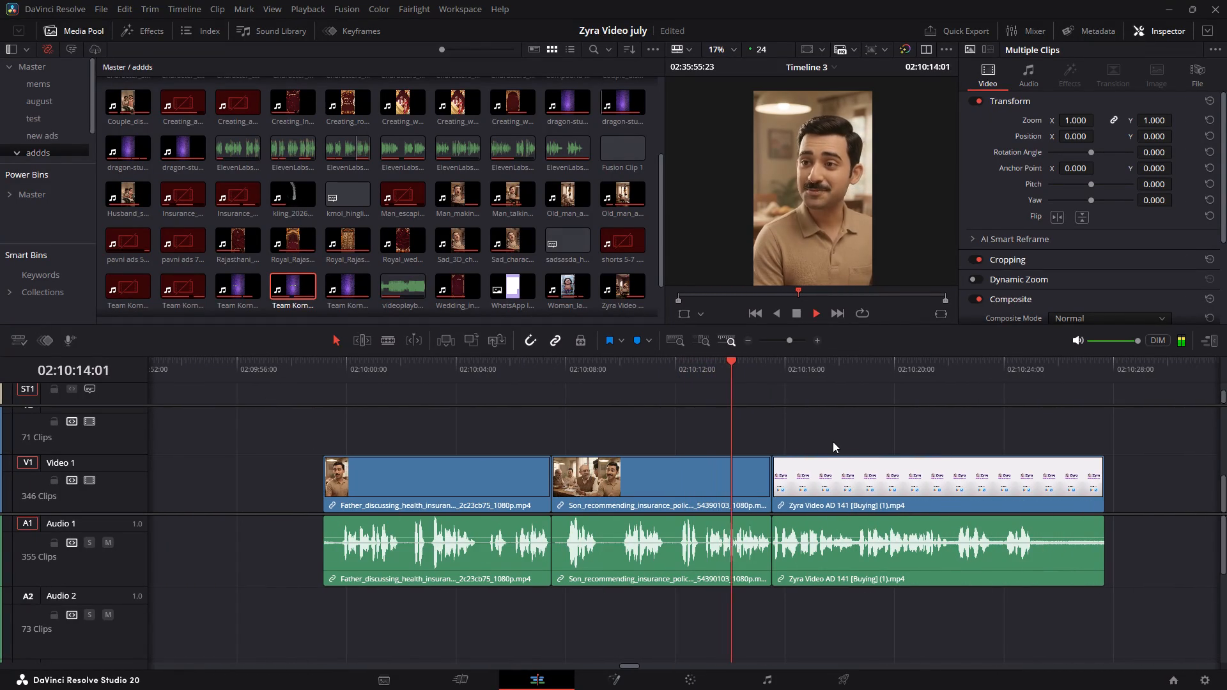
key("space")
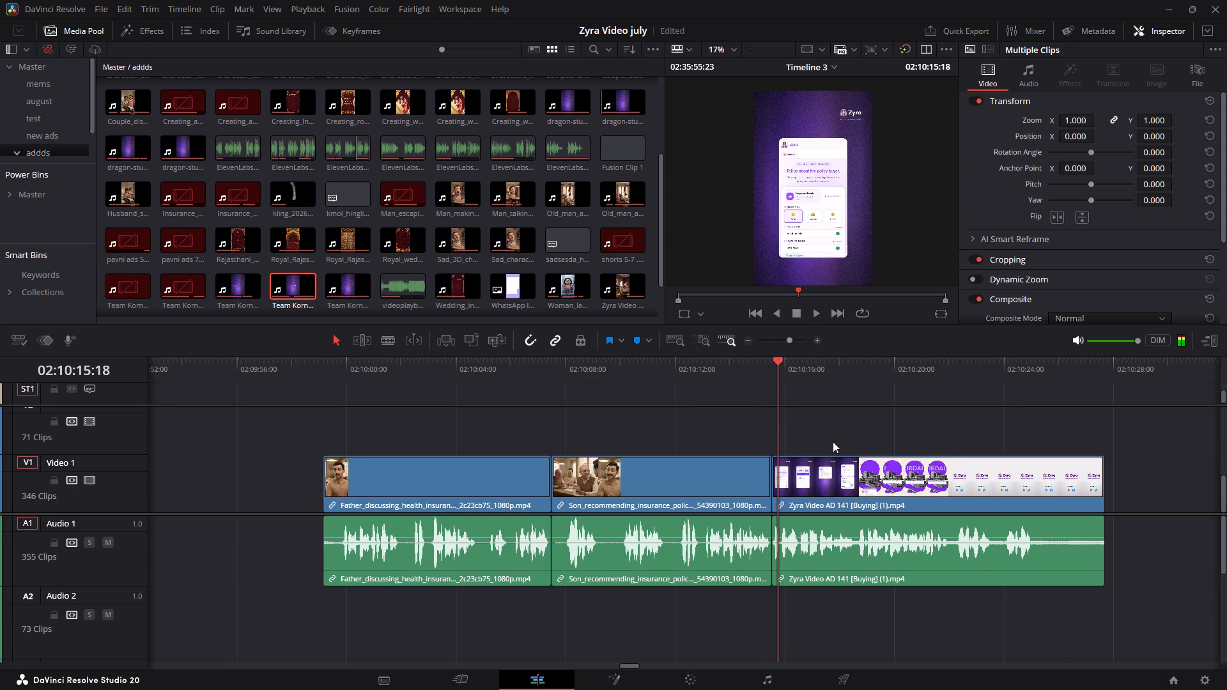
scroll(833, 441, "up", 4, "alt")
left_click(627, 381)
key("space")
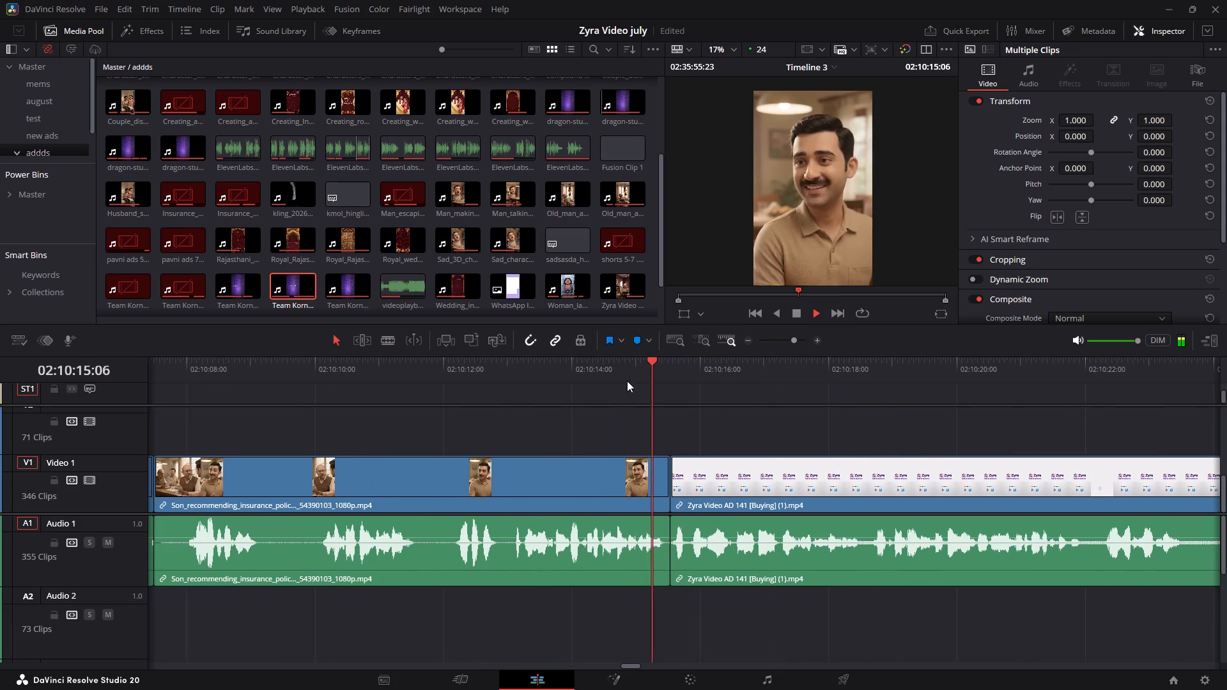
key("space")
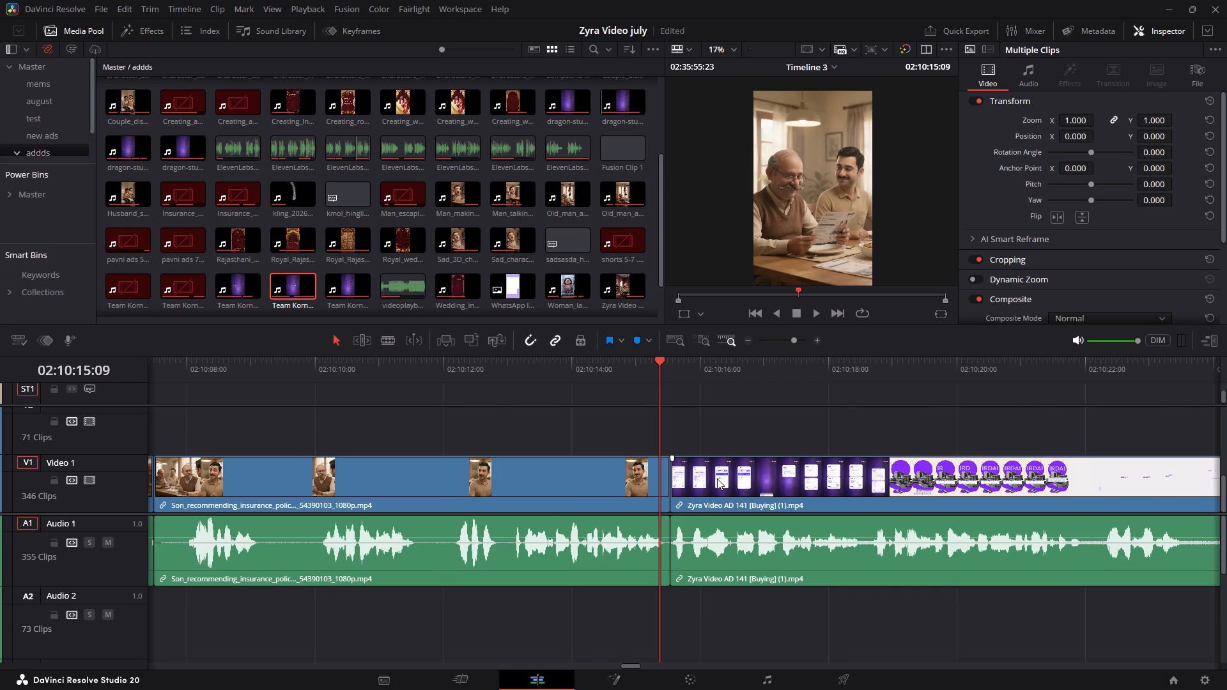
Play back the friends ad around 02:09:32 to check the cut into its AD 141 end clip.
scroll(714, 475, "down", 5, "alt")
scroll(621, 452, "up", 7, "ctrl")
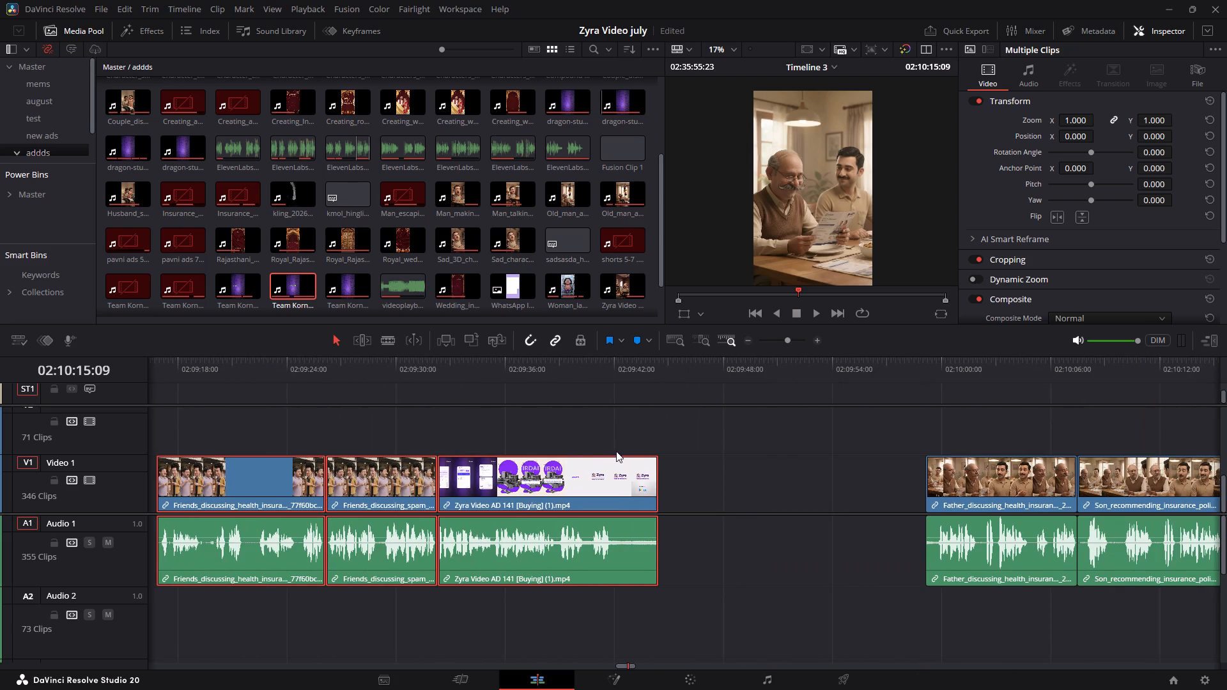
left_click(425, 383)
left_click(772, 498)
scroll(628, 509, "up", 2, "alt")
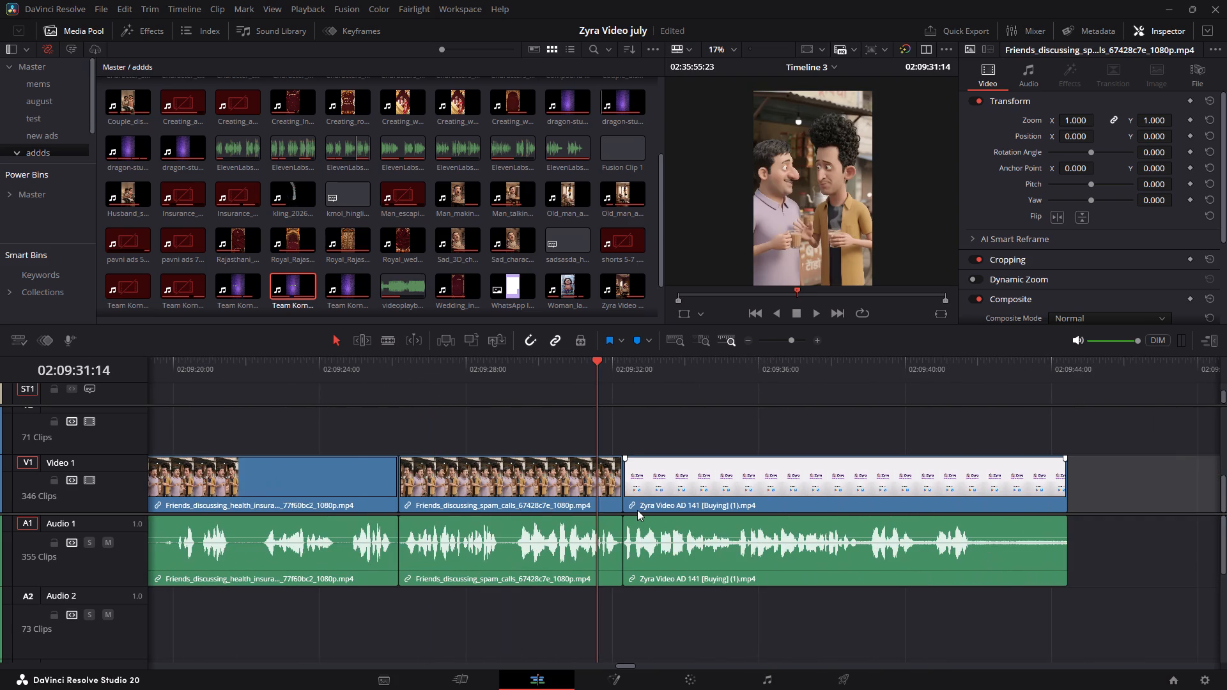
key("space")
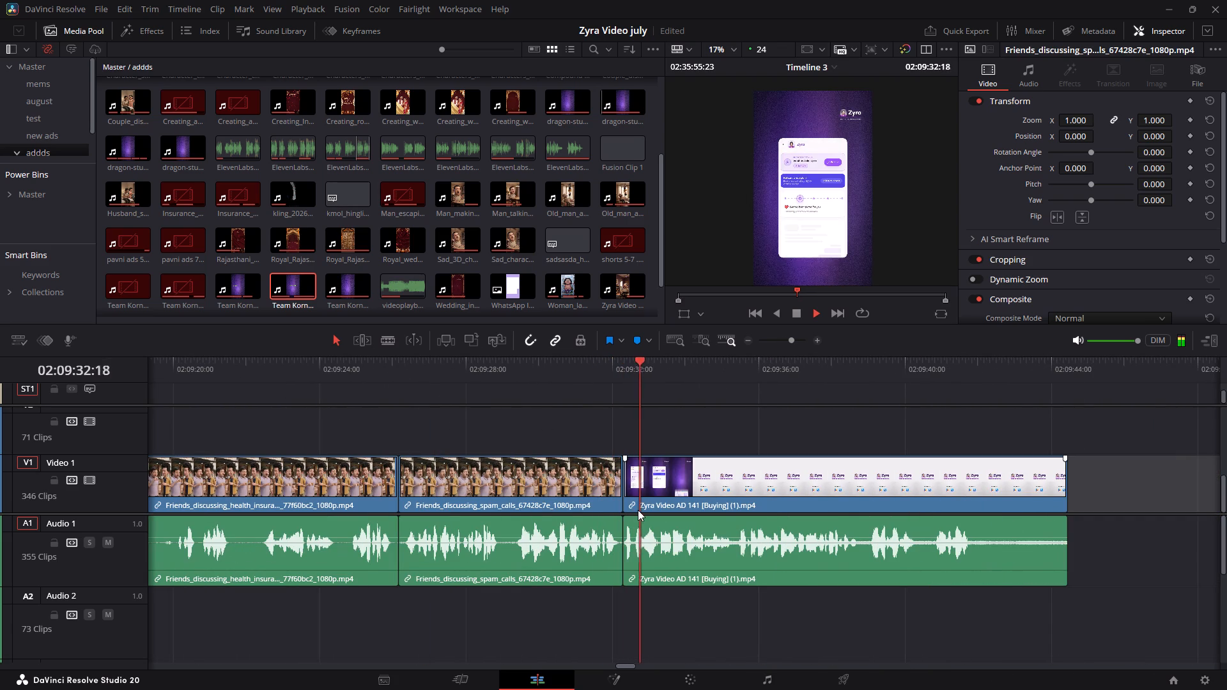
key("space")
Set in and out points around the cartoon couple ad's dialogue, from 02:03:12:07 to 02:03:25:04.
scroll(667, 496, "down", 8, "alt")
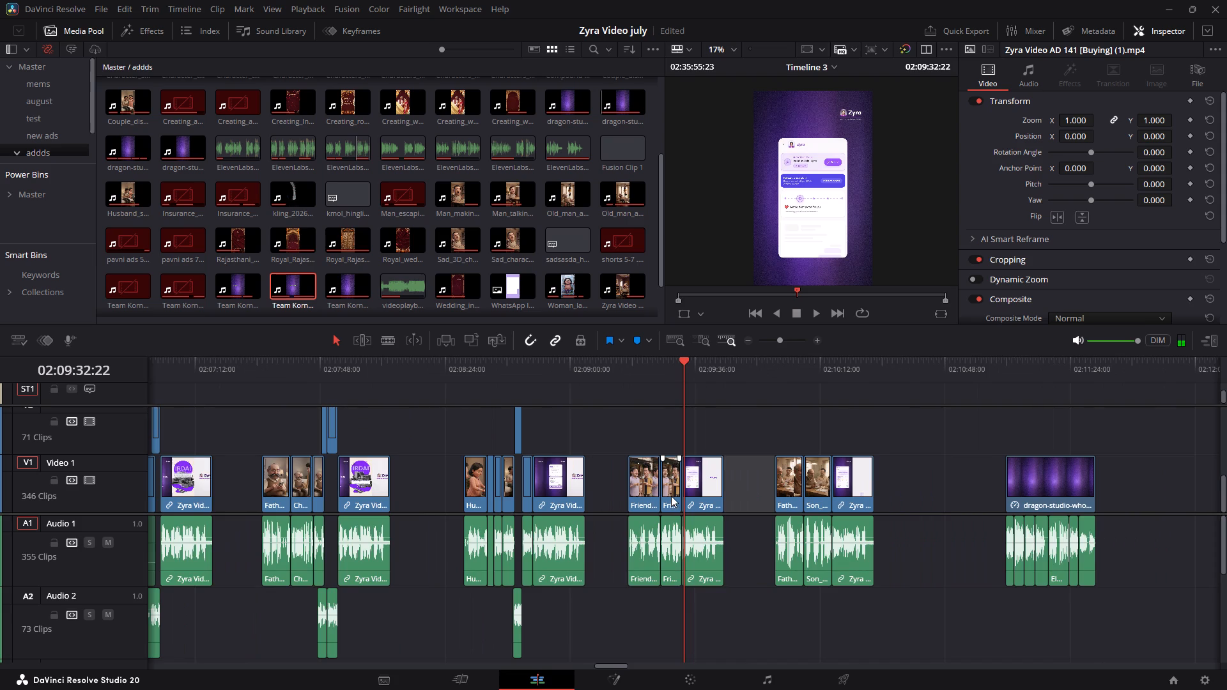
scroll(714, 515, "up", 12, "ctrl")
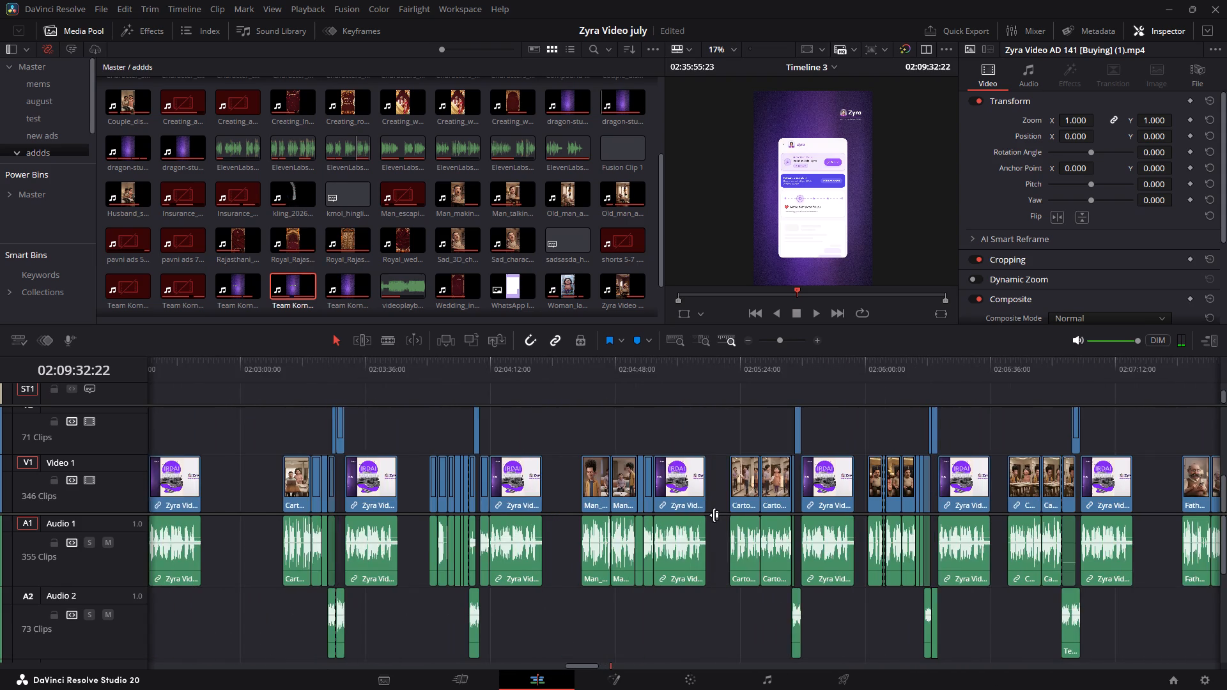
scroll(714, 515, "up", 4, "ctrl")
left_click(585, 369)
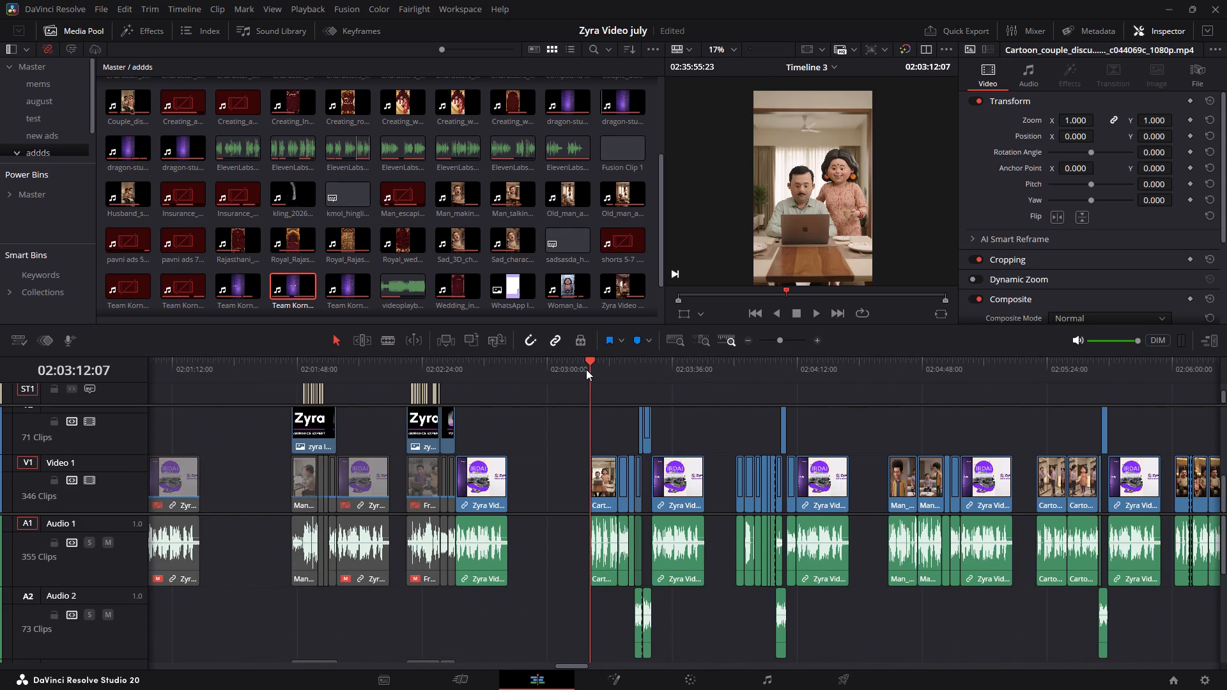
scroll(624, 521, "up", 5, "alt")
scroll(647, 528, "down", 2, "ctrl")
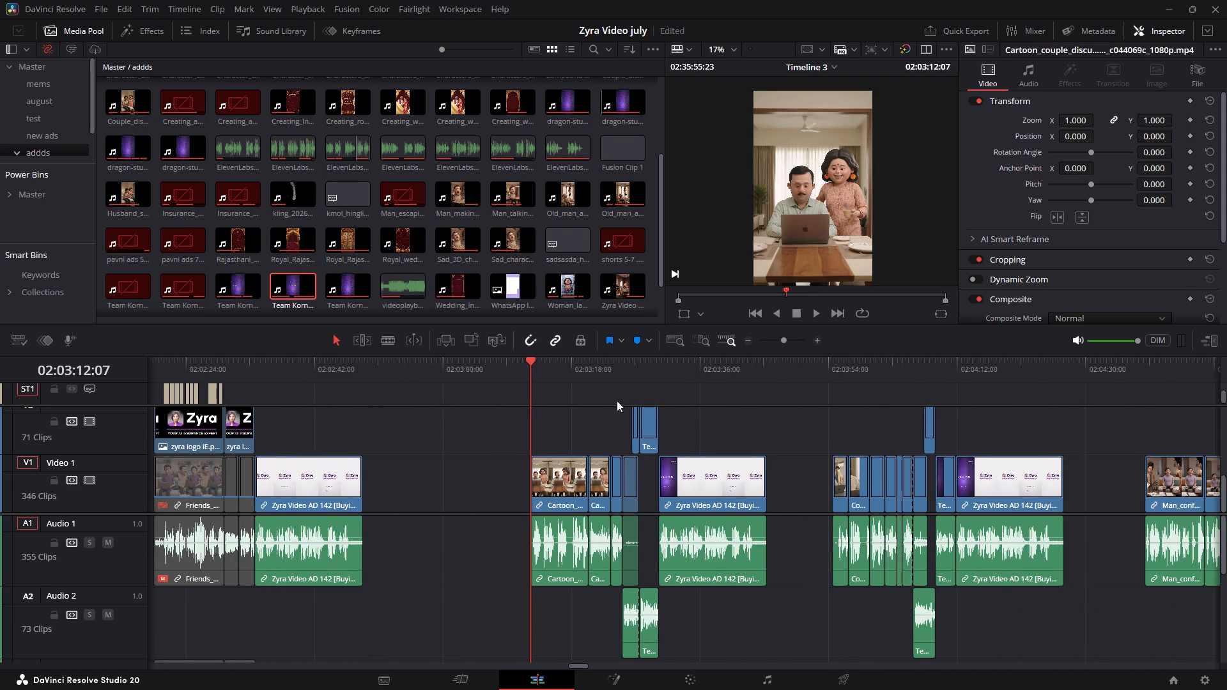
left_click(607, 363)
scroll(595, 486, "up", 8, "alt")
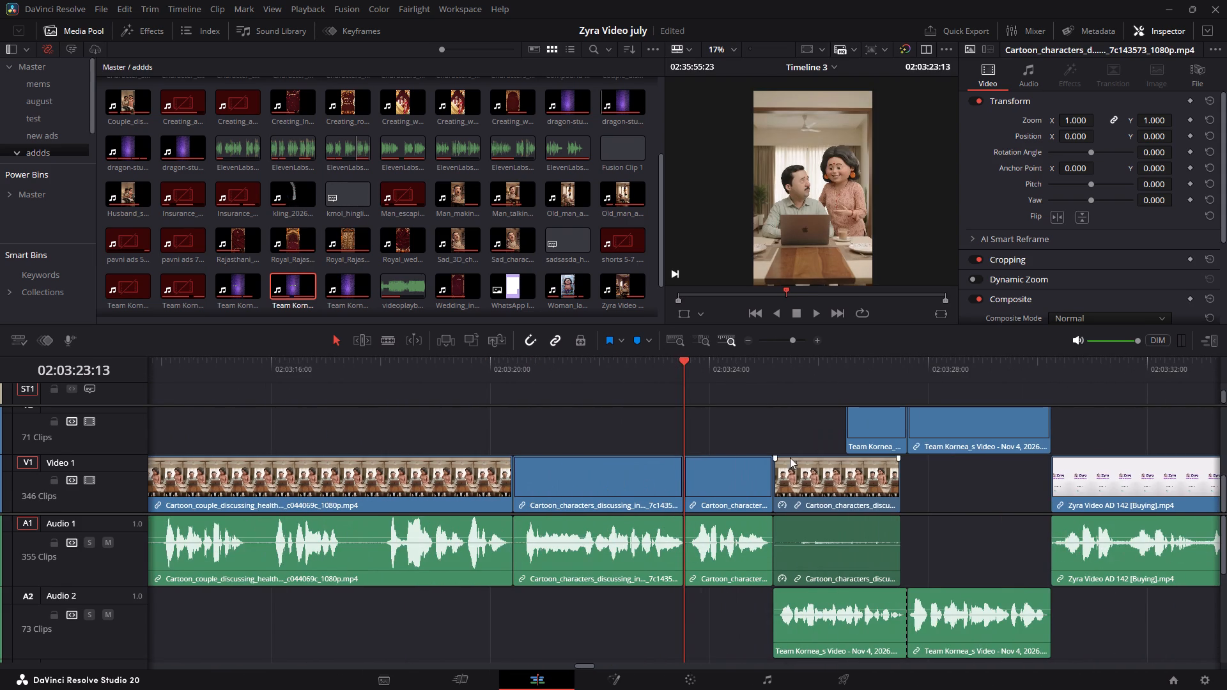
left_click_drag(766, 372, 774, 372)
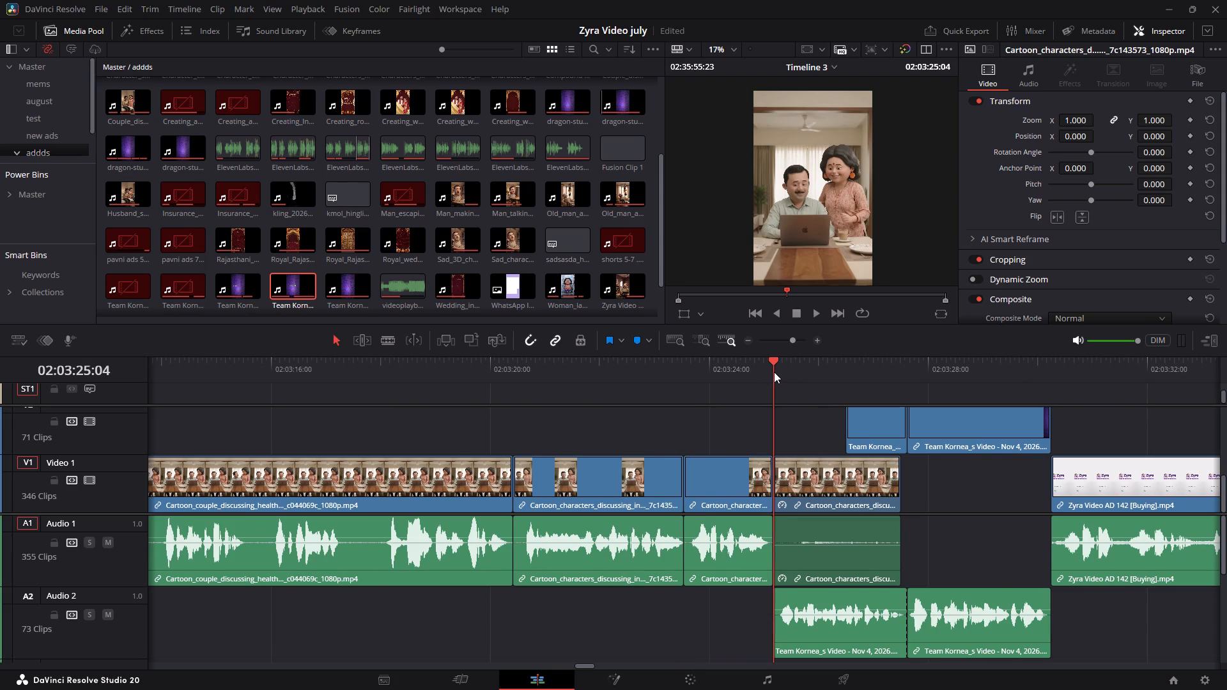
key("o")
scroll(667, 414, "up", 4, "ctrl")
left_click_drag(358, 362, 372, 366)
key("i")
Disable the existing subtitle captions of the two ads that come before the cartoon couple ad, between about 02:01:49 and 02:02:28.
scroll(612, 471, "down", 8, "alt")
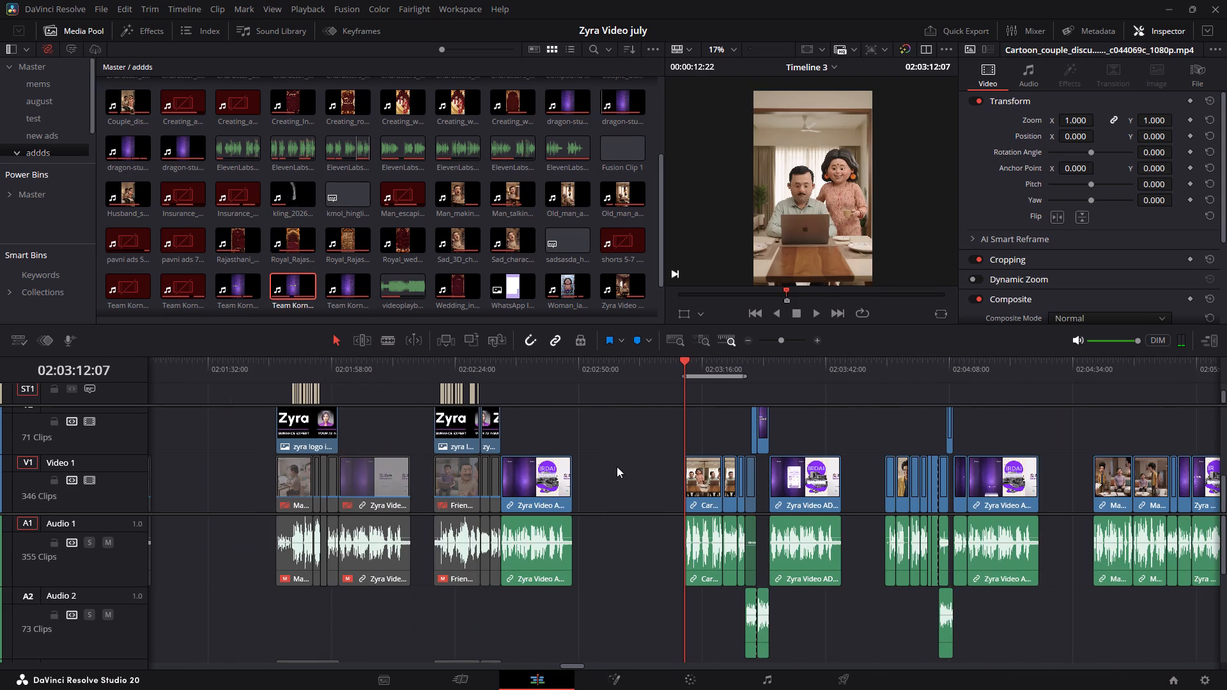
left_click_drag(513, 395, 281, 387)
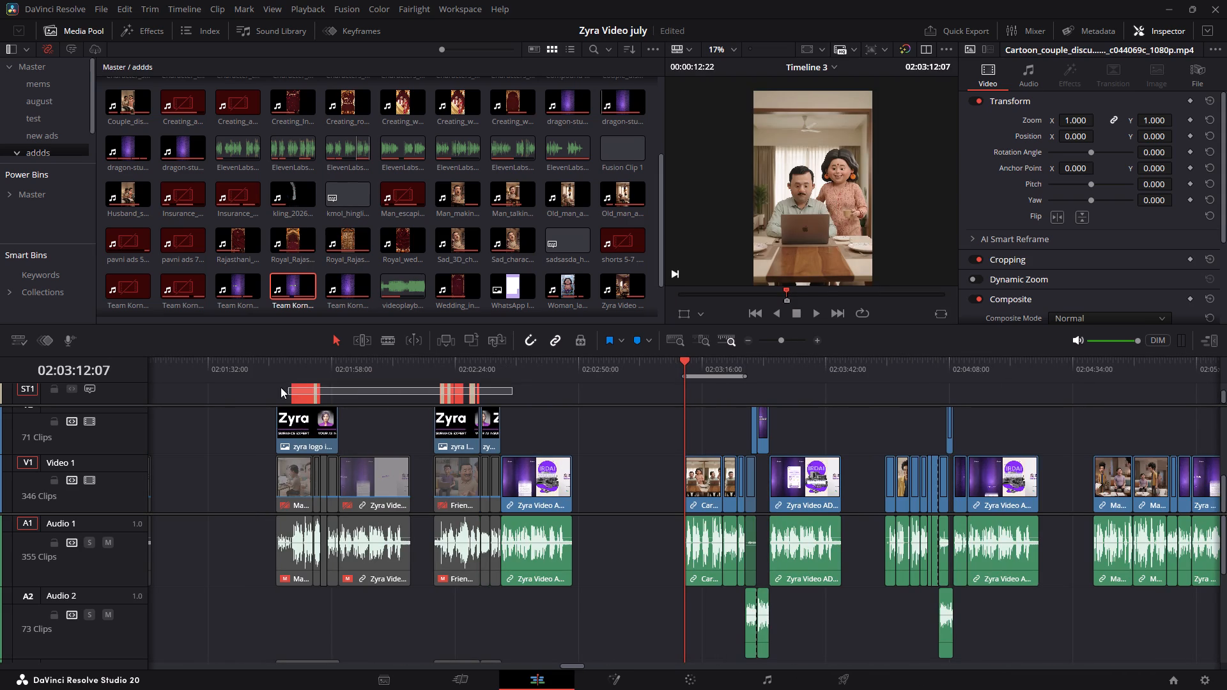
left_click_drag(281, 387, 263, 387)
key("d")
Reveal the whole subtitle track and disable the earlier ad's captions around 01:55:25.
scroll(372, 431, "down", 3, "alt")
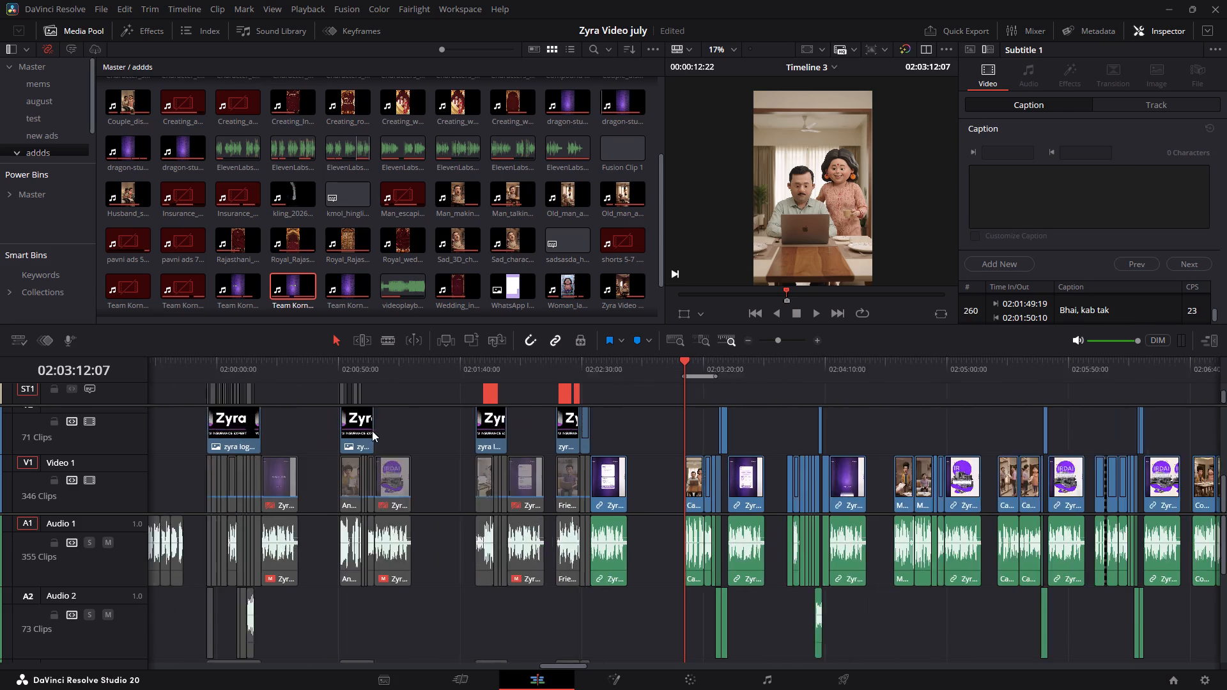
scroll(372, 431, "down", 2, "alt")
scroll(481, 494, "up", 2)
scroll(481, 494, "down", 3)
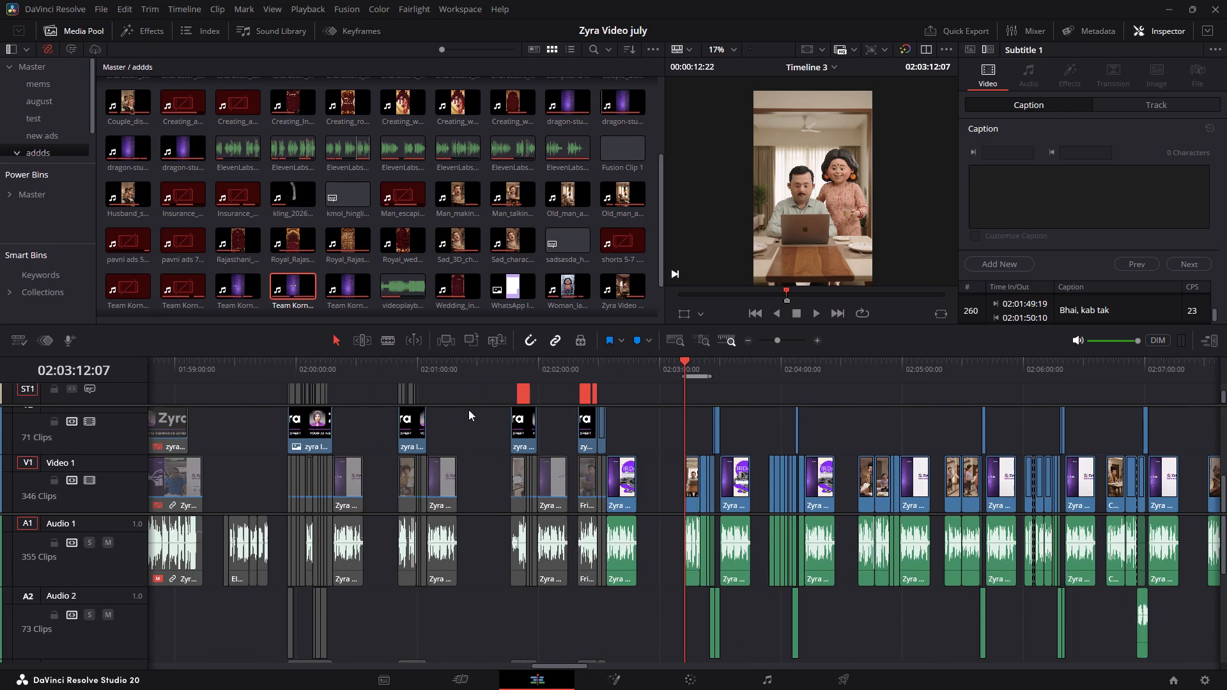
left_click_drag(475, 403, 476, 413)
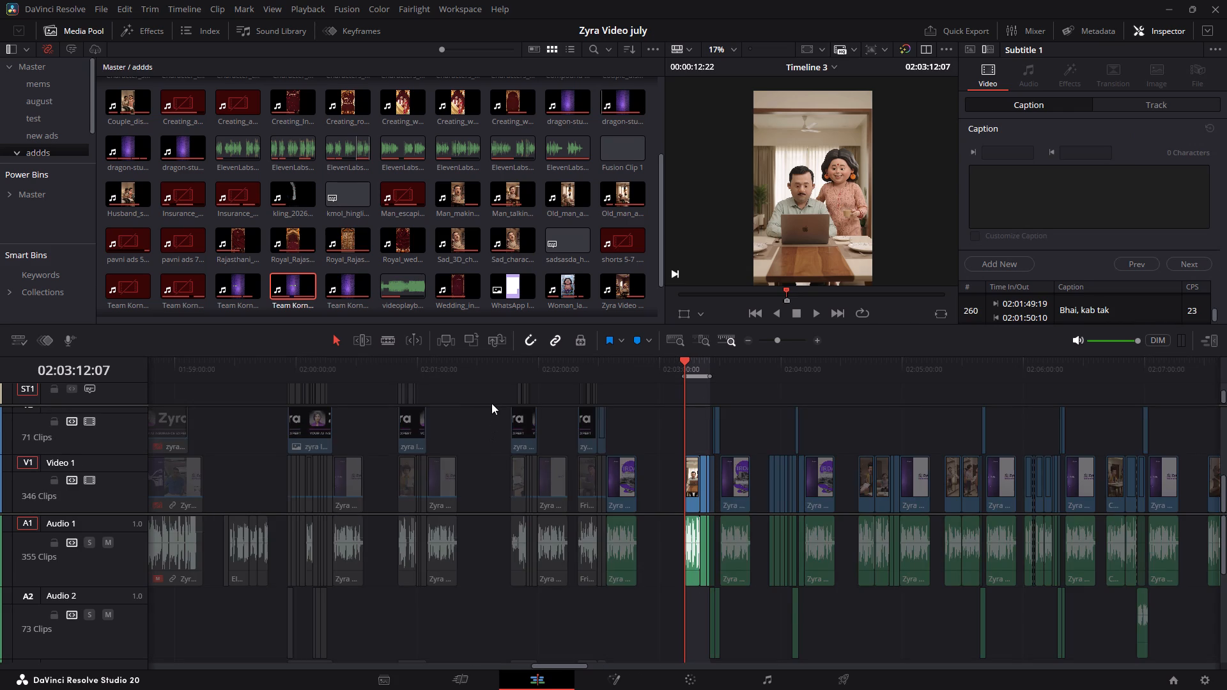
left_click_drag(490, 405, 491, 445)
scroll(467, 431, "up", 5, "ctrl")
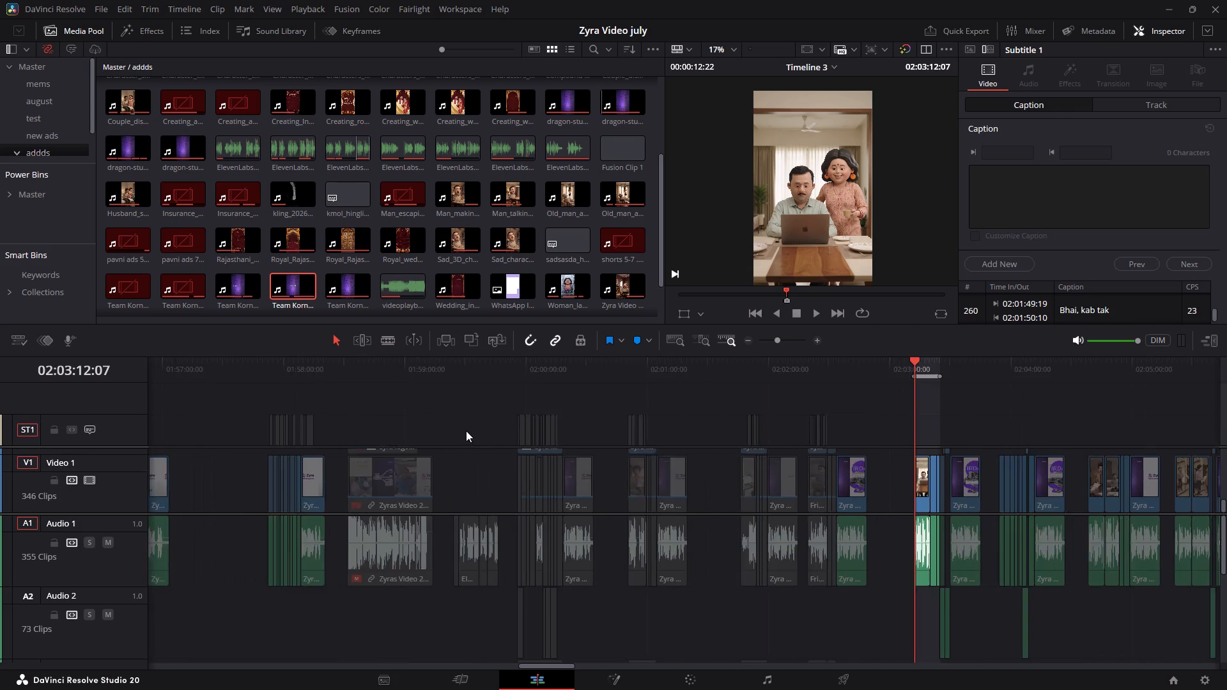
scroll(466, 431, "up", 9, "ctrl")
scroll(467, 431, "down", 2, "ctrl")
left_click_drag(607, 424, 727, 448)
key("d")
Look back through the earlier ads on the timeline to check whether any of their captions are still enabled.
scroll(564, 427, "up", 20, "ctrl")
scroll(564, 427, "up", 1, "ctrl")
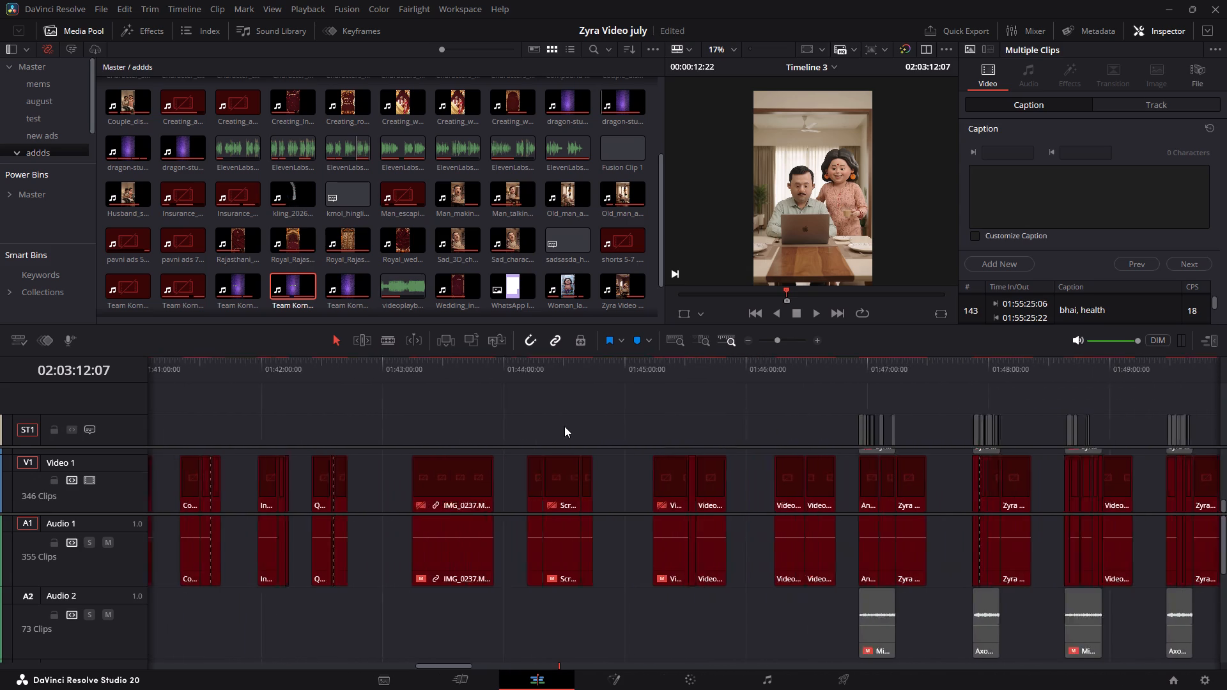
scroll(564, 426, "up", 20, "ctrl")
scroll(564, 426, "up", 20, "ctrl")
scroll(564, 426, "up", 3, "ctrl")
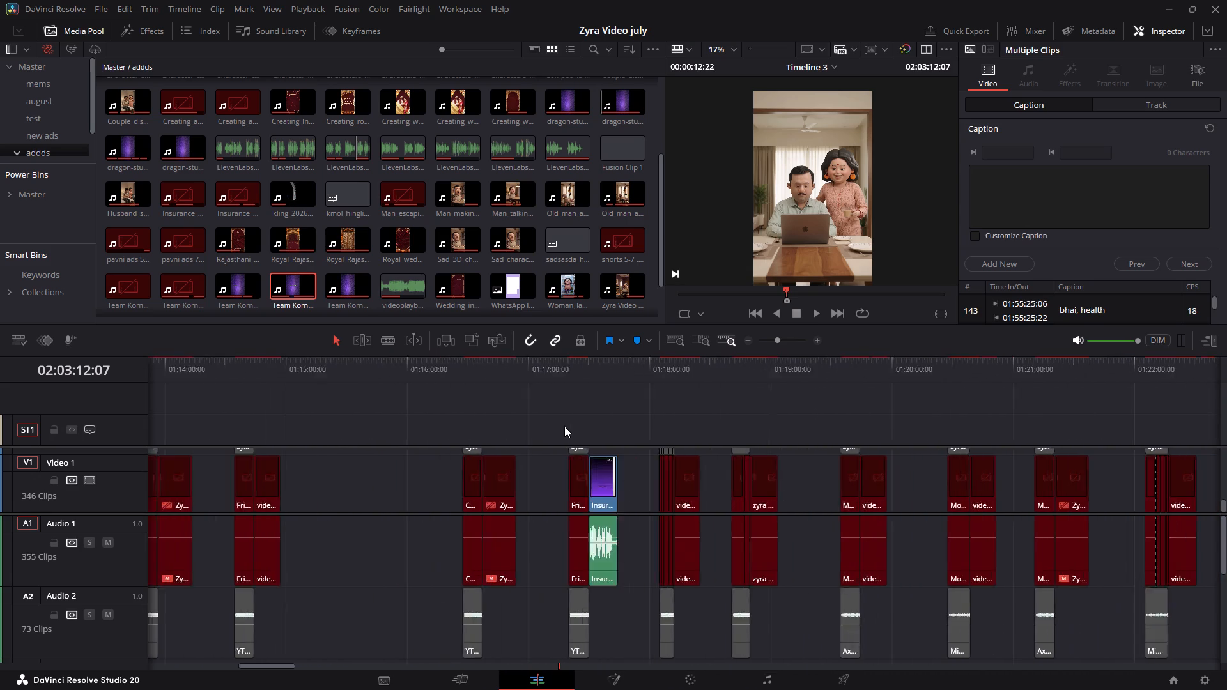
scroll(564, 426, "up", 20, "ctrl")
scroll(564, 426, "up", 9, "ctrl")
scroll(548, 427, "down", 11, "ctrl")
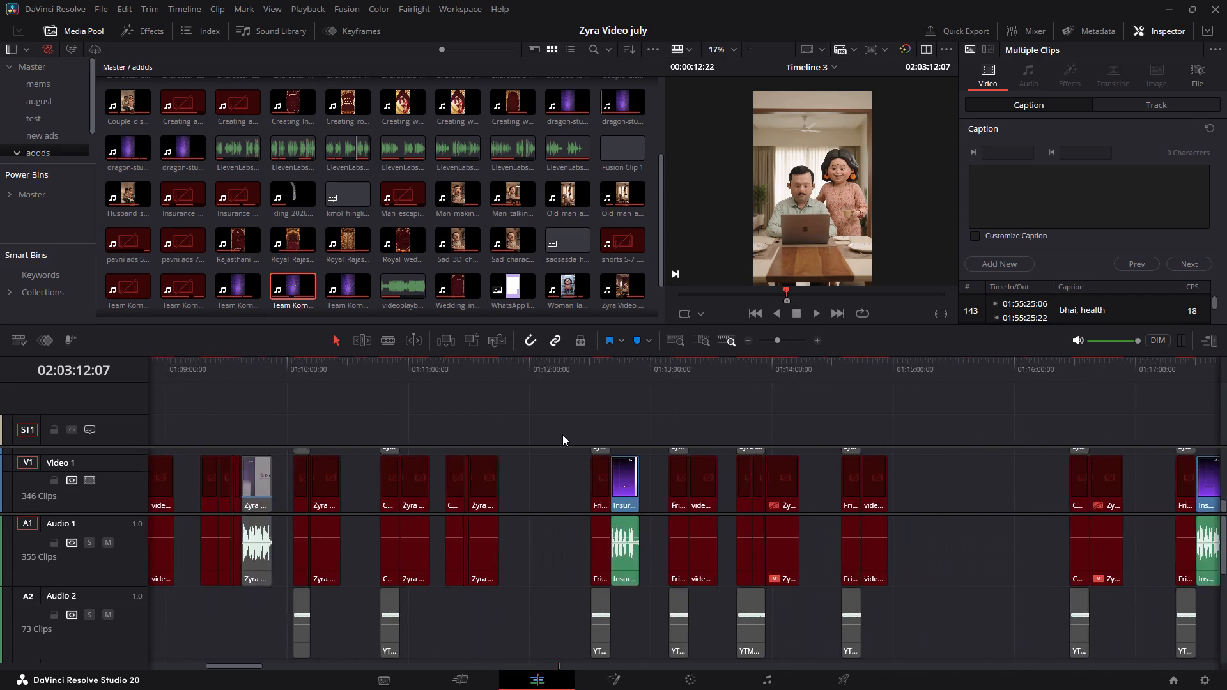
scroll(562, 434, "down", 20, "ctrl")
scroll(562, 434, "down", 9, "ctrl")
key("space")
key("space")
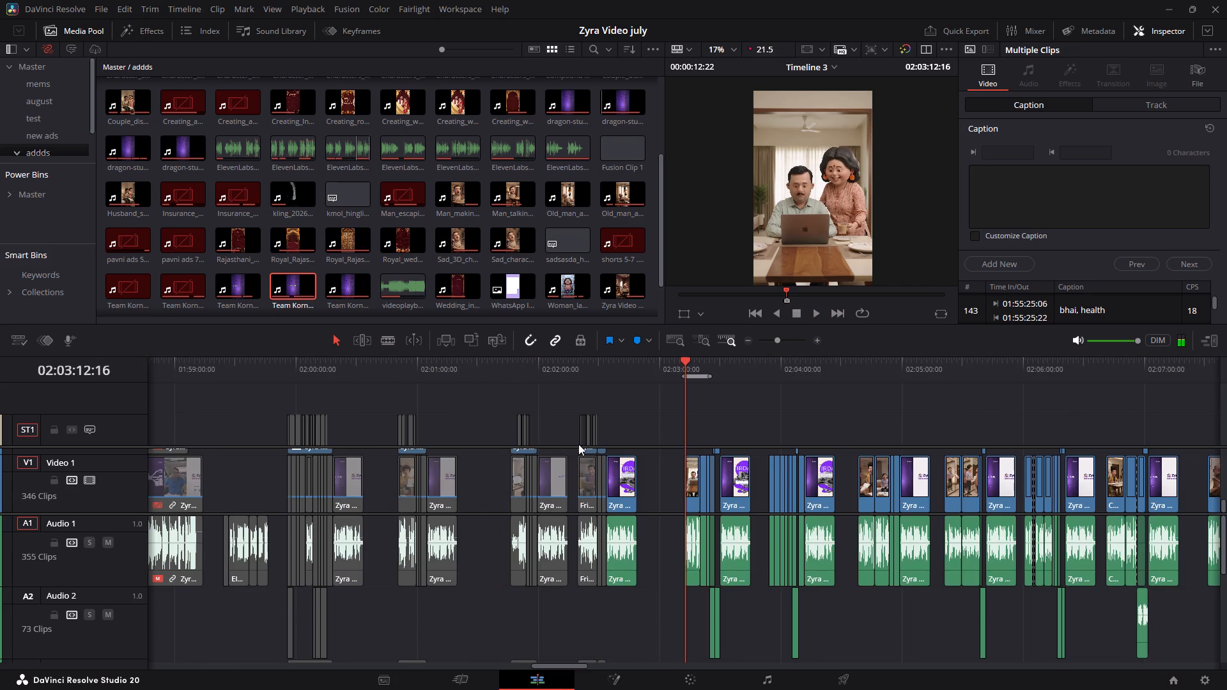
Create subtitles from the cartoon couple ad's marked audio with a maximum of 12 characters per line and extended language support enabled.
scroll(578, 444, "down", 2, "ctrl")
scroll(568, 444, "up", 12, "alt")
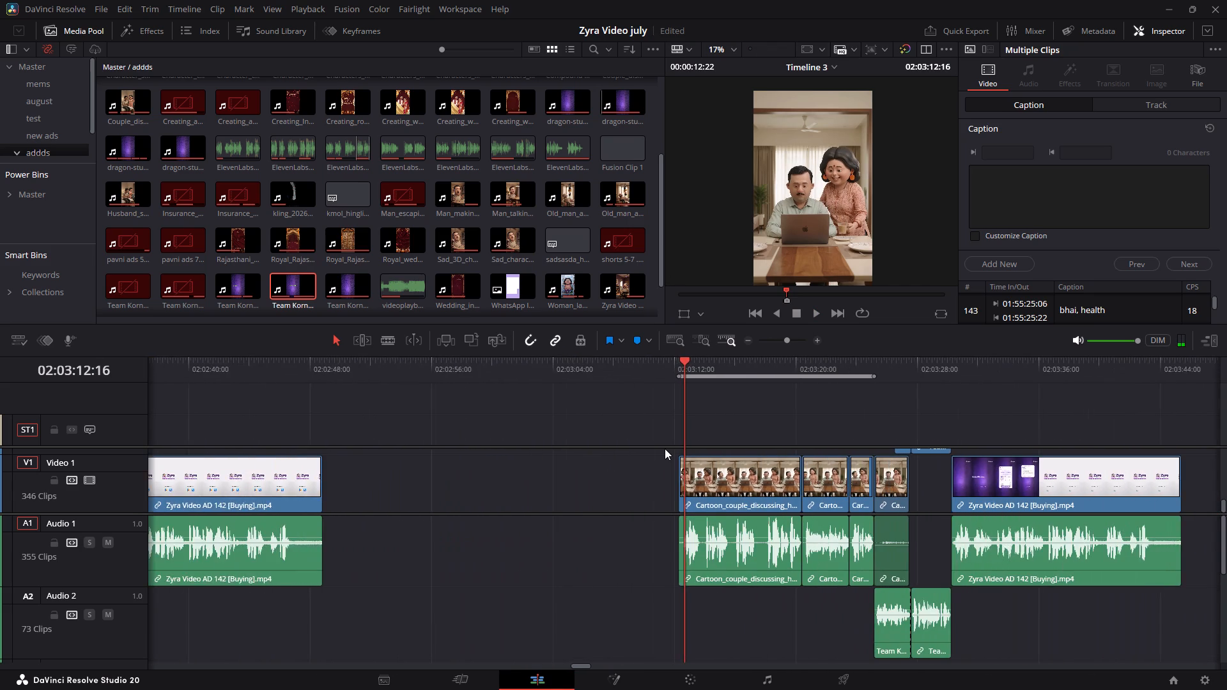
scroll(665, 448, "down", 2, "ctrl")
scroll(665, 448, "up", 2, "alt")
scroll(666, 448, "down", 4, "ctrl")
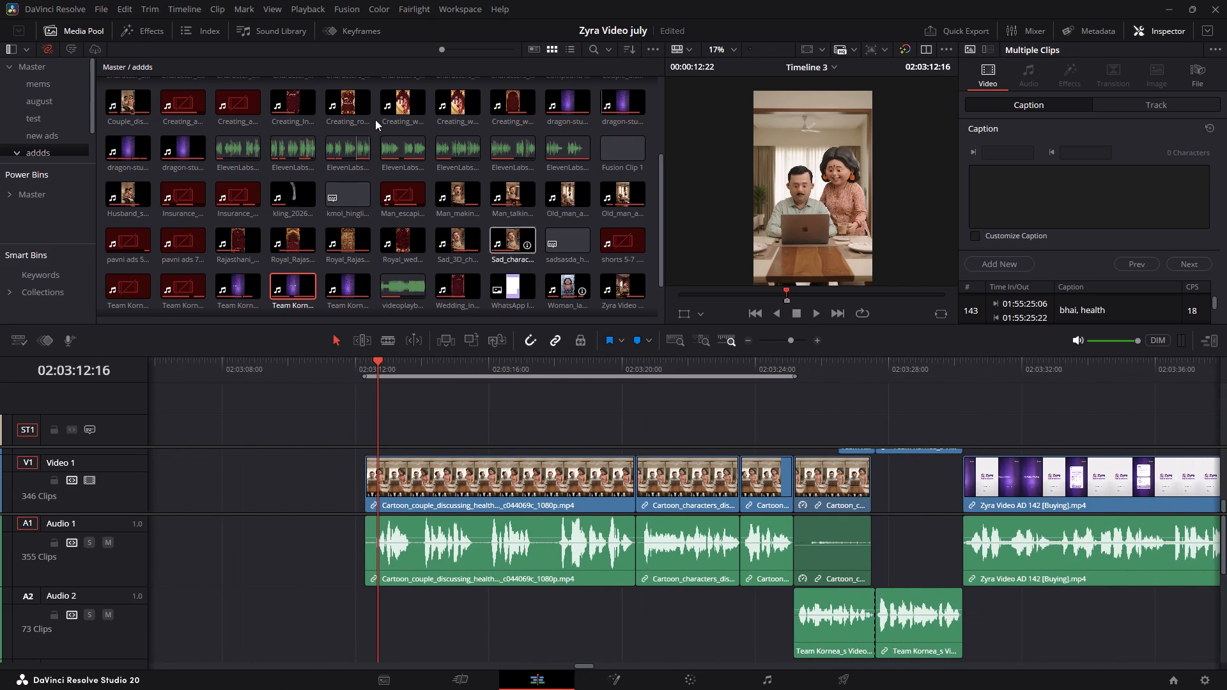
left_click(192, 6)
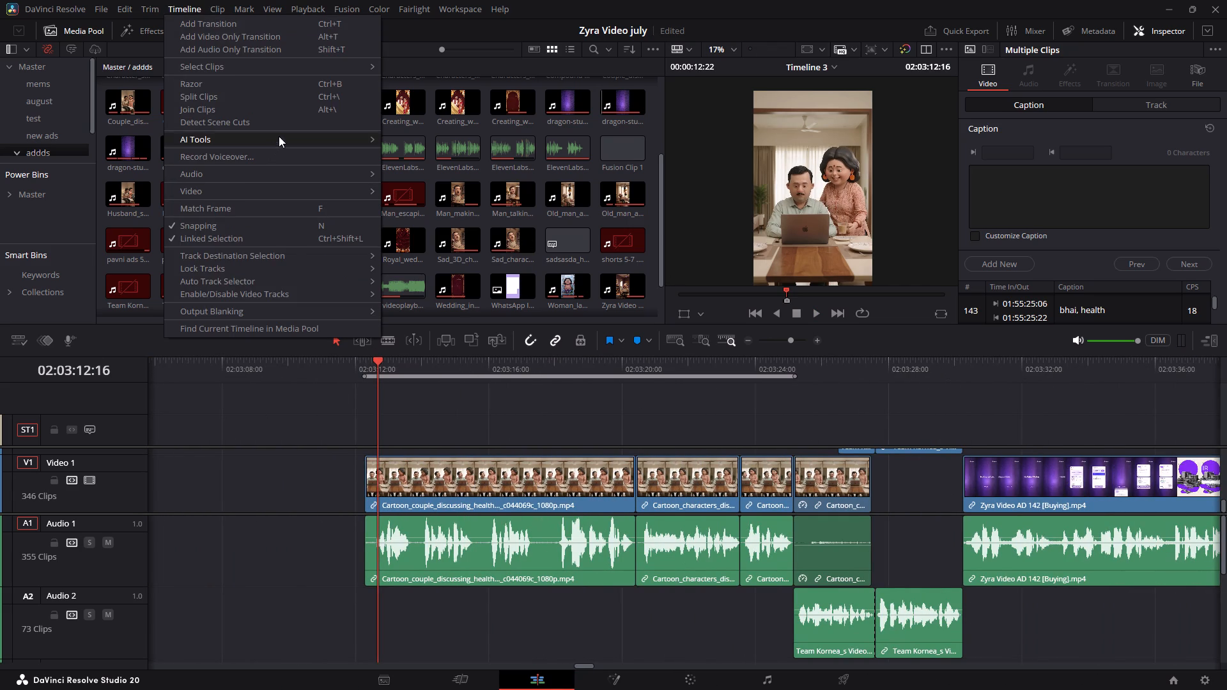
left_click(279, 136)
left_click(414, 153)
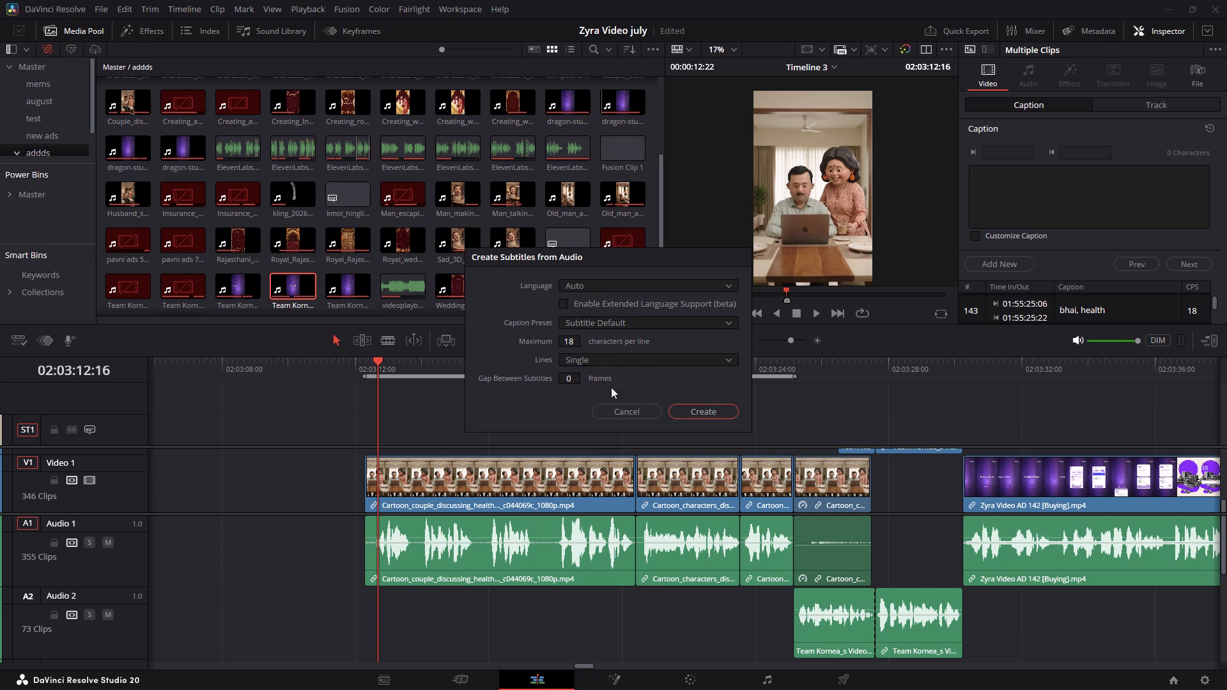
left_click(564, 334)
double_click(578, 342)
key("1")
key("2")
left_click(563, 303)
left_click(701, 413)
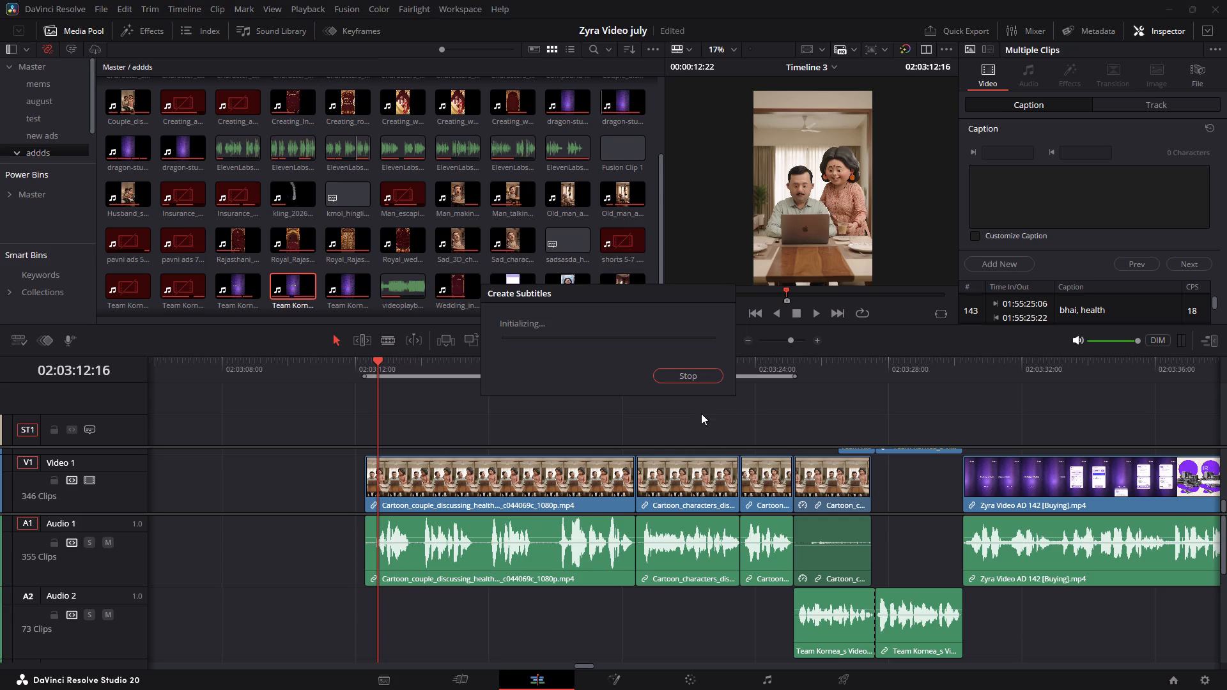
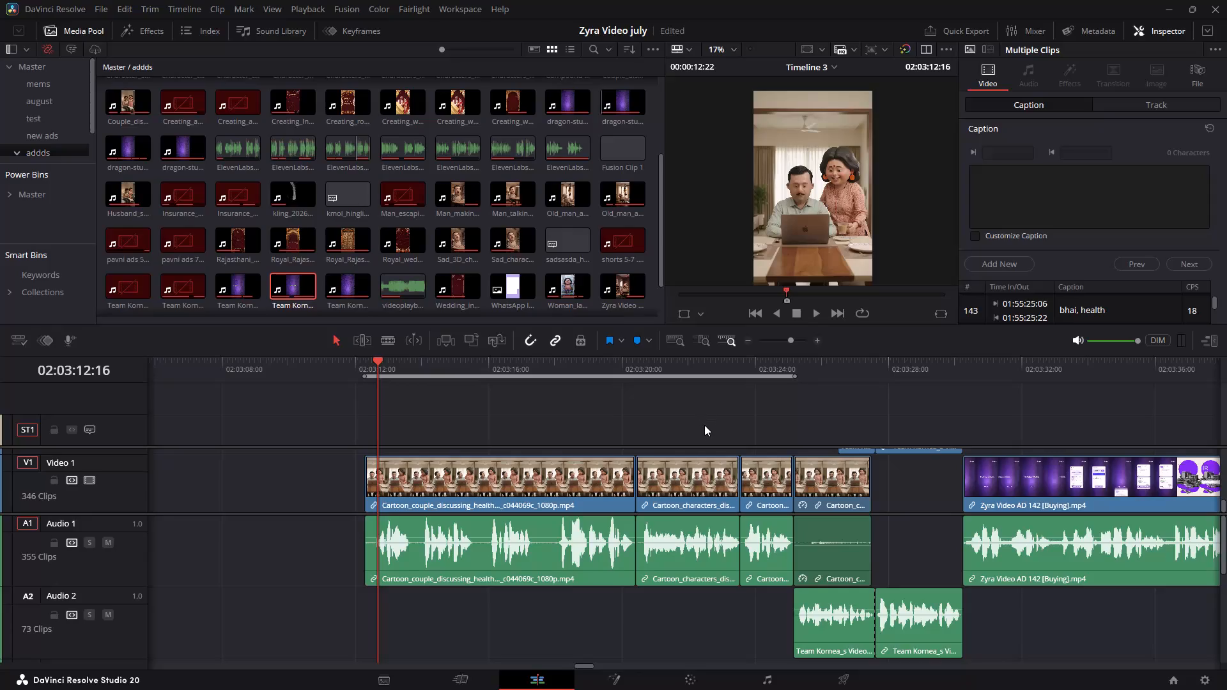
Clear the timeline's in and out points.
key("alt+x")
Disable the Zyra Video AD 142 [Buying] clip that directly follows the already disabled Friends clips.
scroll(642, 417, "down", 3, "alt")
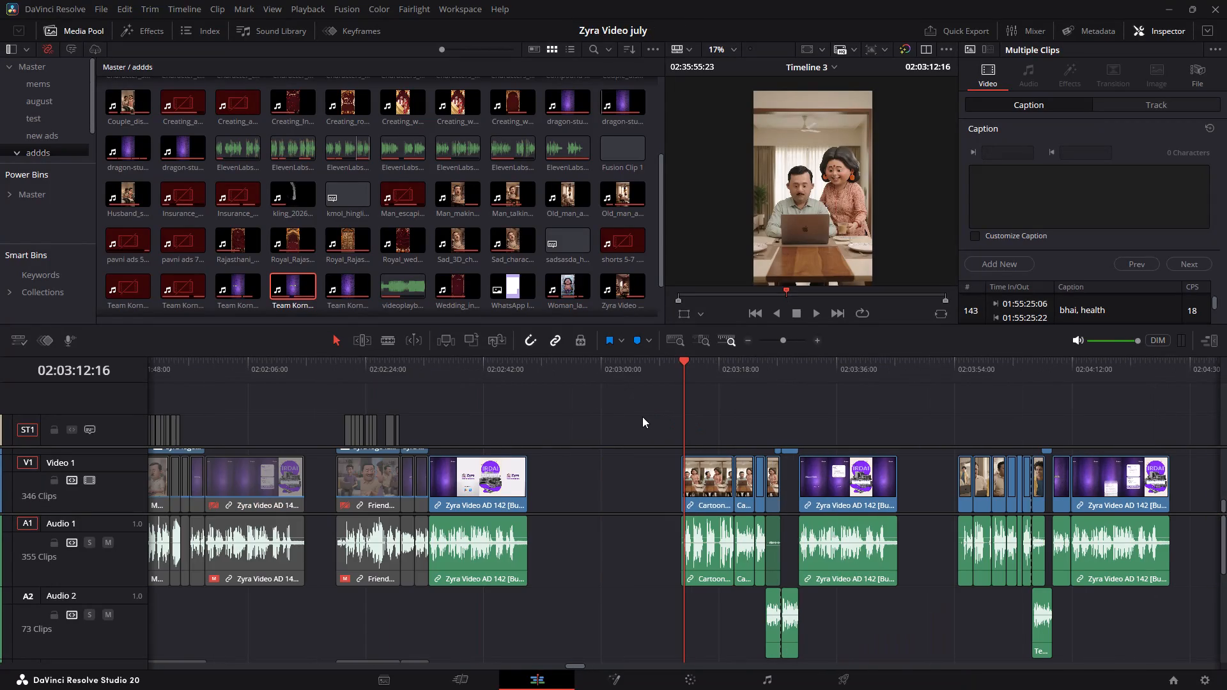
scroll(642, 417, "up", 1, "alt")
left_click(442, 494)
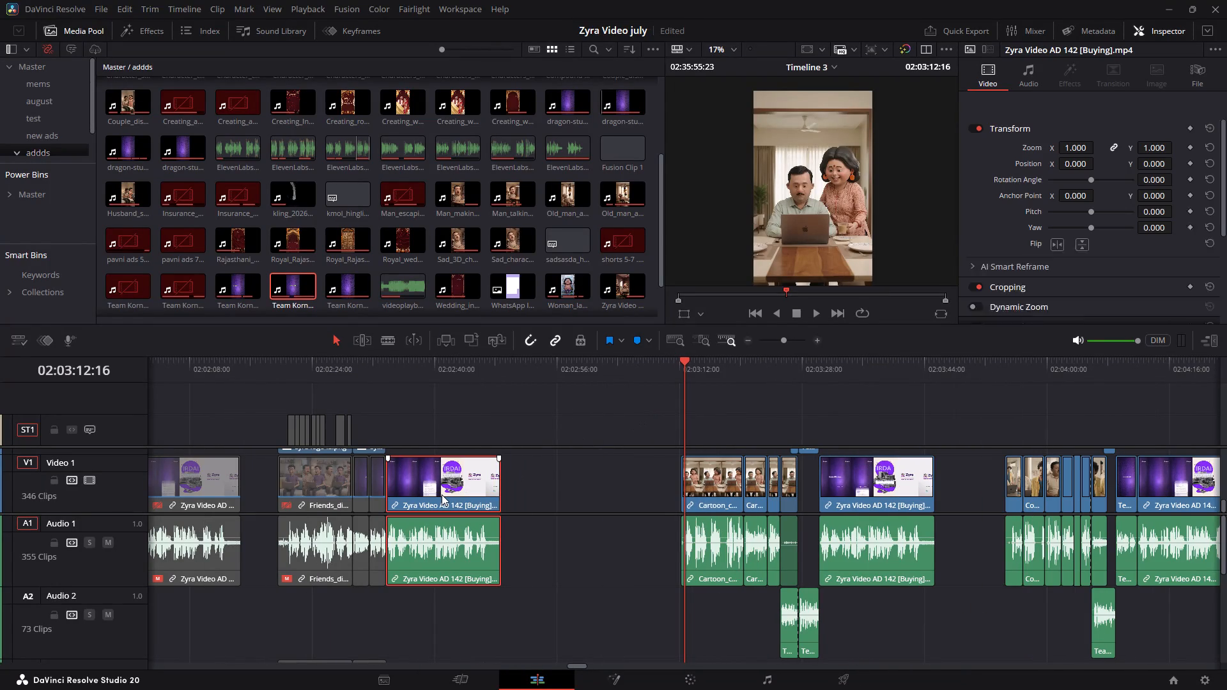
key("d")
Mark an in/out range over the cartoon couple clips, from 02:03:12:07 to 02:03:25:04.
scroll(576, 435, "down", 2, "ctrl")
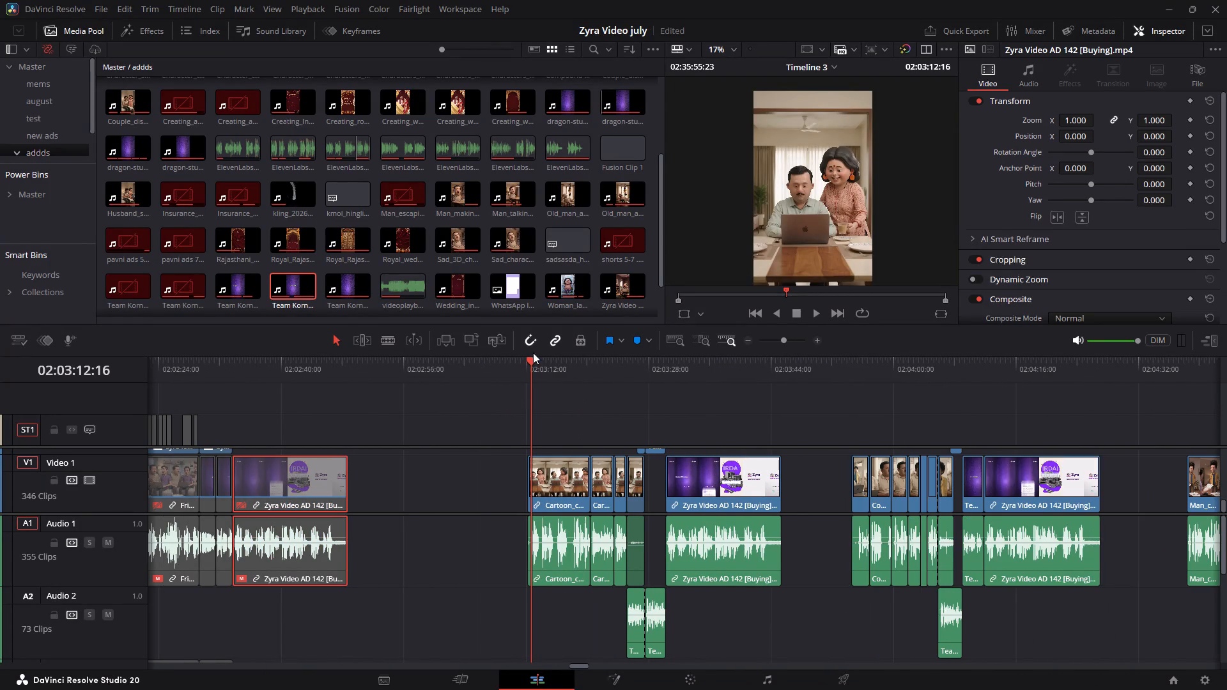
left_click_drag(529, 366, 521, 369)
key("i")
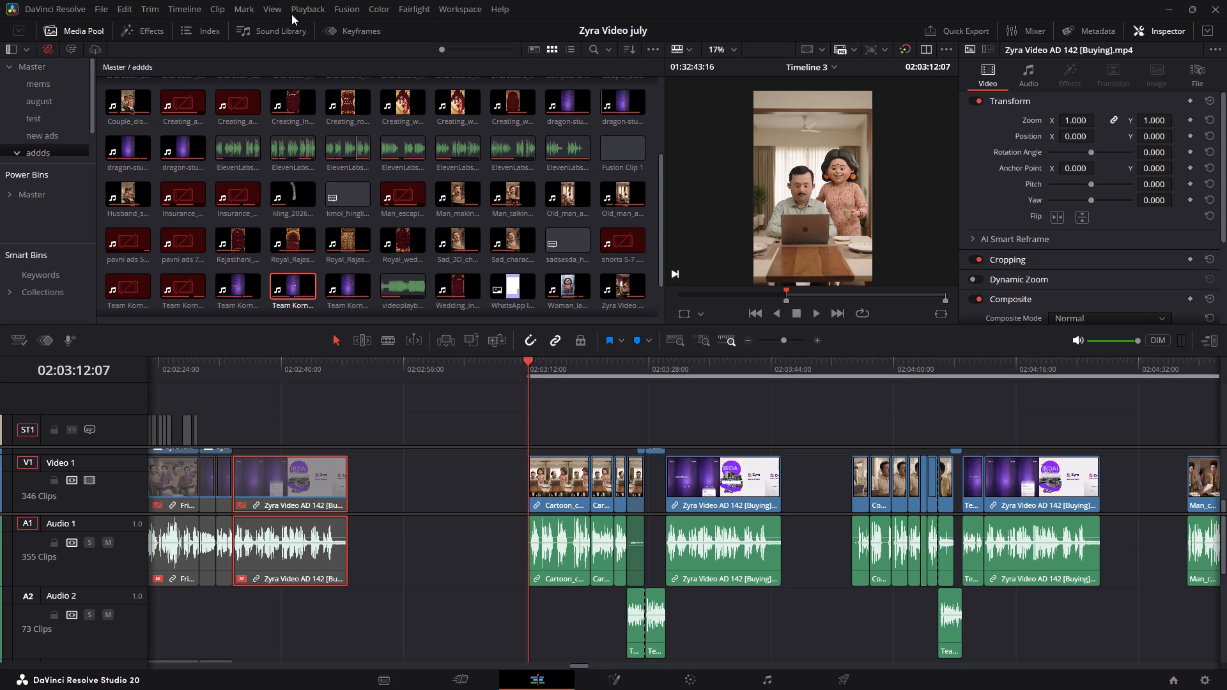
left_click(309, 9)
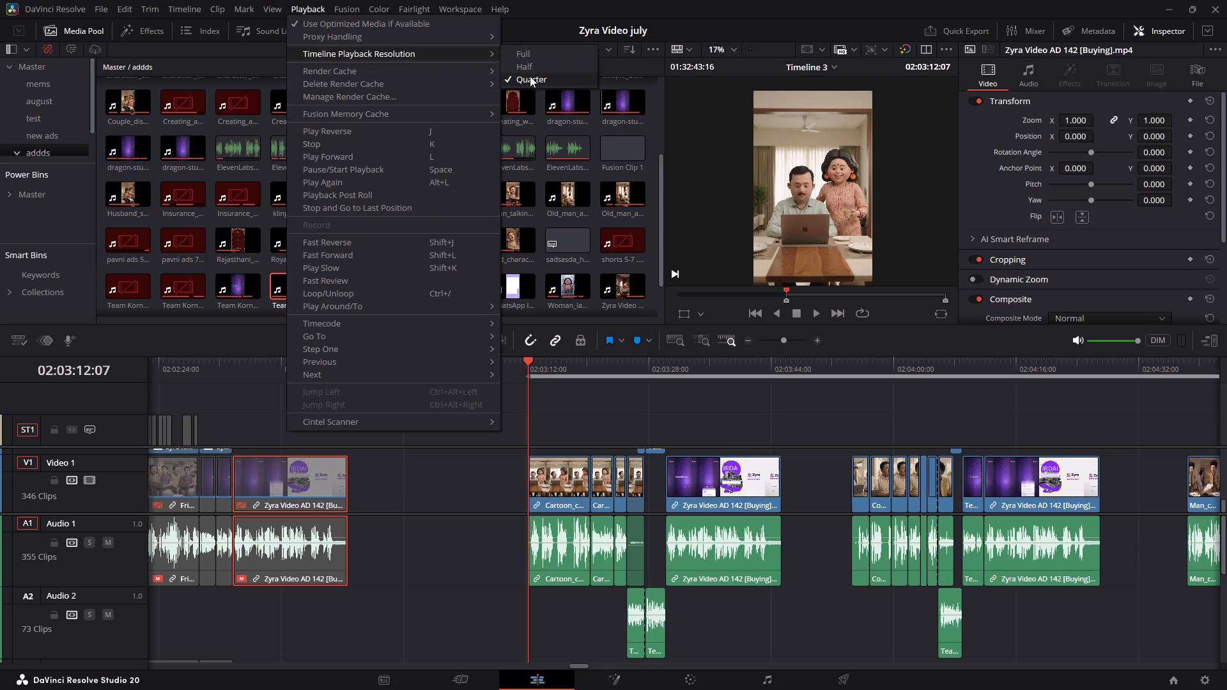
left_click(530, 76)
left_click_drag(532, 368, 624, 395)
key("o")
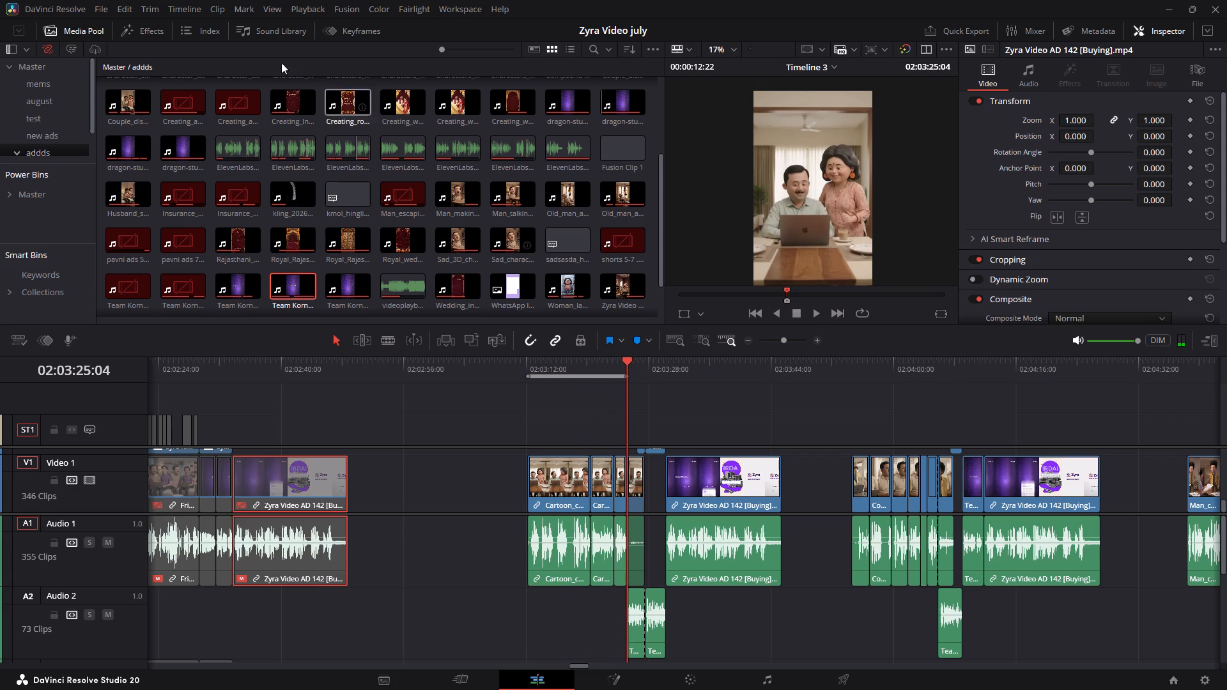
Create subtitles from the audio of the marked range.
left_click(187, 11)
left_click(274, 138)
left_click(449, 154)
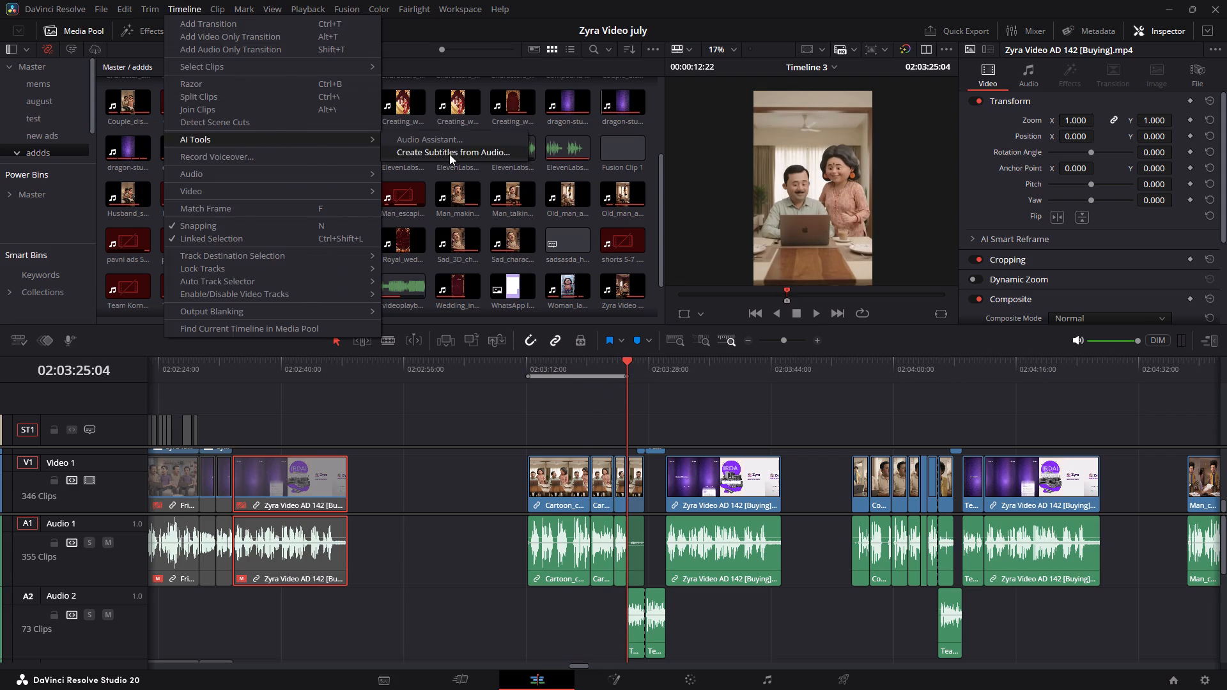
left_click(708, 411)
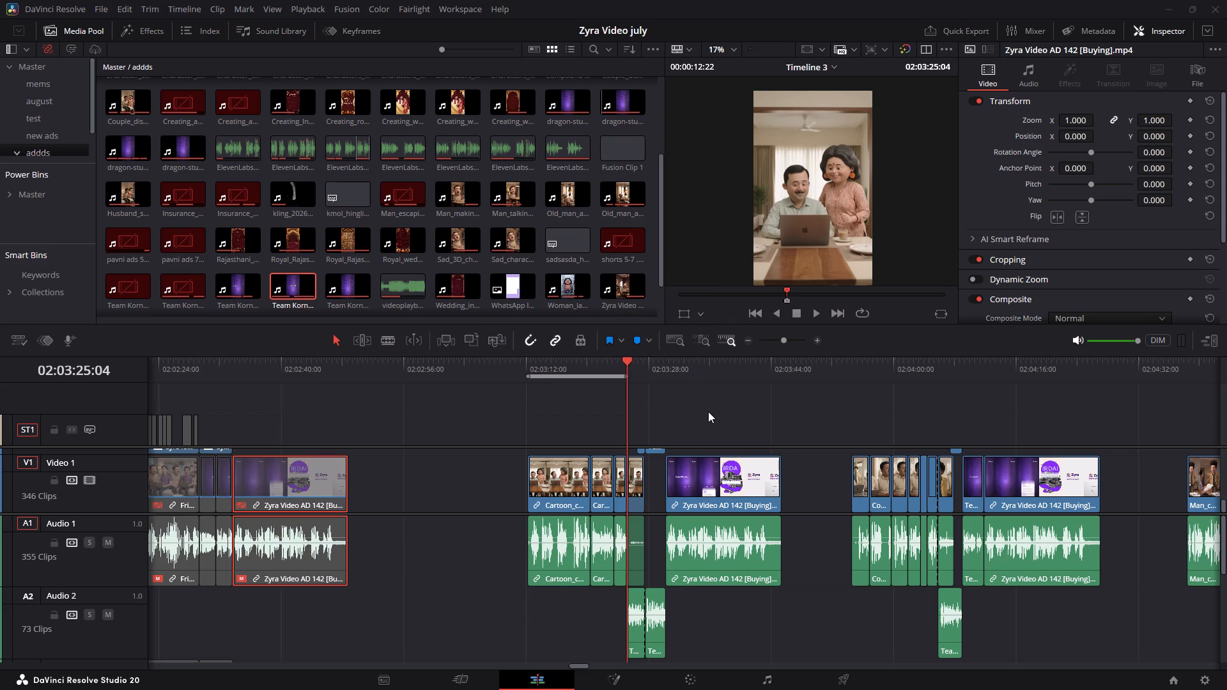
Open the second cartoon couple clip, at 02:03:21:14 on Video 1, for colour grading on the Color page.
scroll(638, 406, "up", 3)
scroll(638, 406, "down", 5)
left_click_drag(611, 448, 614, 419)
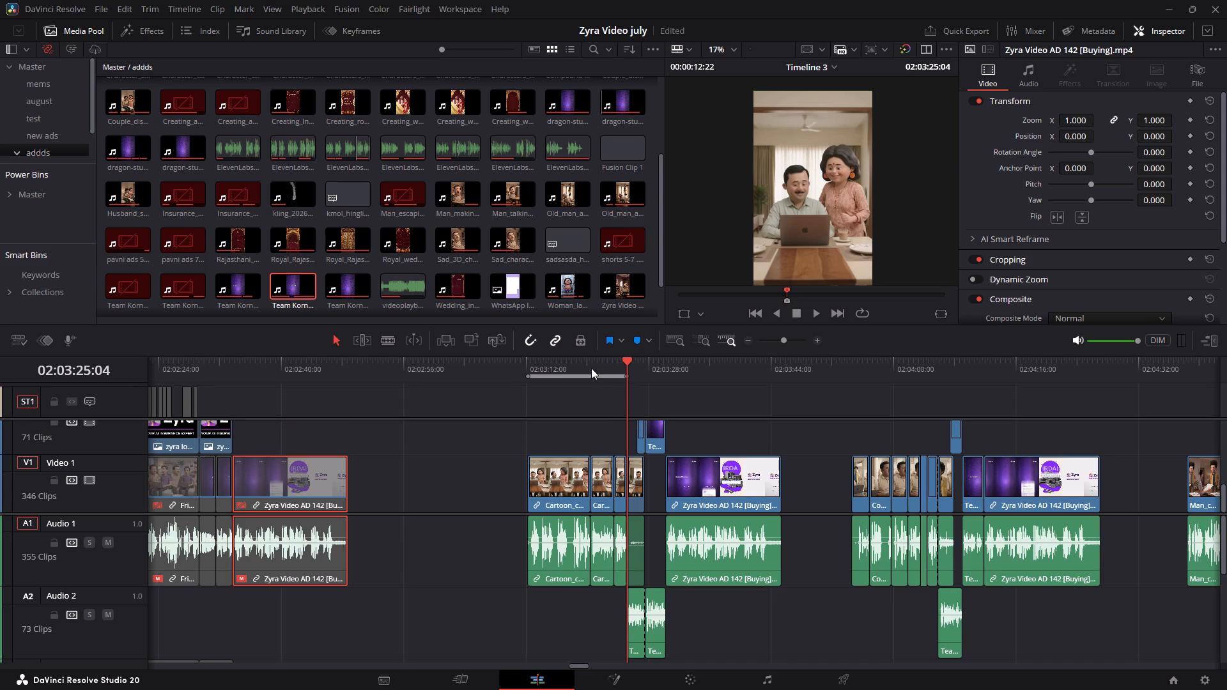
left_click(582, 360)
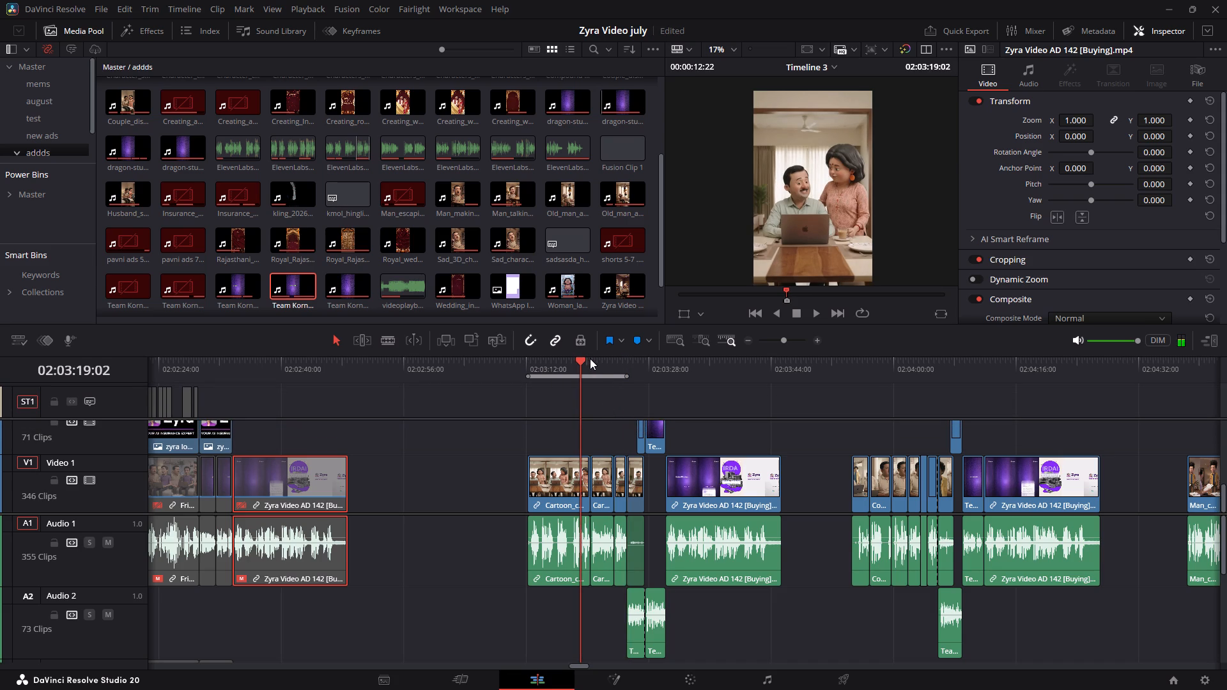
left_click(599, 360)
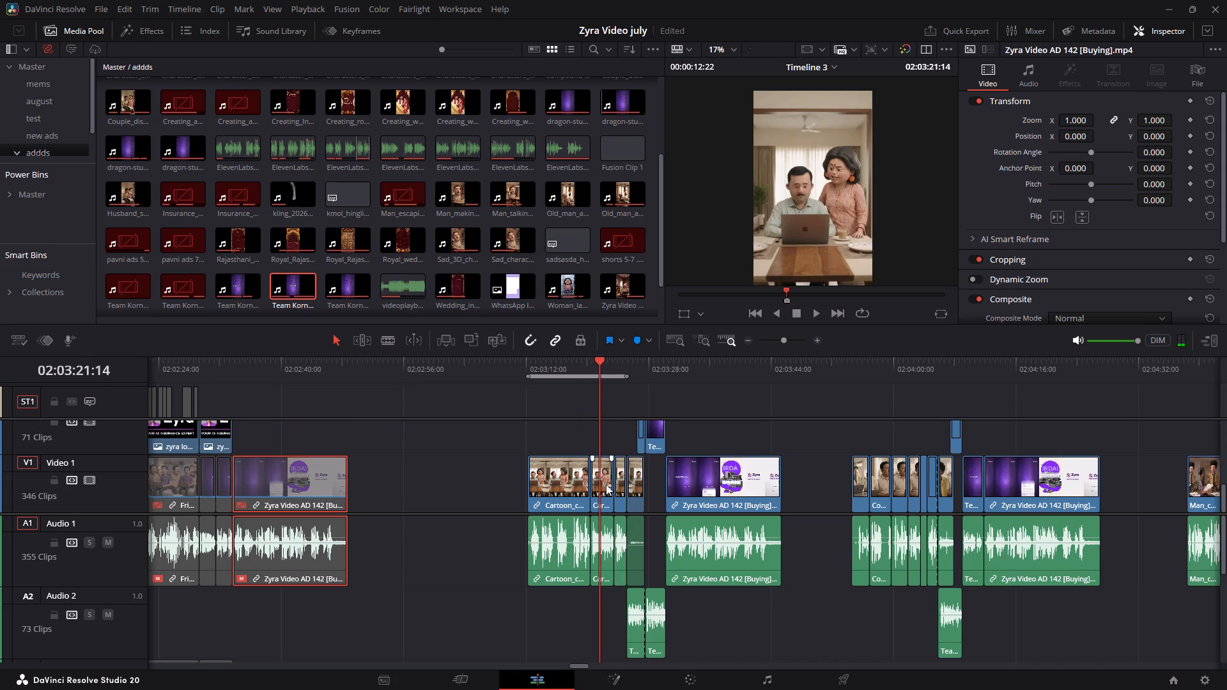
left_click(606, 484)
left_click(712, 682)
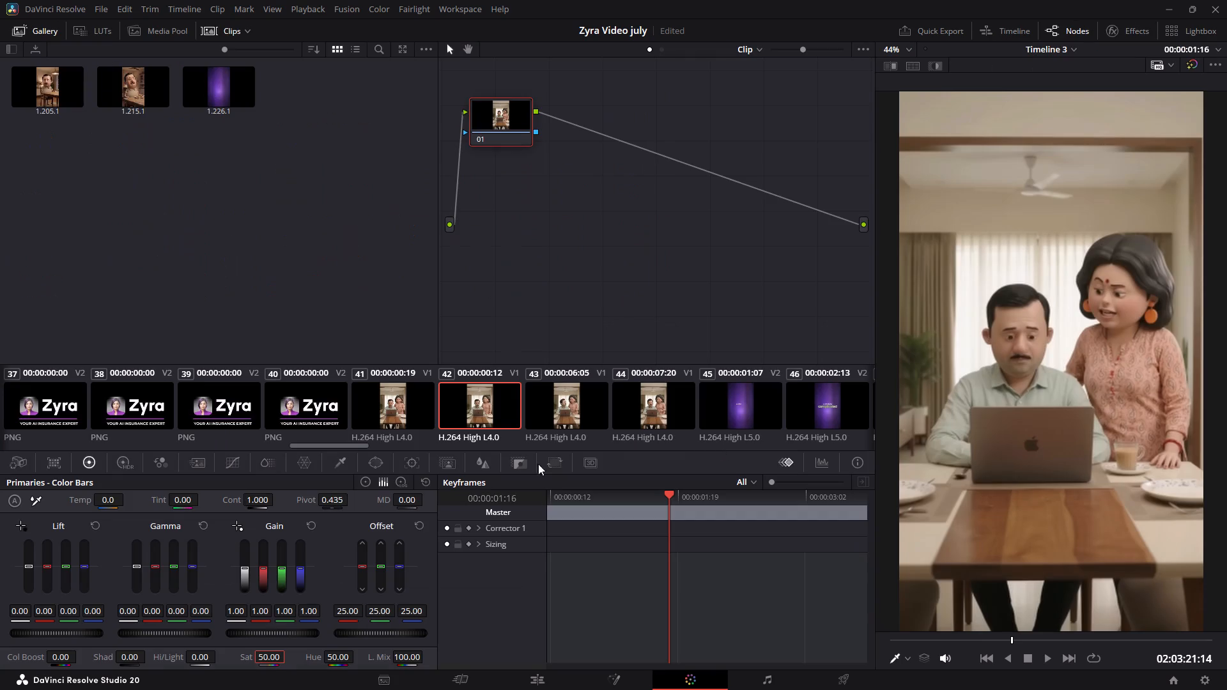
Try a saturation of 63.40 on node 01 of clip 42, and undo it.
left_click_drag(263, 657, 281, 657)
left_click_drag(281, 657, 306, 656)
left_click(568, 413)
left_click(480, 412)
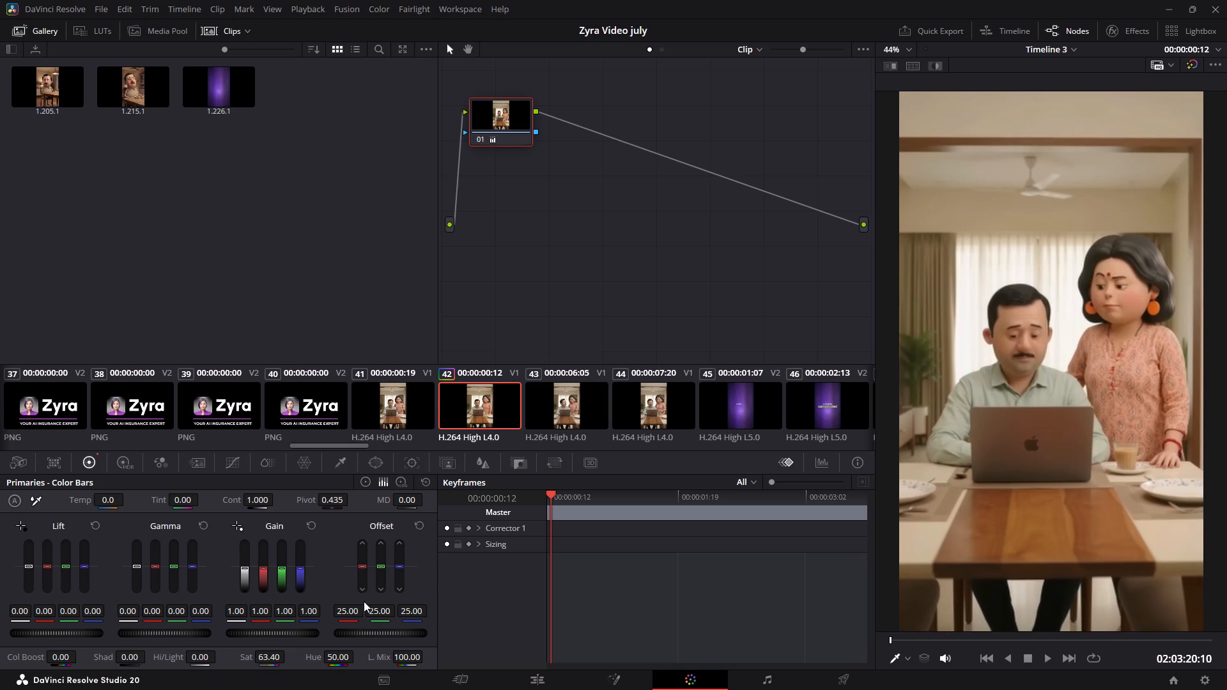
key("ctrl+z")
Add a serial node after node 01 on clip 42 and set the new node's saturation to 67.40.
key("alt+d")
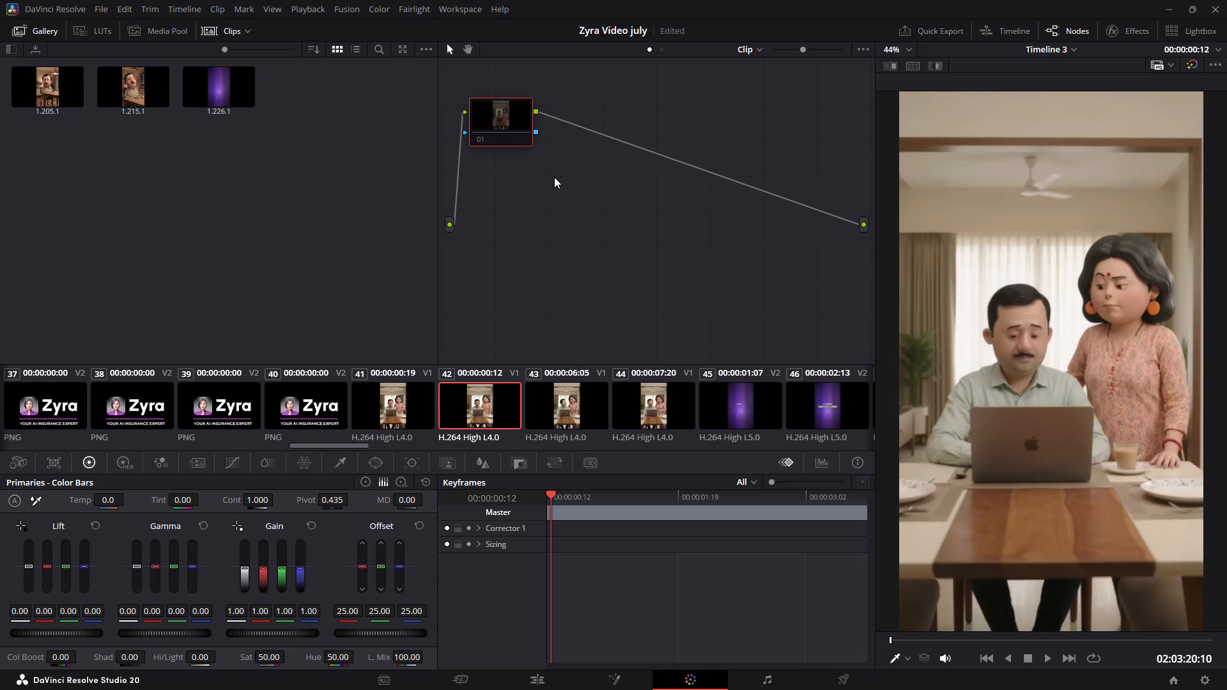
key("alt+d")
key("alt+s")
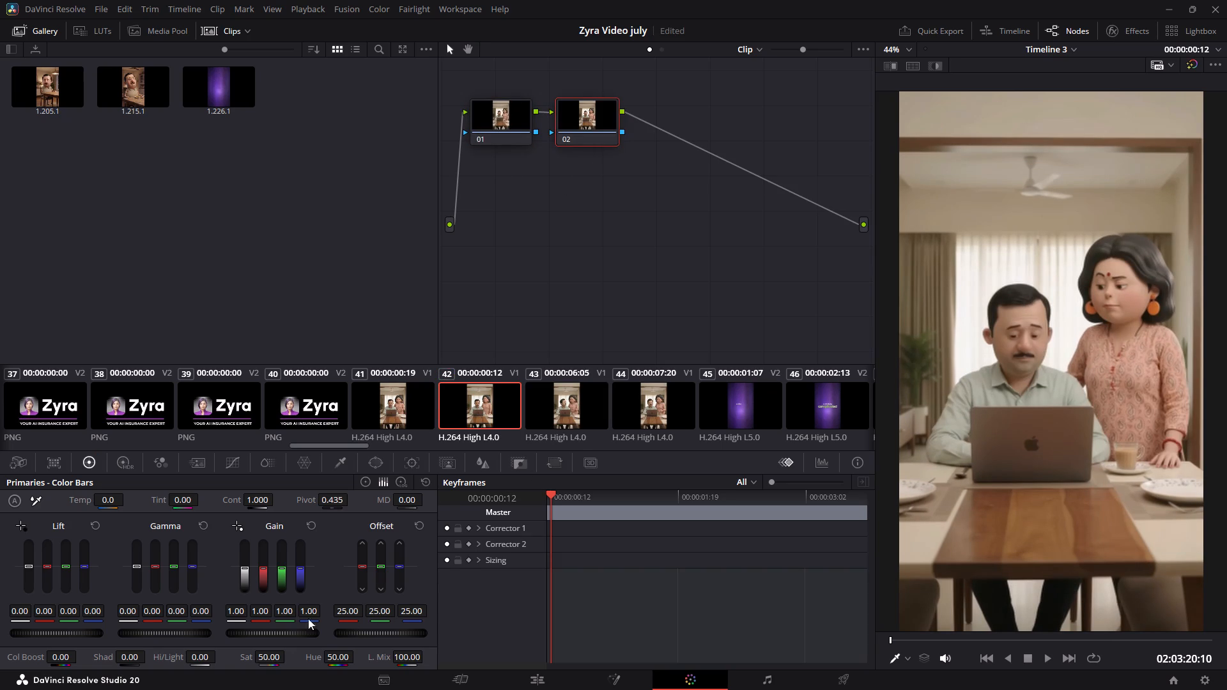
left_click_drag(271, 661, 318, 658)
left_click_drag(318, 658, 327, 658)
Copy the grade from clip 42 and paste it onto cartoon couple clips 43 and 44.
left_click(572, 122)
key("ctrl+c")
left_click(571, 410)
key("alt+v")
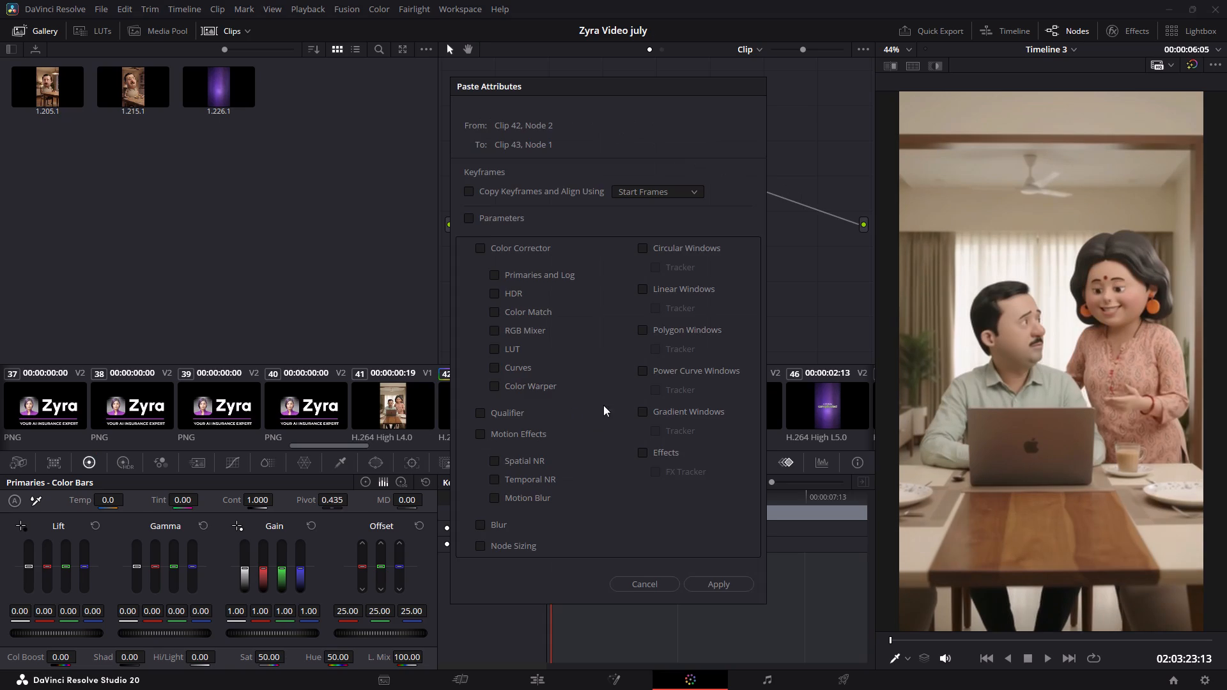
left_click(647, 583)
key("ctrl+v")
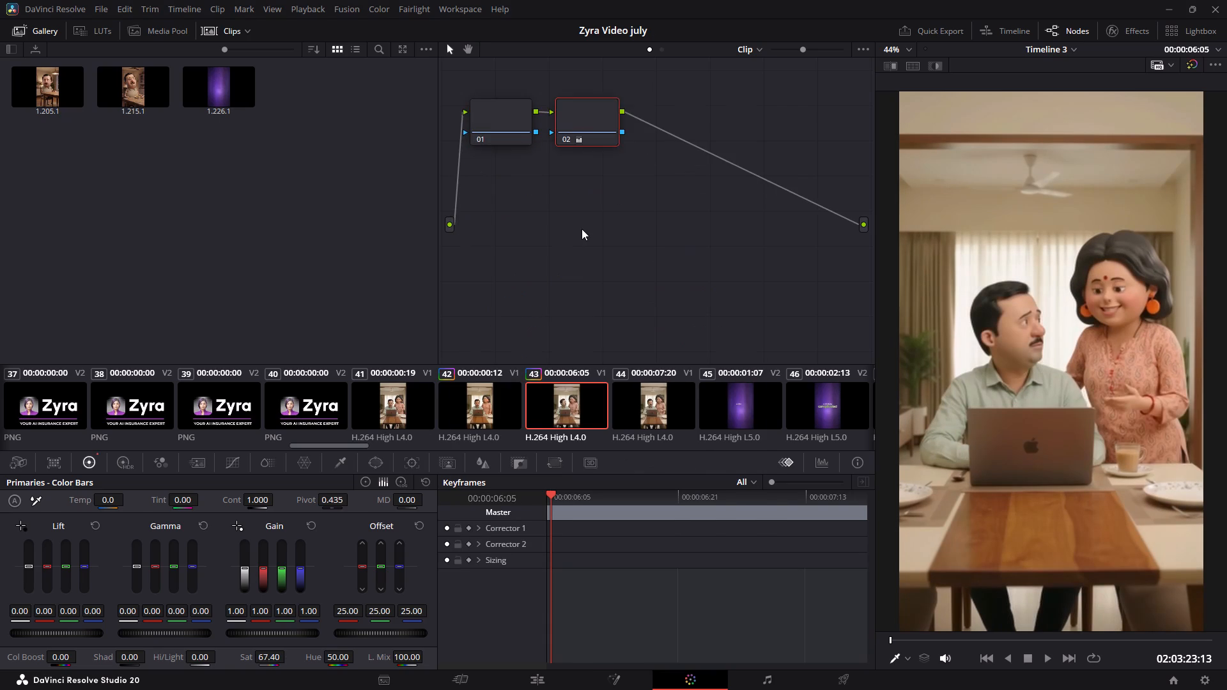
left_click(641, 409)
key("ctrl+v")
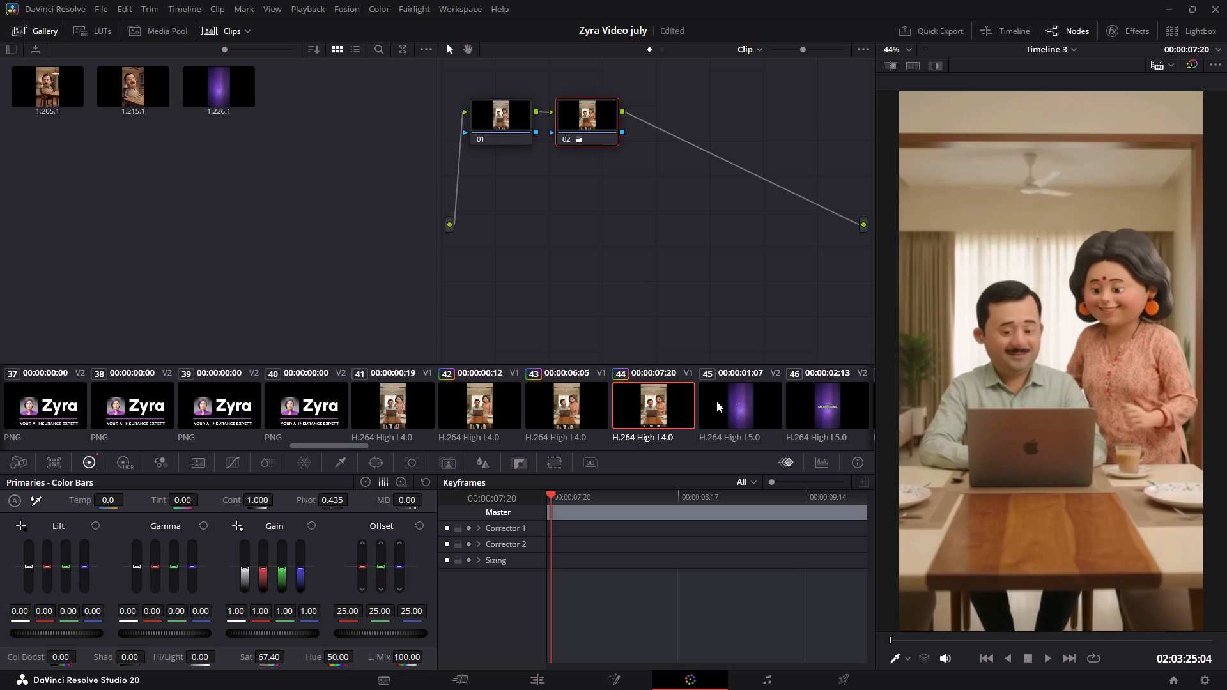
Paste the copied grade onto clip 50, the close-up of the man in the beige polo.
scroll(717, 401, "down", 6)
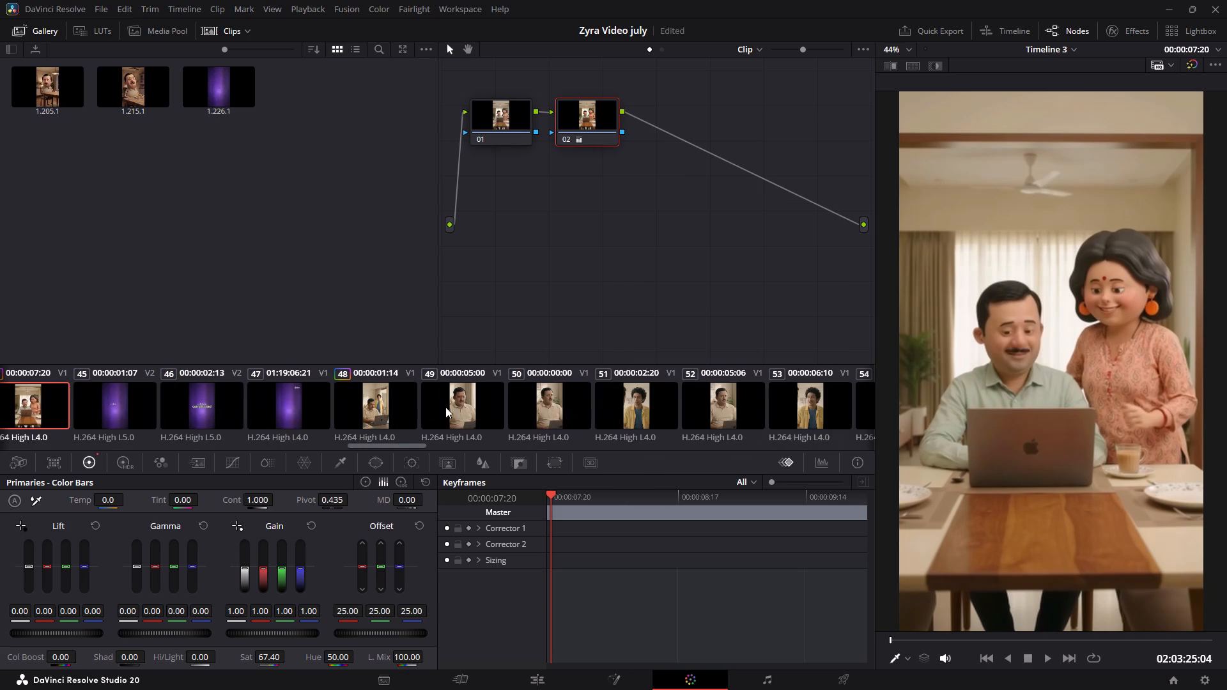
left_click(401, 404)
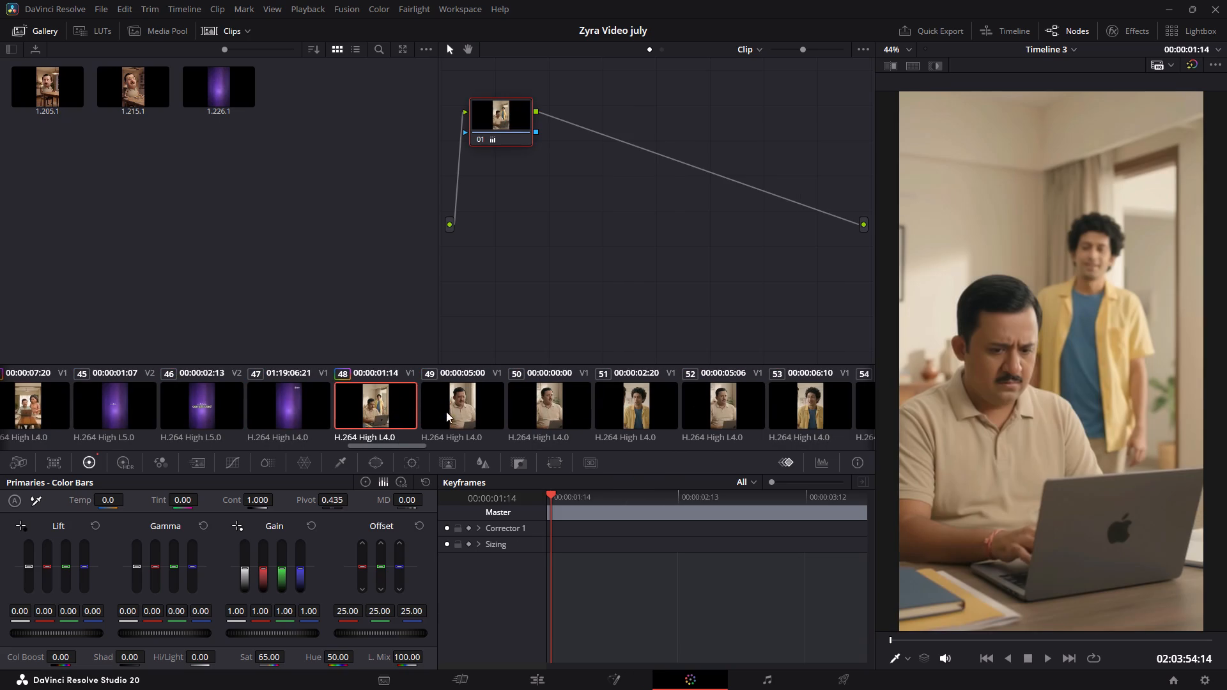
left_click(462, 411)
left_click(575, 417)
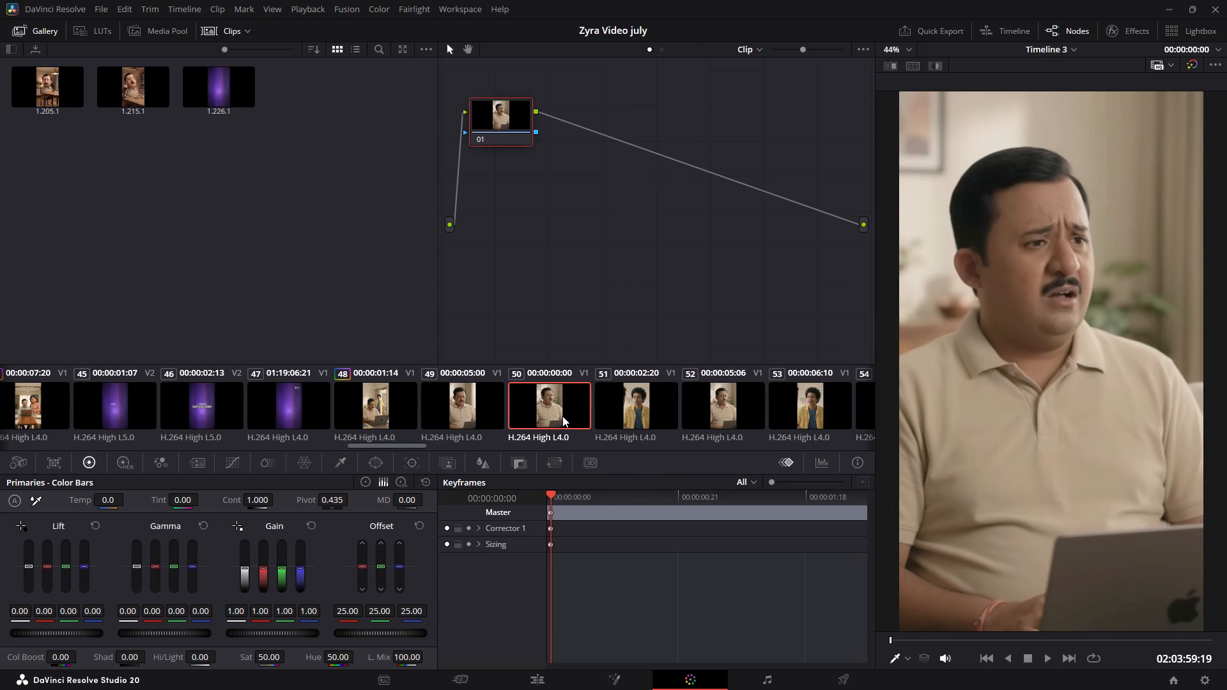
key("ctrl+v")
Review the character clips between clip 51 and clip 78 one by one, checking which need more colour saturation.
scroll(566, 415, "down", 2)
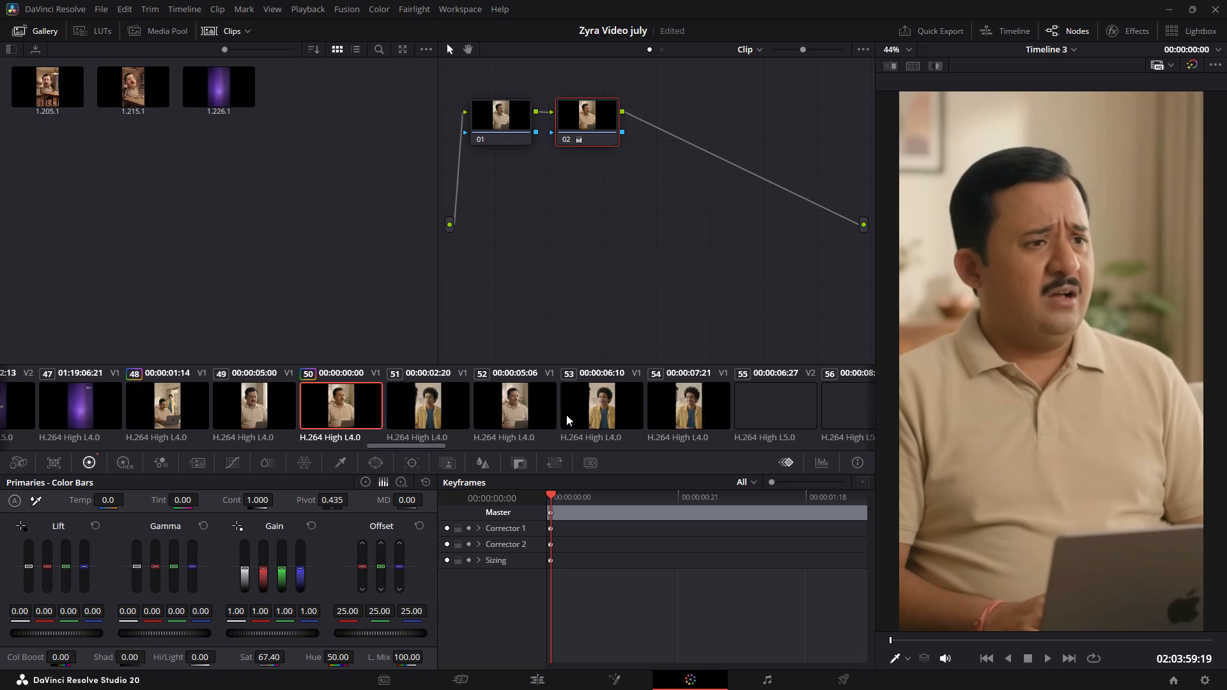
scroll(566, 415, "down", 1)
left_click(344, 409)
left_click(413, 413)
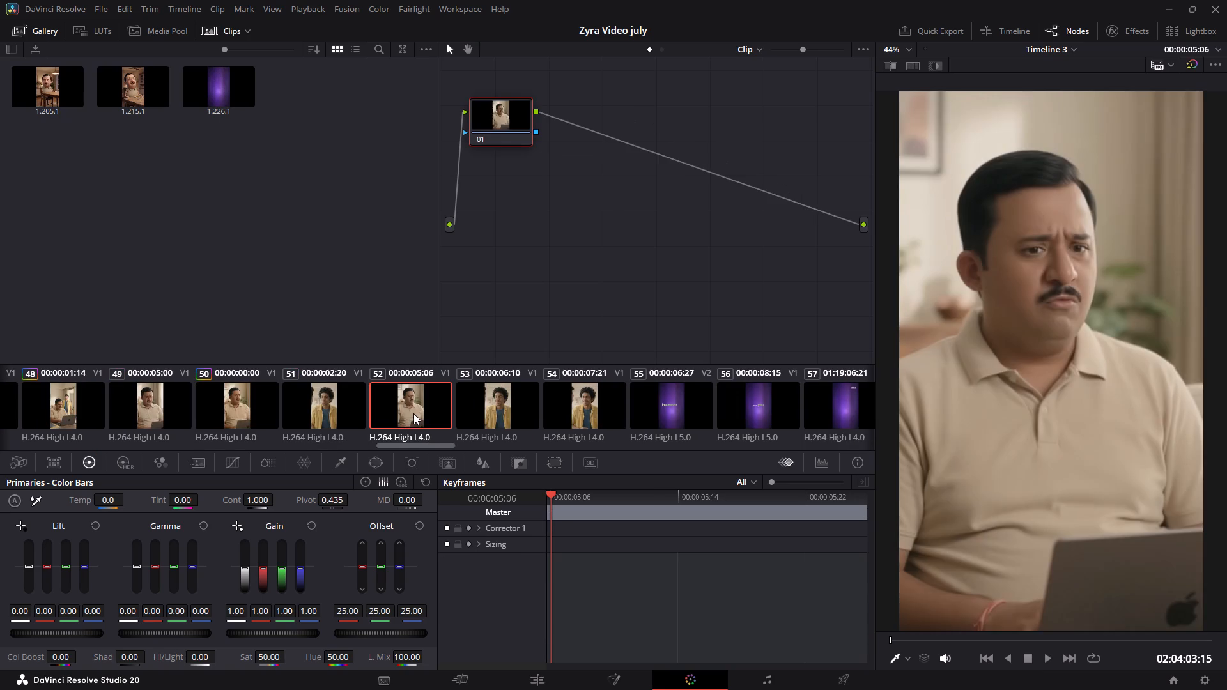
left_click(504, 414)
left_click(575, 408)
scroll(679, 411, "down", 4)
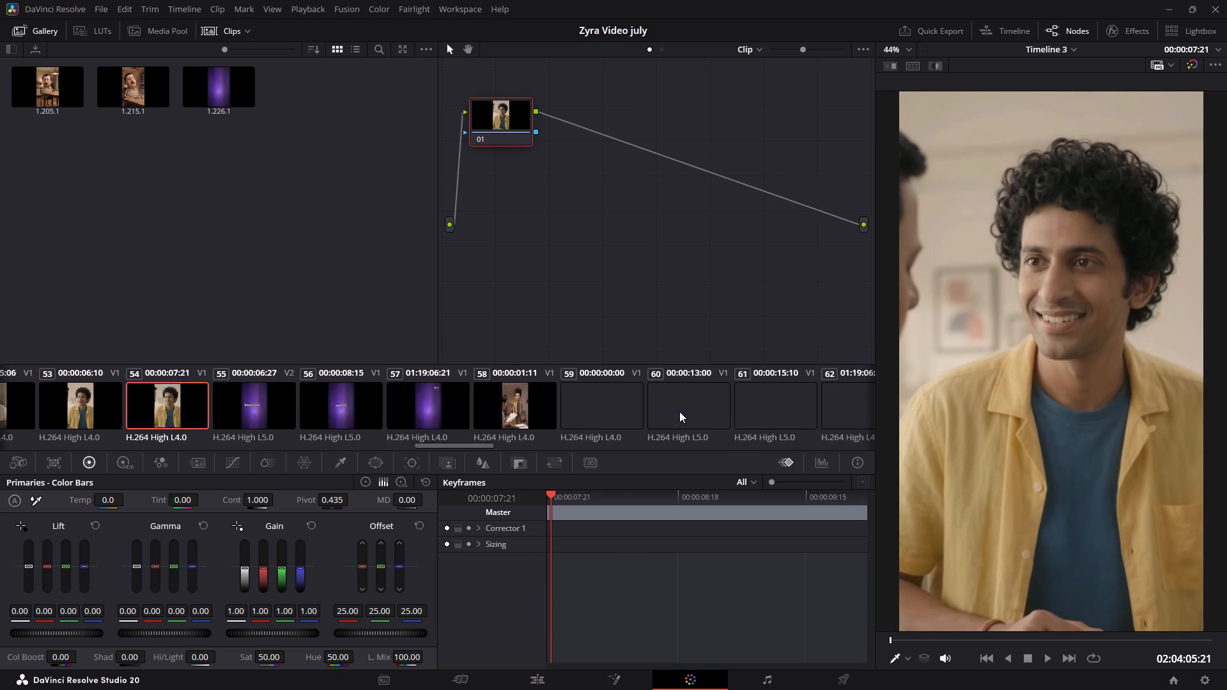
scroll(679, 411, "down", 1)
left_click(412, 407)
left_click(488, 411)
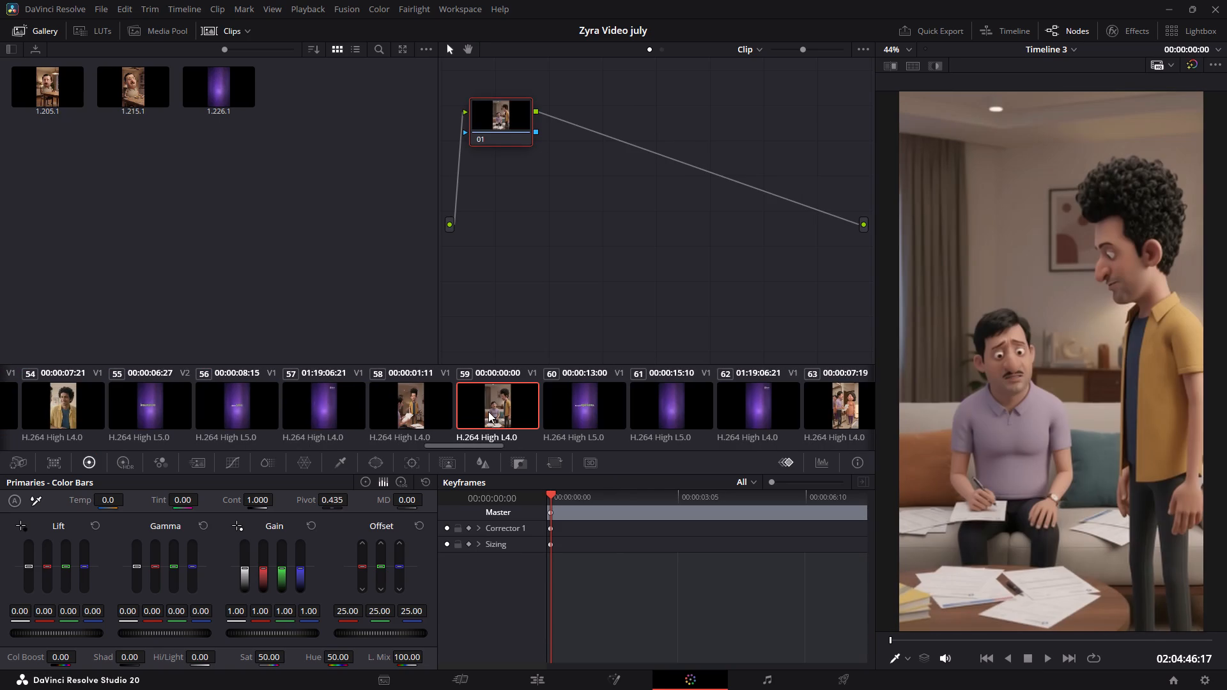
scroll(565, 410, "down", 3)
left_click(542, 408)
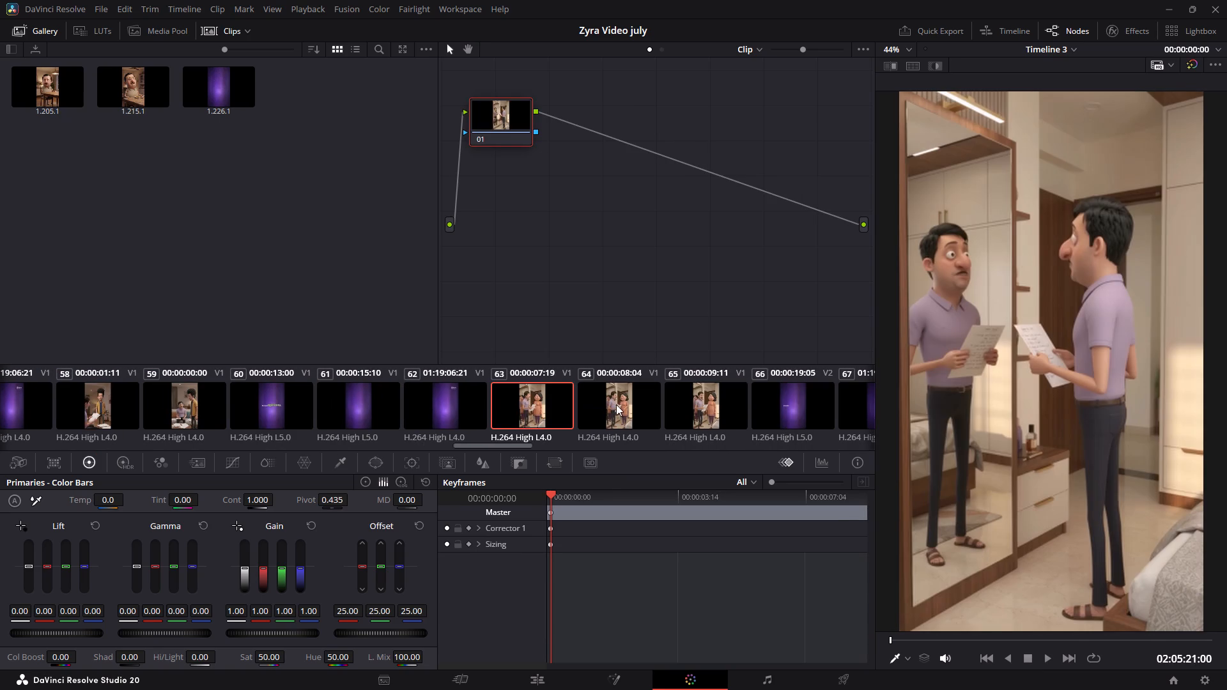
left_click(616, 404)
left_click(695, 409)
scroll(645, 413, "down", 6)
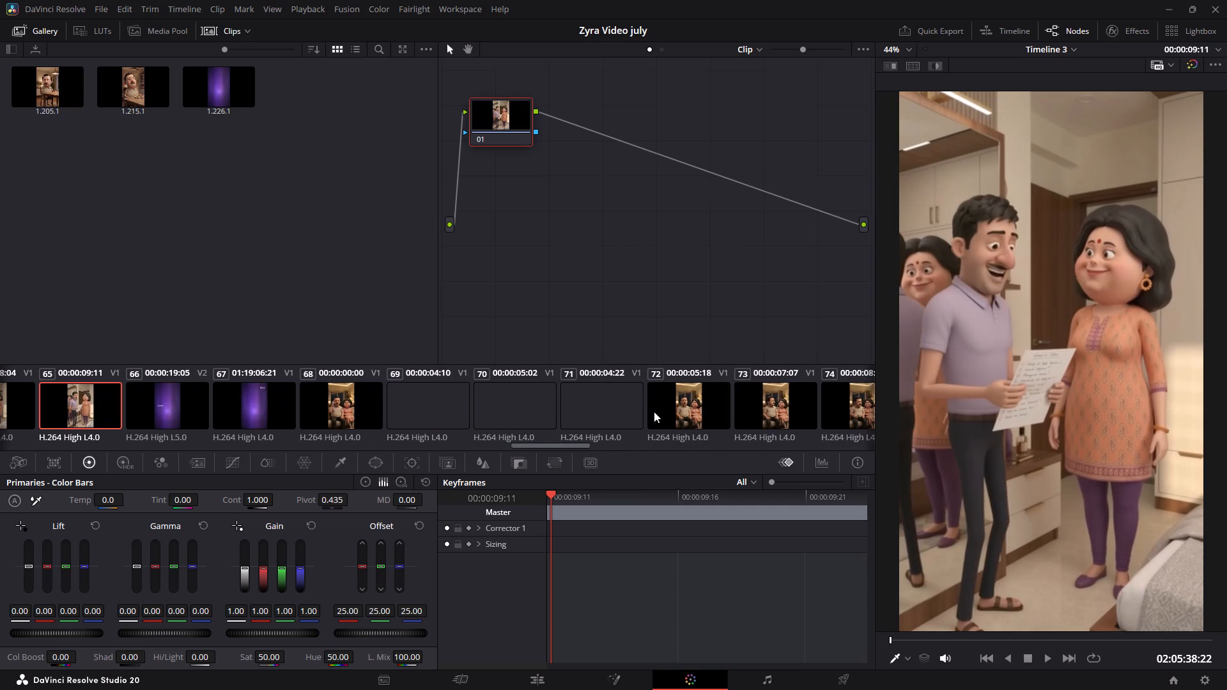
left_click(365, 411)
left_click(433, 411)
left_click(517, 414)
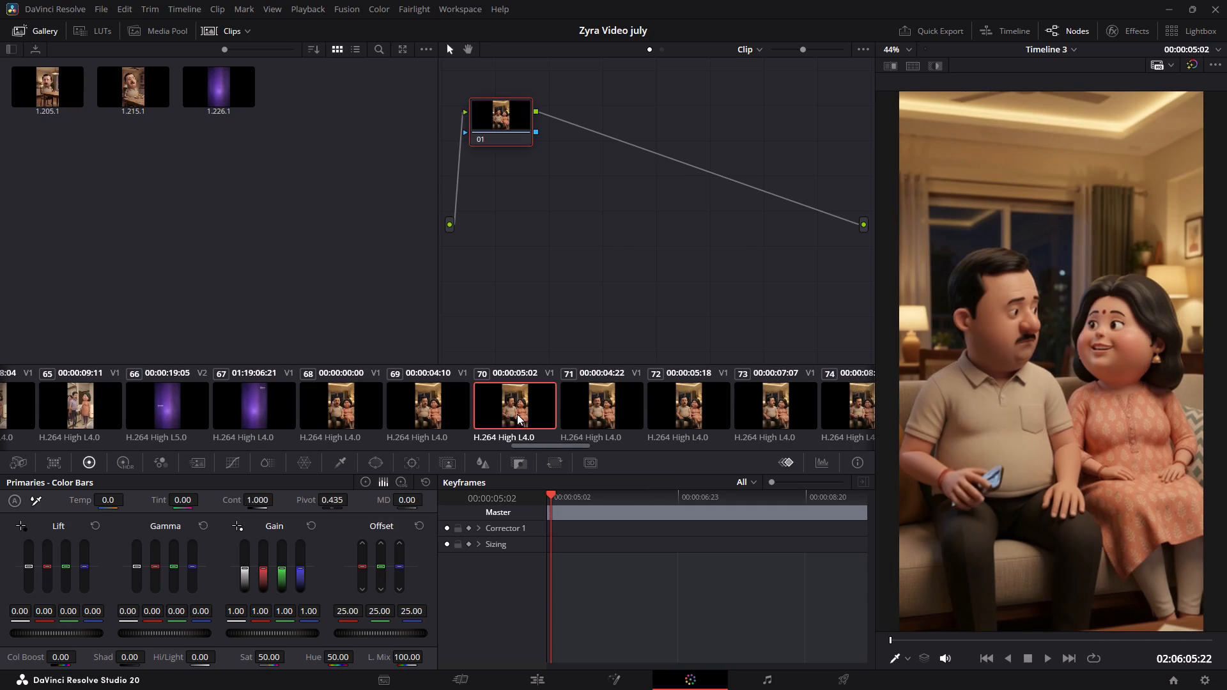
left_click(571, 411)
left_click(674, 406)
left_click(768, 410)
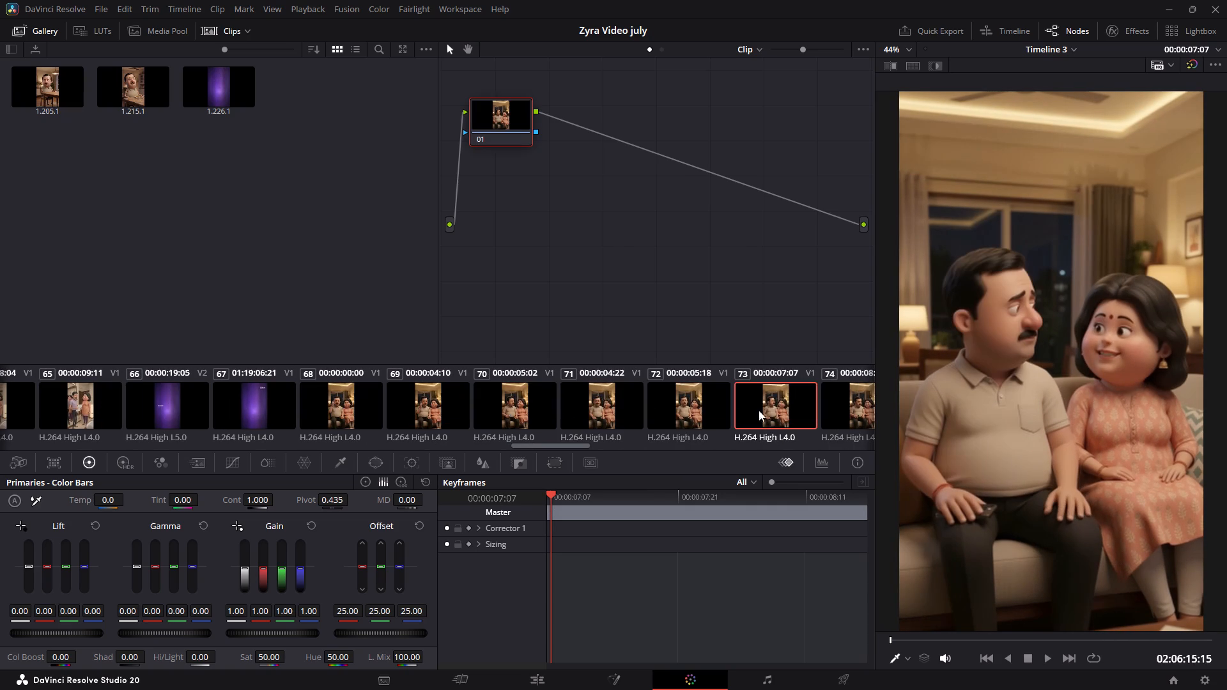
scroll(684, 412, "down", 4)
left_click(458, 410)
scroll(532, 402, "down", 1)
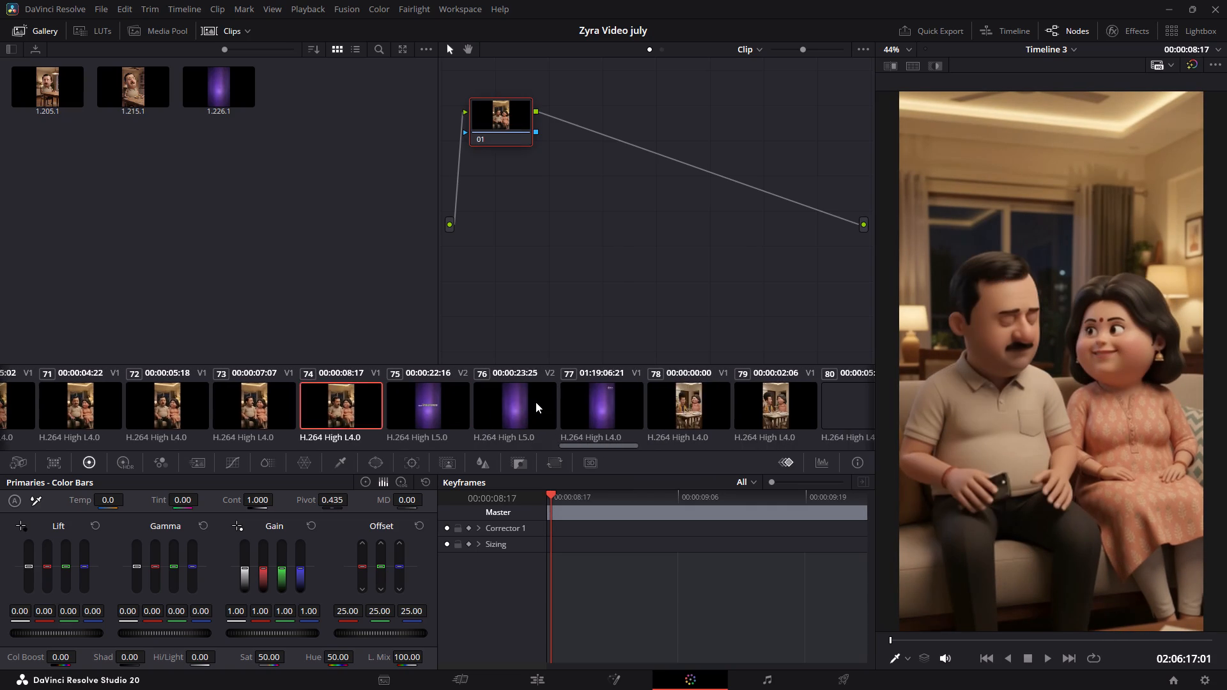
scroll(536, 402, "down", 1)
left_click(576, 404)
Paste the copied grade onto clip 79, the dining table scene, and set node 02's saturation to 57.20.
left_click(648, 402)
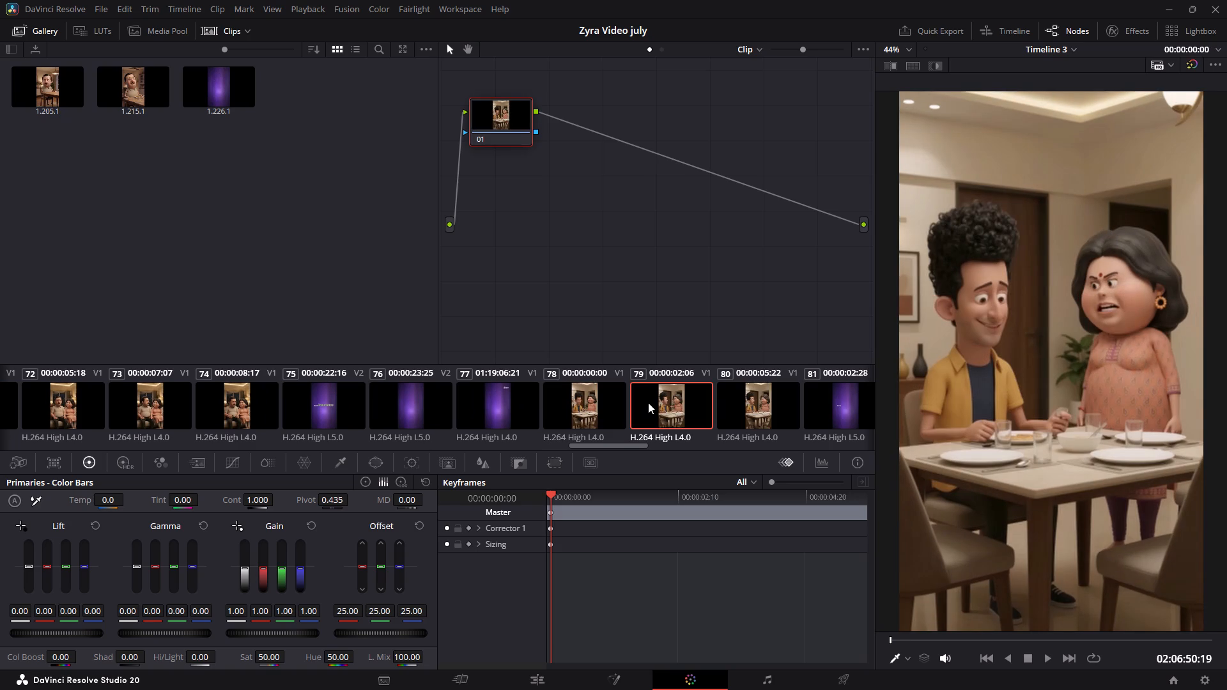
key("ctrl+v")
scroll(648, 402, "down", 2)
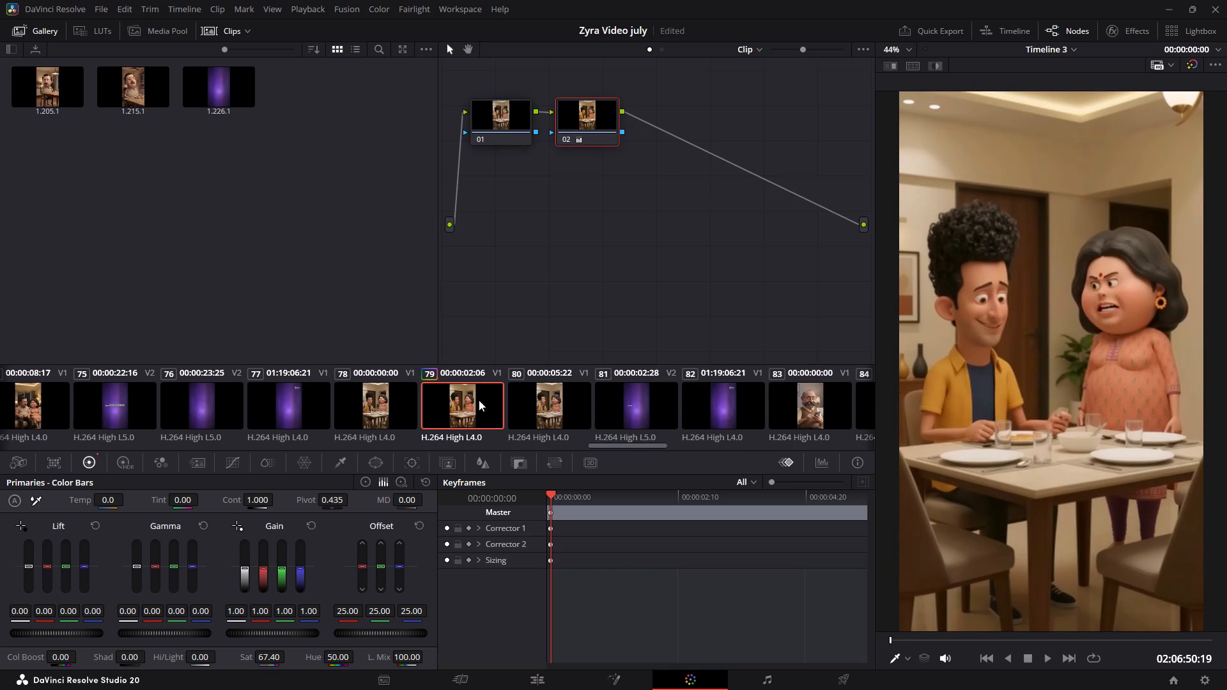
left_click_drag(266, 655, 252, 657)
left_click_drag(252, 657, 234, 661)
Paste the copied grade onto clip 90, the cartoon couple in the bedroom, and set node 02's saturation to 59.60.
scroll(629, 437, "down", 2)
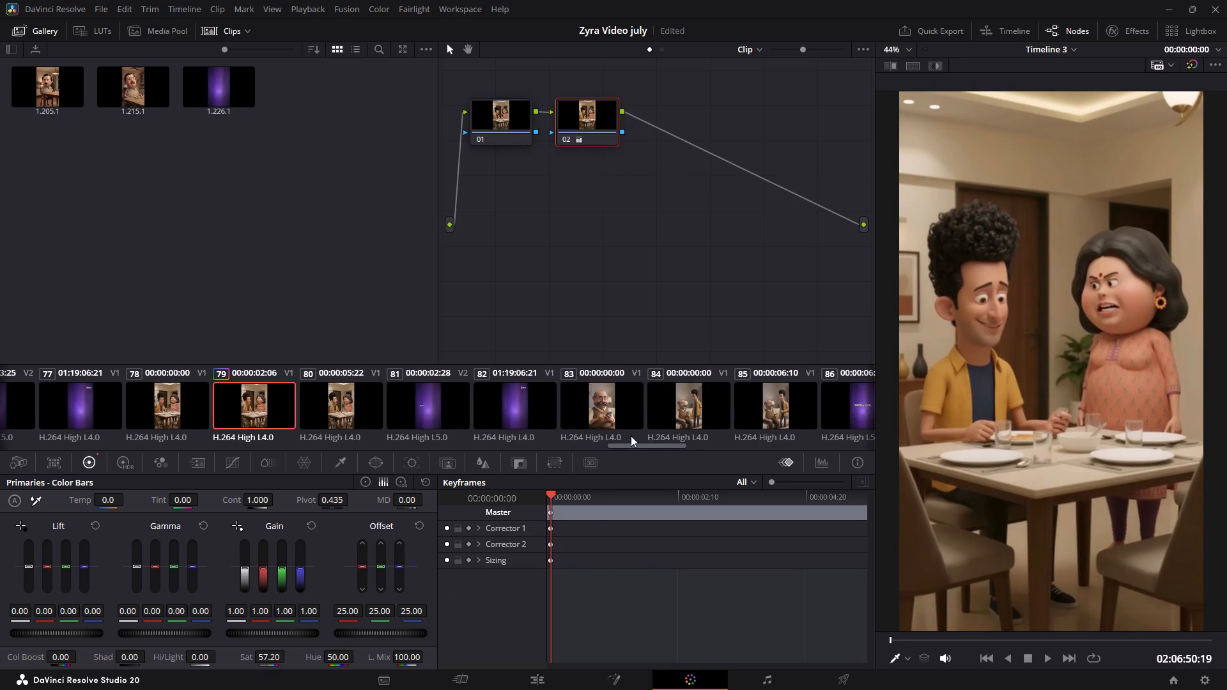
left_click(578, 408)
left_click(675, 402)
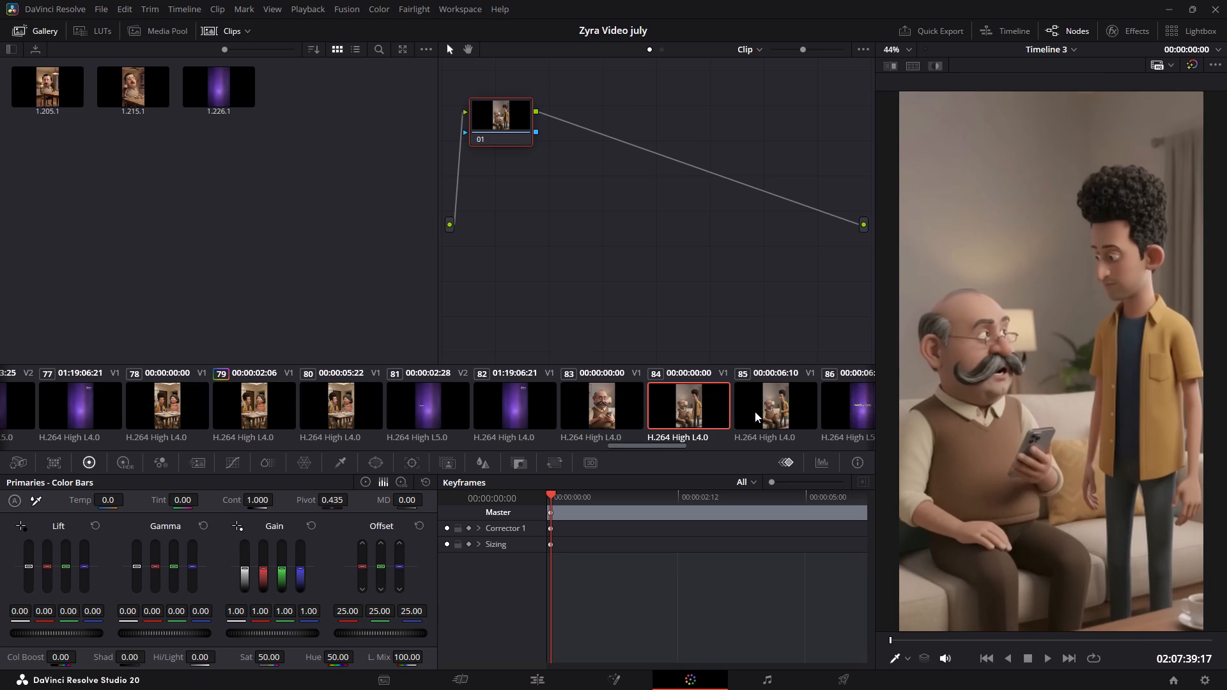
left_click(757, 411)
scroll(757, 411, "down", 6)
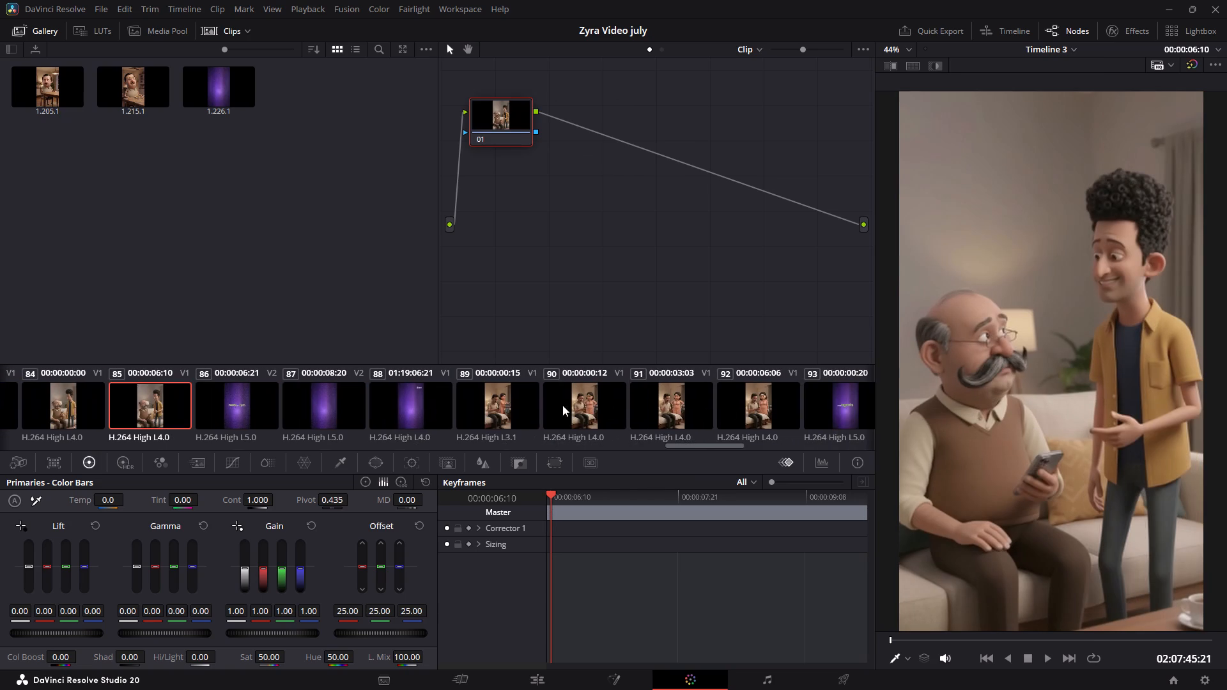
left_click(523, 409)
left_click(567, 409)
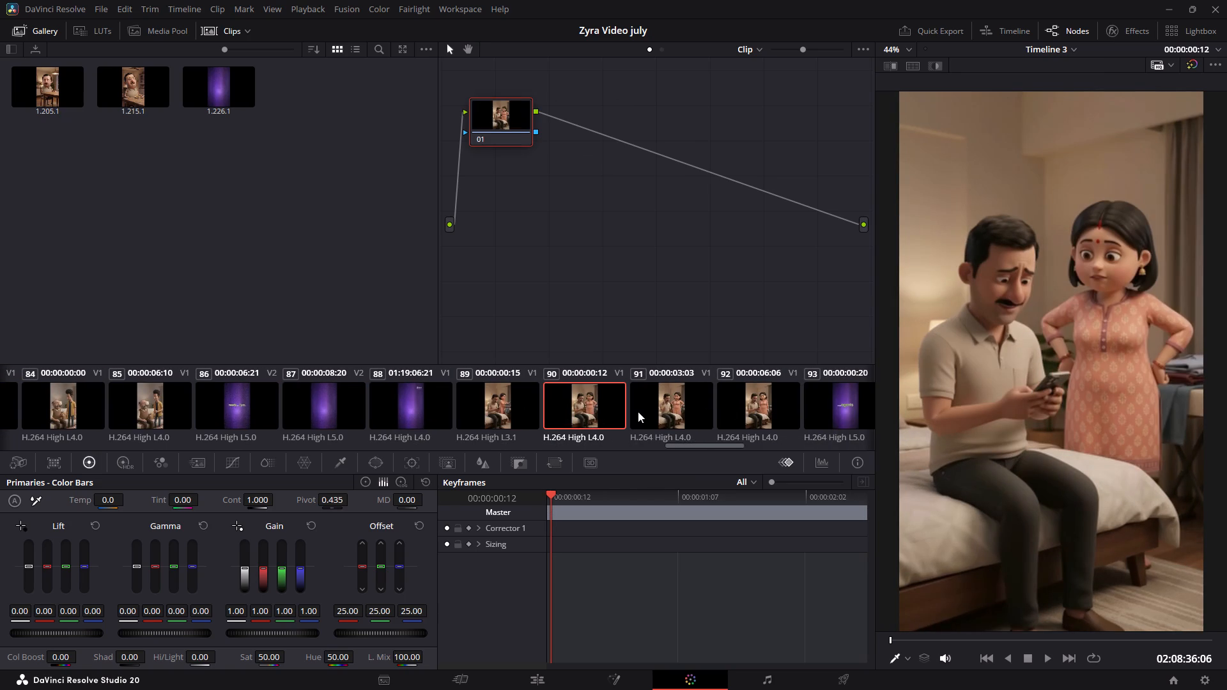
key("ctrl+v")
left_click_drag(266, 662, 266, 662)
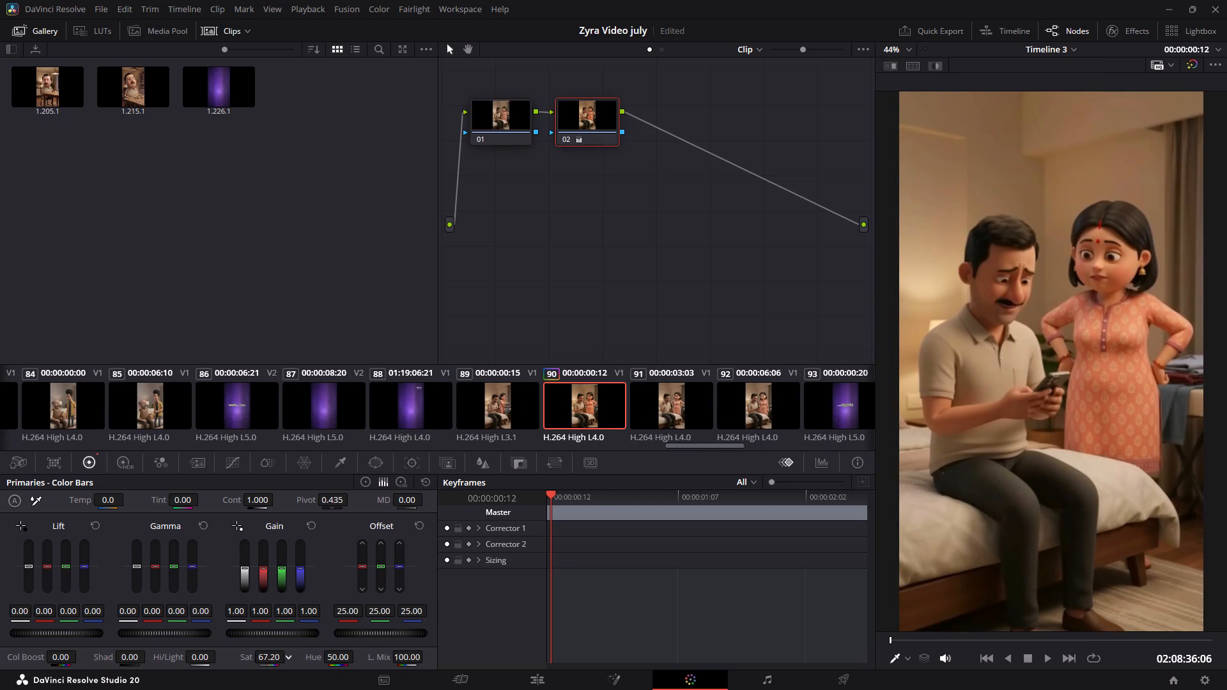
left_click_drag(266, 662, 242, 662)
Copy the grade from clip 90 and paste it onto bedroom couple clips 91 and 92.
left_click(598, 219)
left_click_drag(585, 203, 607, 118)
key("ctrl+c")
left_click_drag(665, 417, 679, 415)
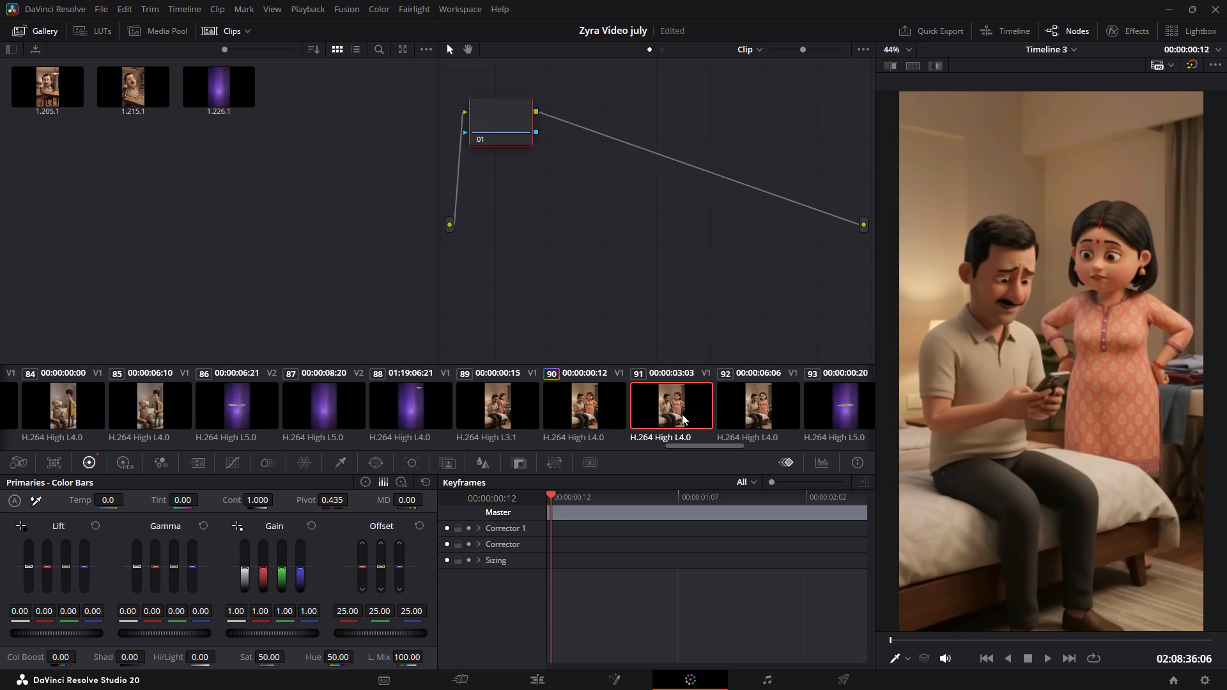
key("ctrl+v")
left_click(744, 408)
key("ctrl+v")
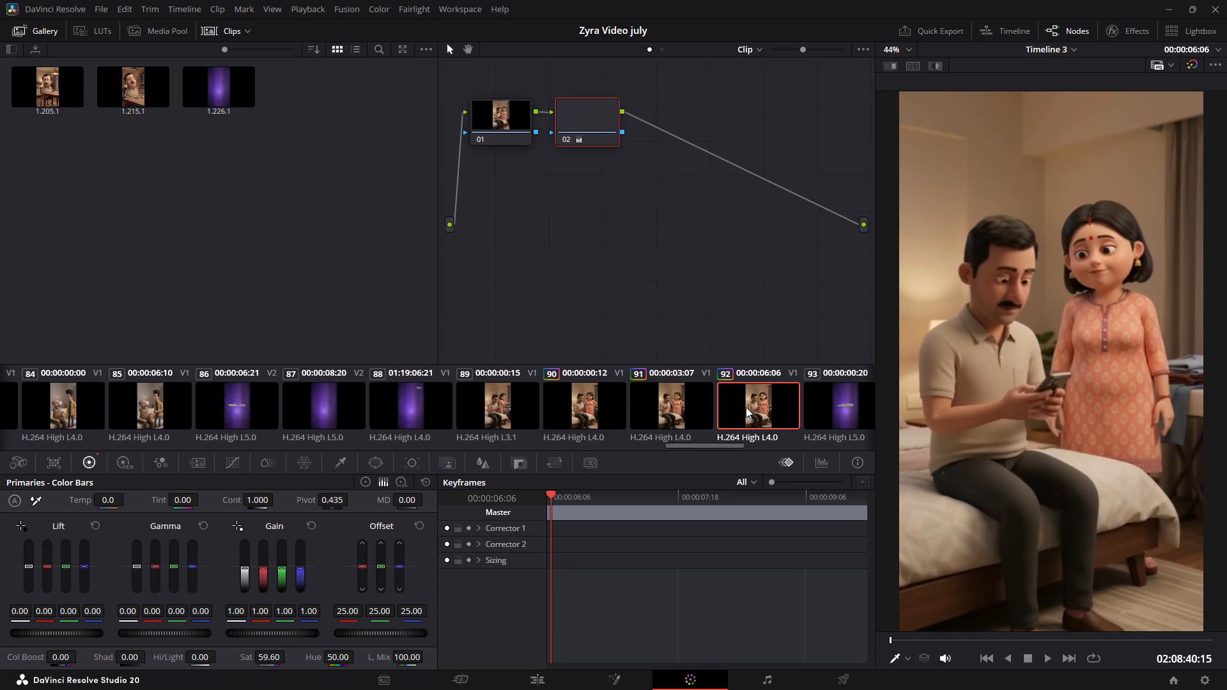
Paste the copied grade onto clip 97, the two men drinking tea at the stall.
scroll(746, 407, "down", 4)
left_click(705, 414)
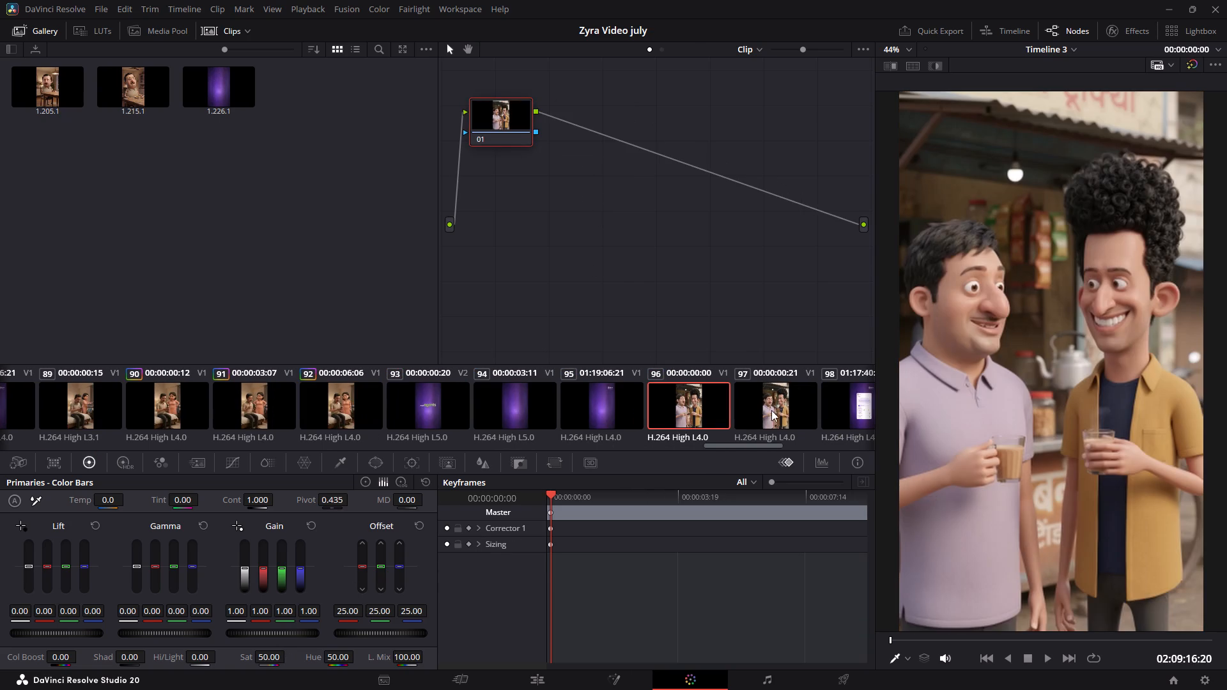
left_click(774, 410)
key("ctrl+v")
Paste the copied grade onto clip 100, the old man reading a leaflet at the dining table.
scroll(774, 409, "down", 4)
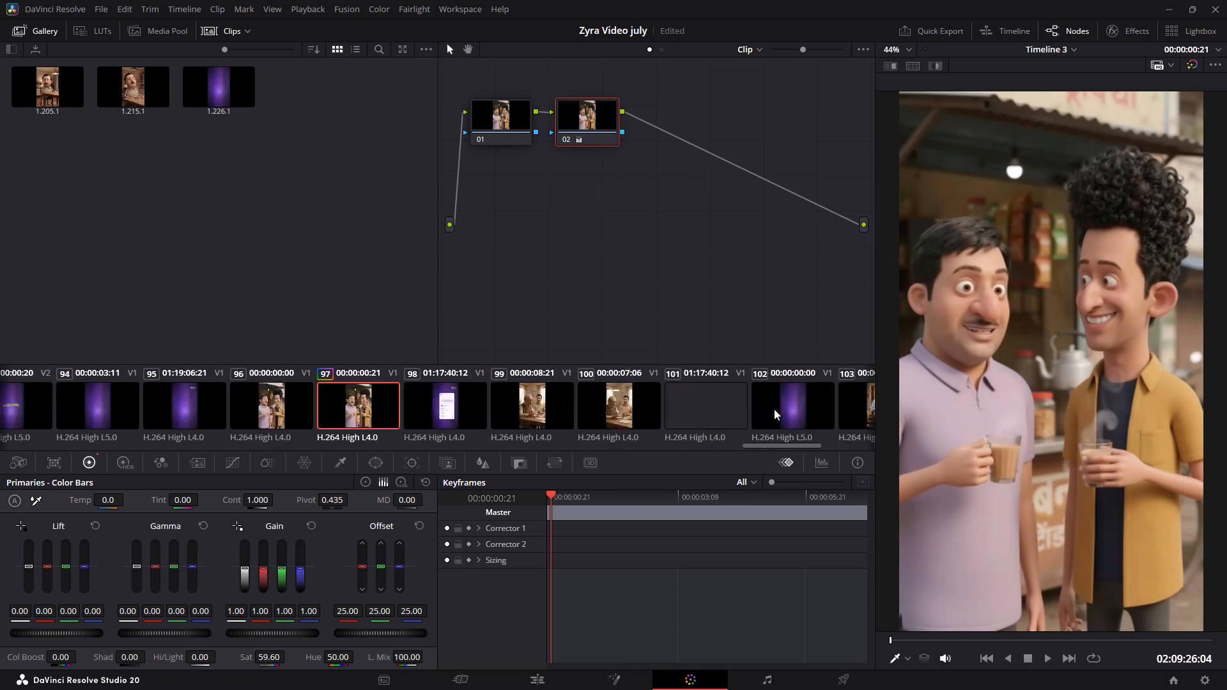
scroll(774, 409, "down", 2)
left_click(322, 412)
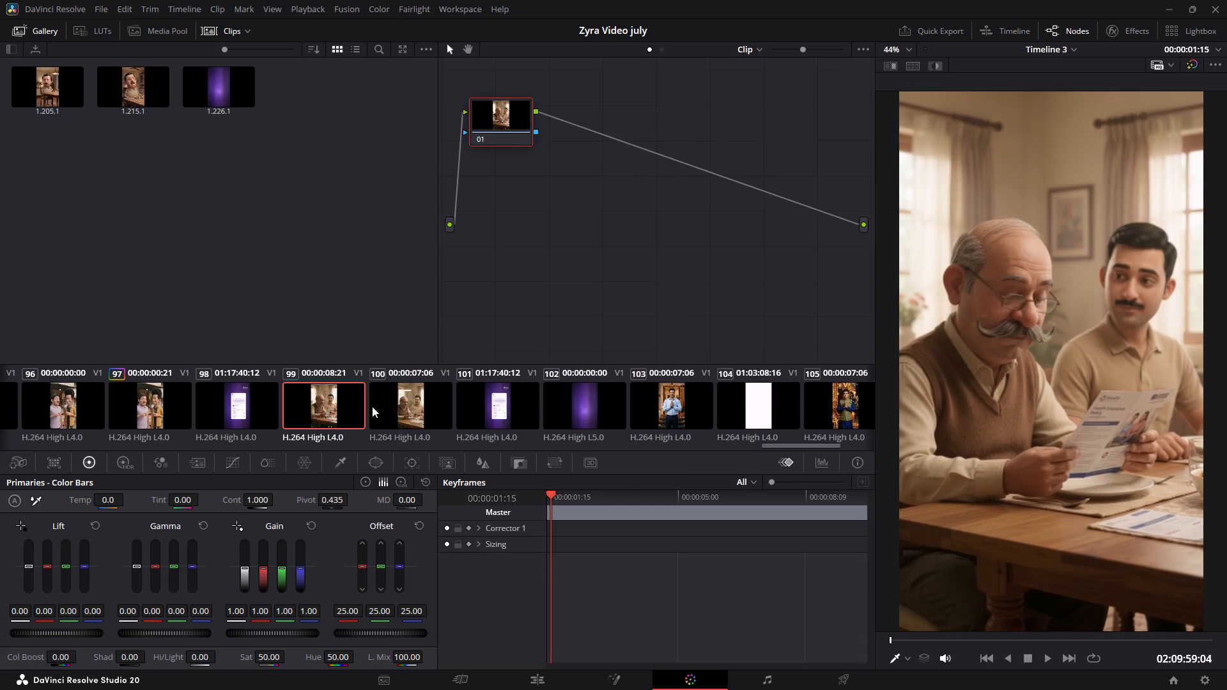
left_click(416, 415)
key("ctrl+v")
Select clip 103, the Diwali greeting of the man in the blue shirt, and return to the Edit page.
scroll(461, 404, "down", 2)
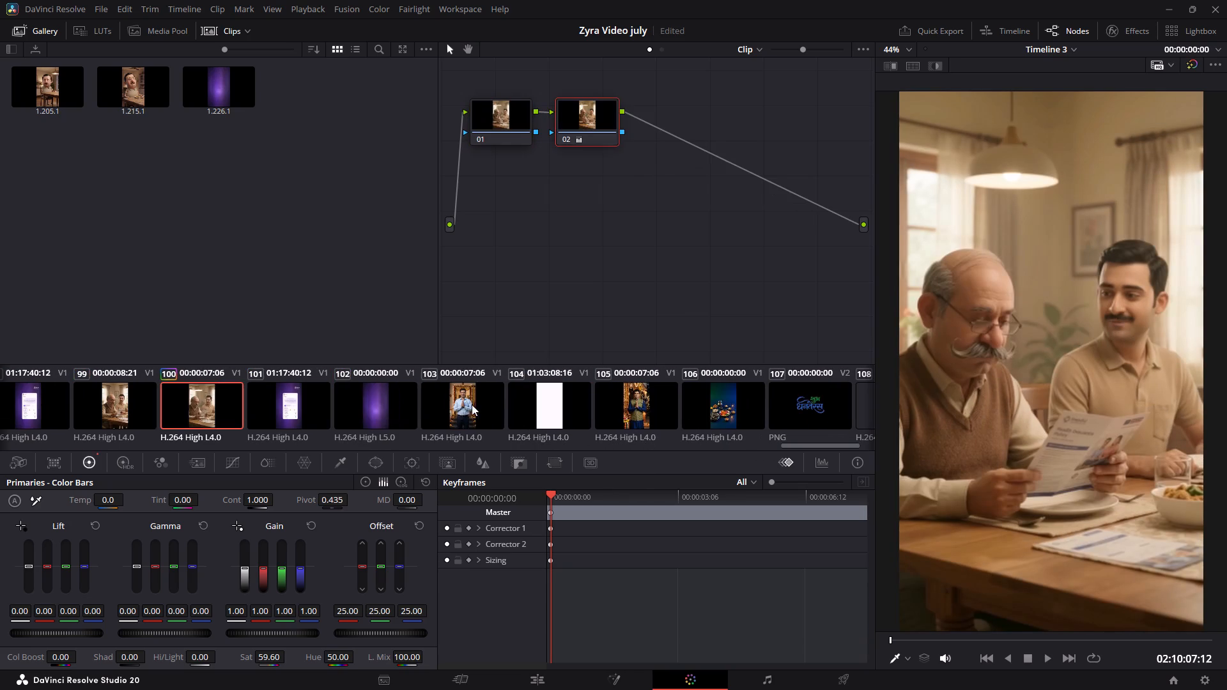
left_click(463, 406)
scroll(472, 404, "down", 1)
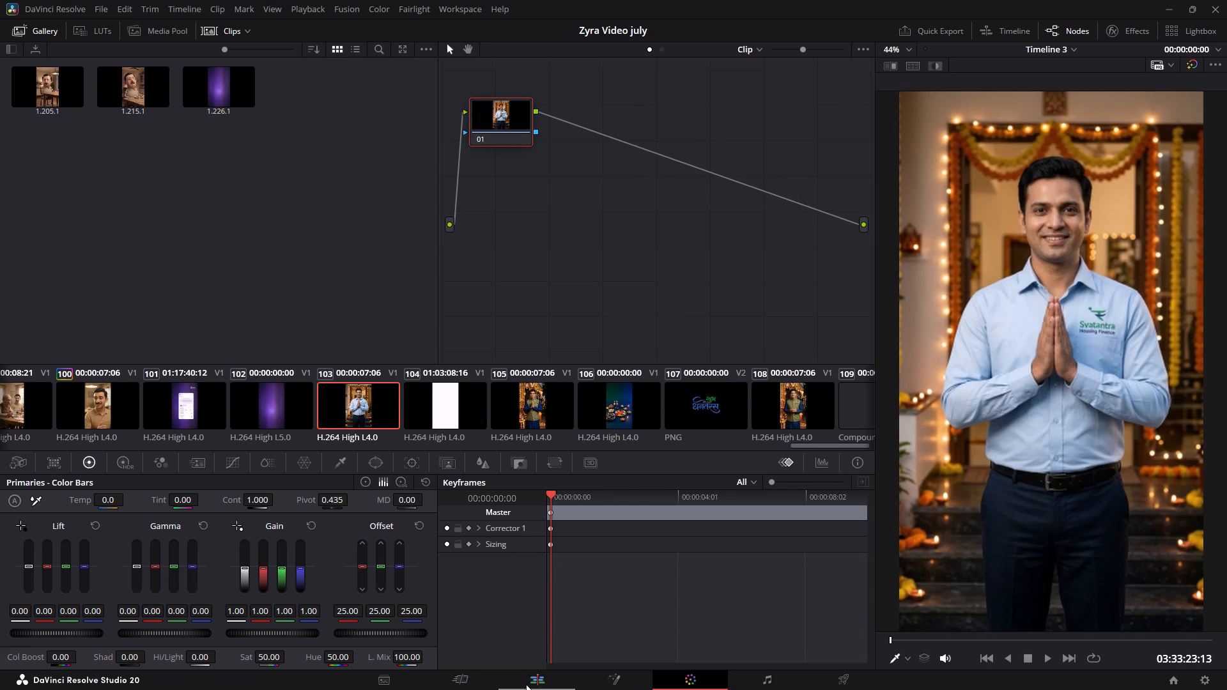
left_click(537, 678)
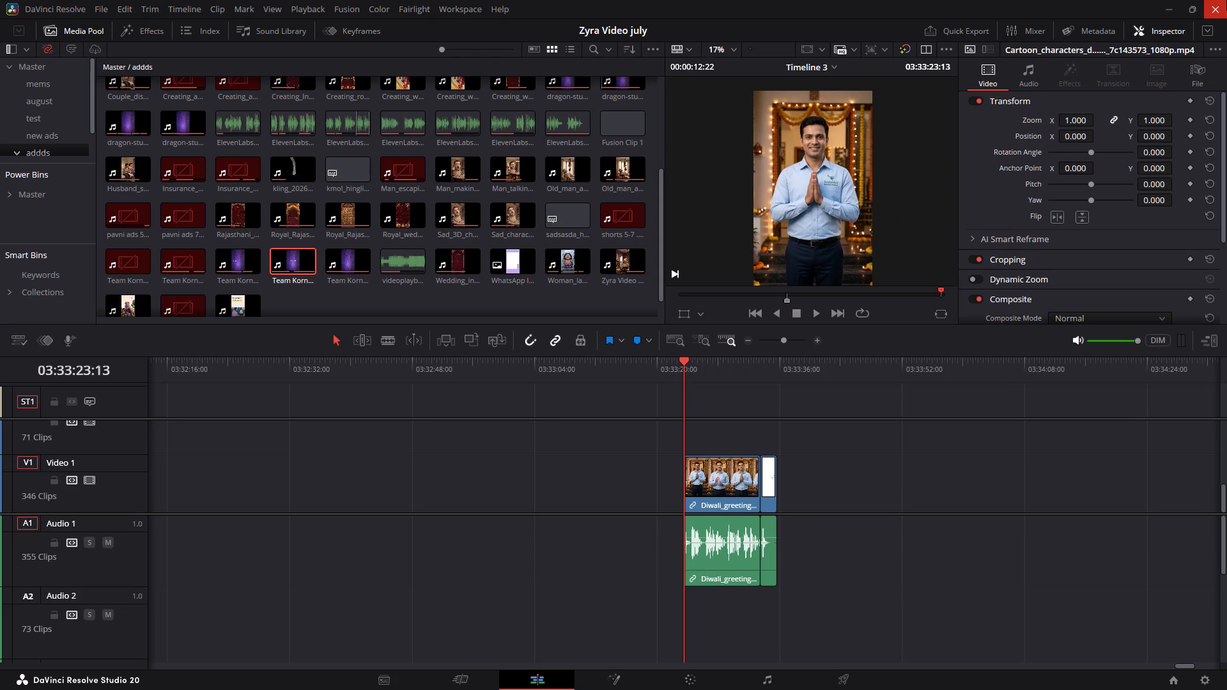
Close the editing application.
left_click(1226, 0)
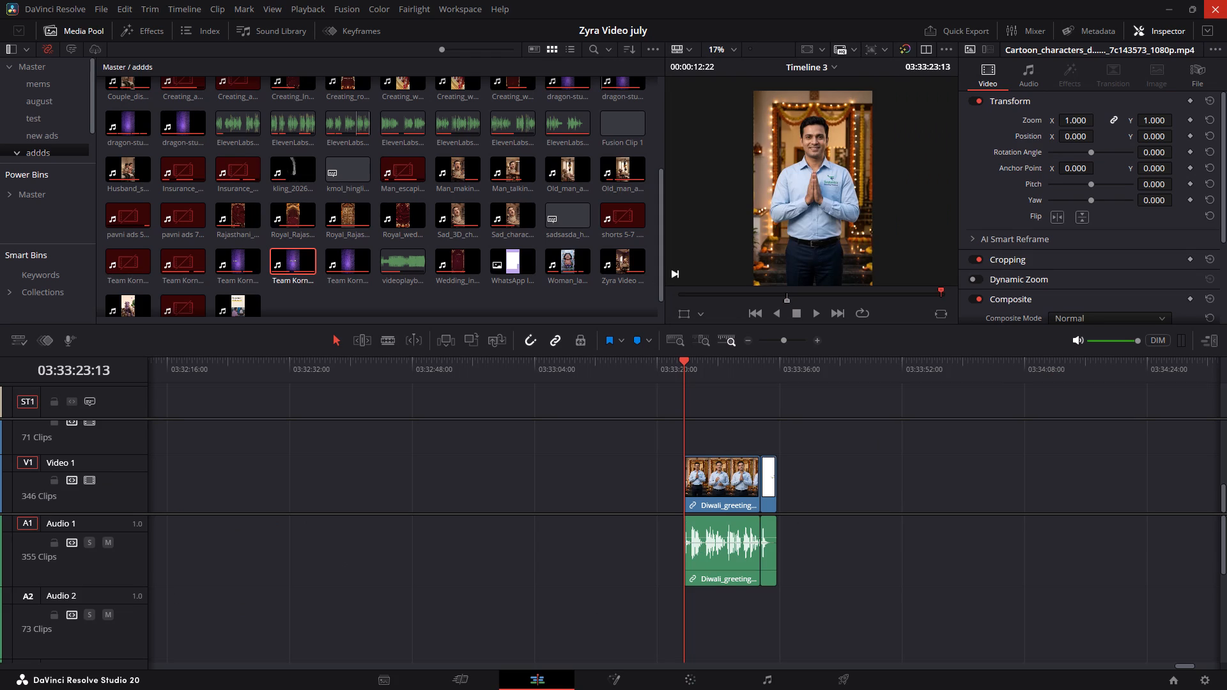
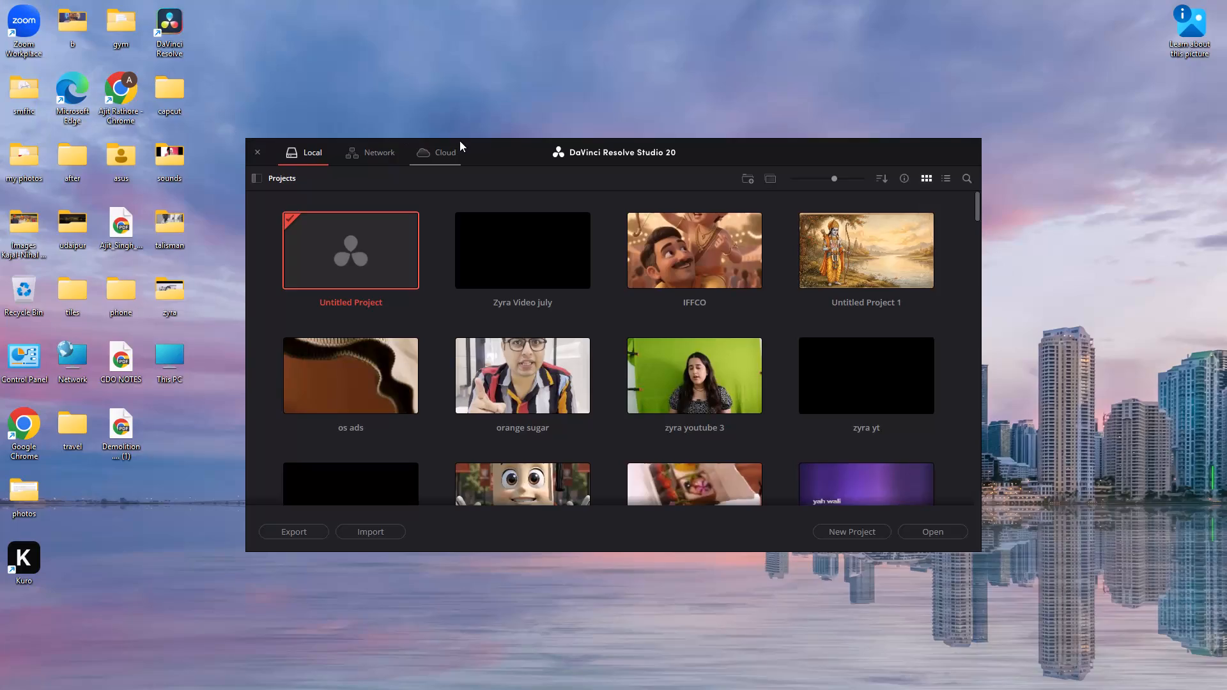
Open the Zyra Video july project from the local project library.
double_click(530, 241)
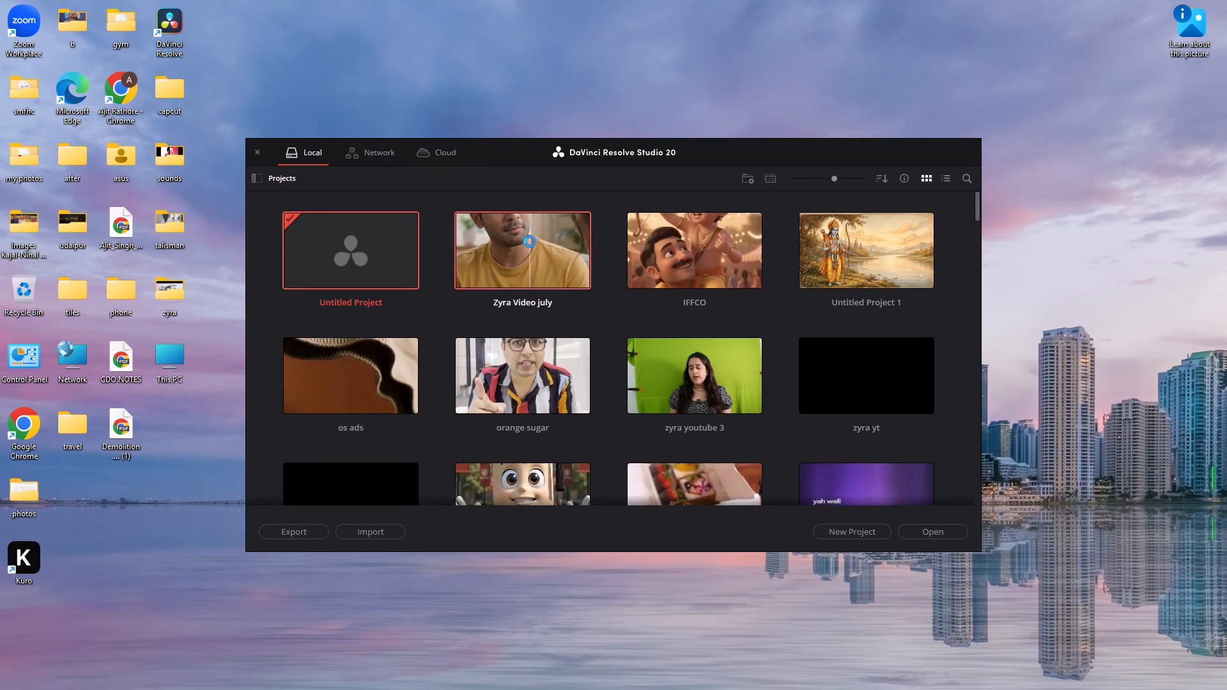
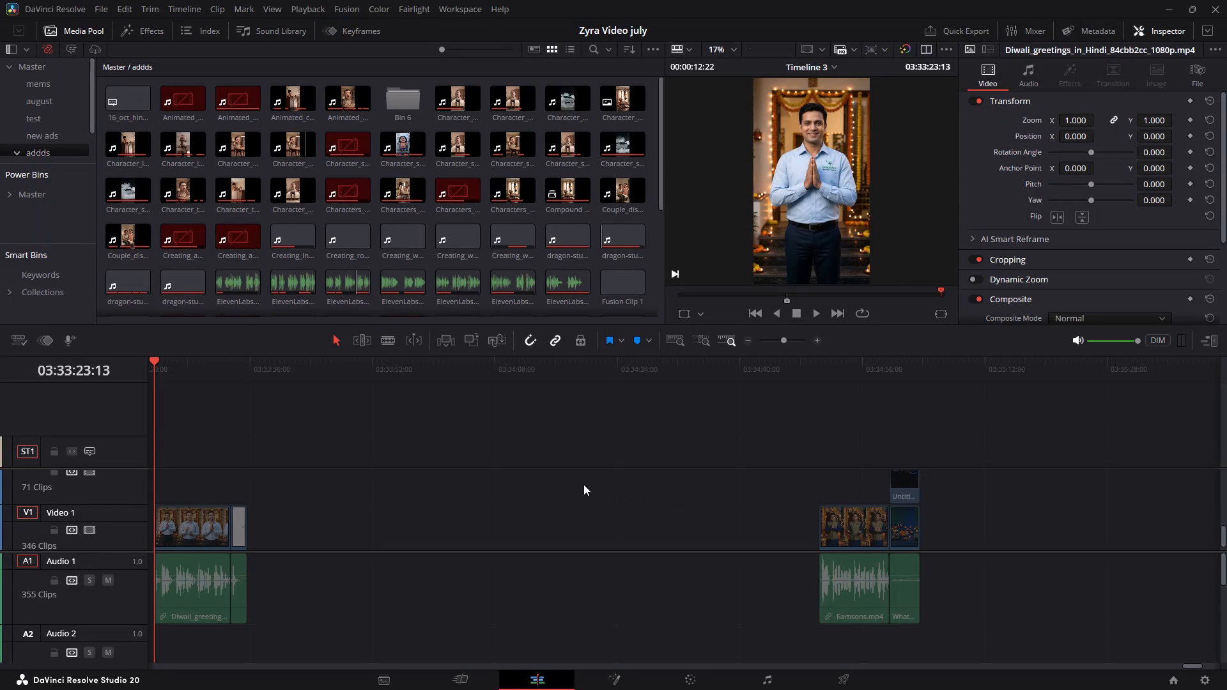
Clear the existing in and out range from the timeline.
key("alt+x")
Move the dragon-studio whoosh clips about 87 seconds later and the ad group just before them about 53 seconds later.
scroll(583, 484, "up", 7)
scroll(626, 486, "down", 5)
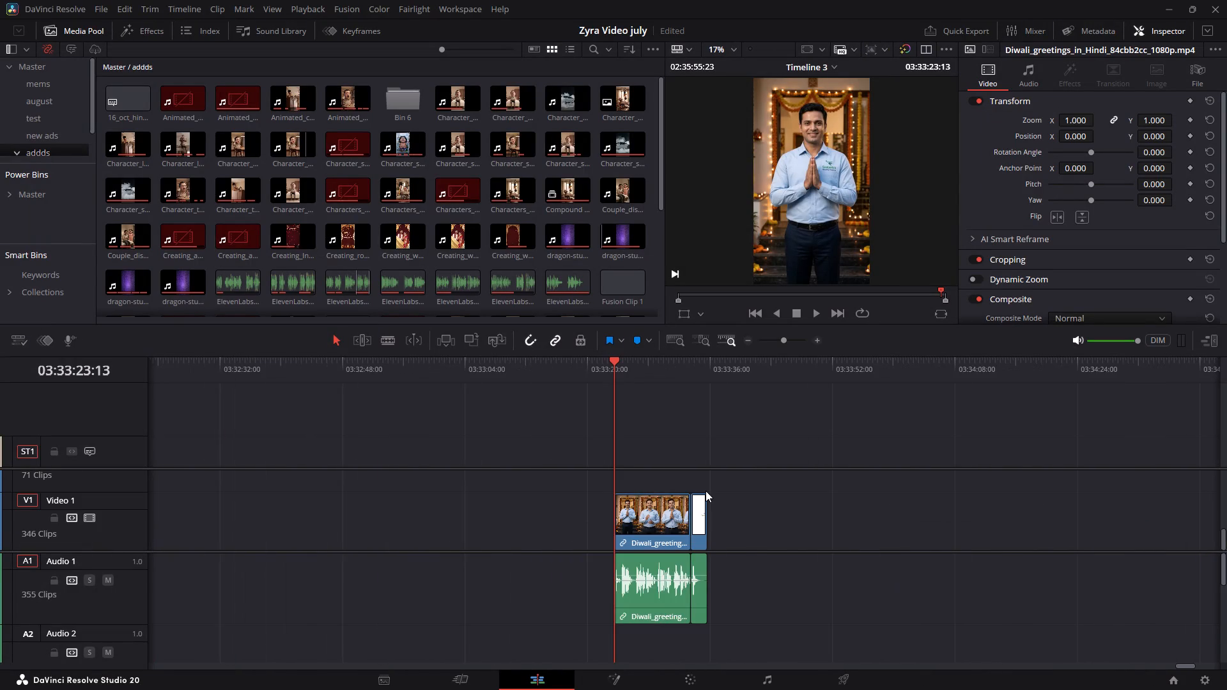
scroll(706, 491, "up", 16, "ctrl")
left_click_drag(563, 363, 153, 394)
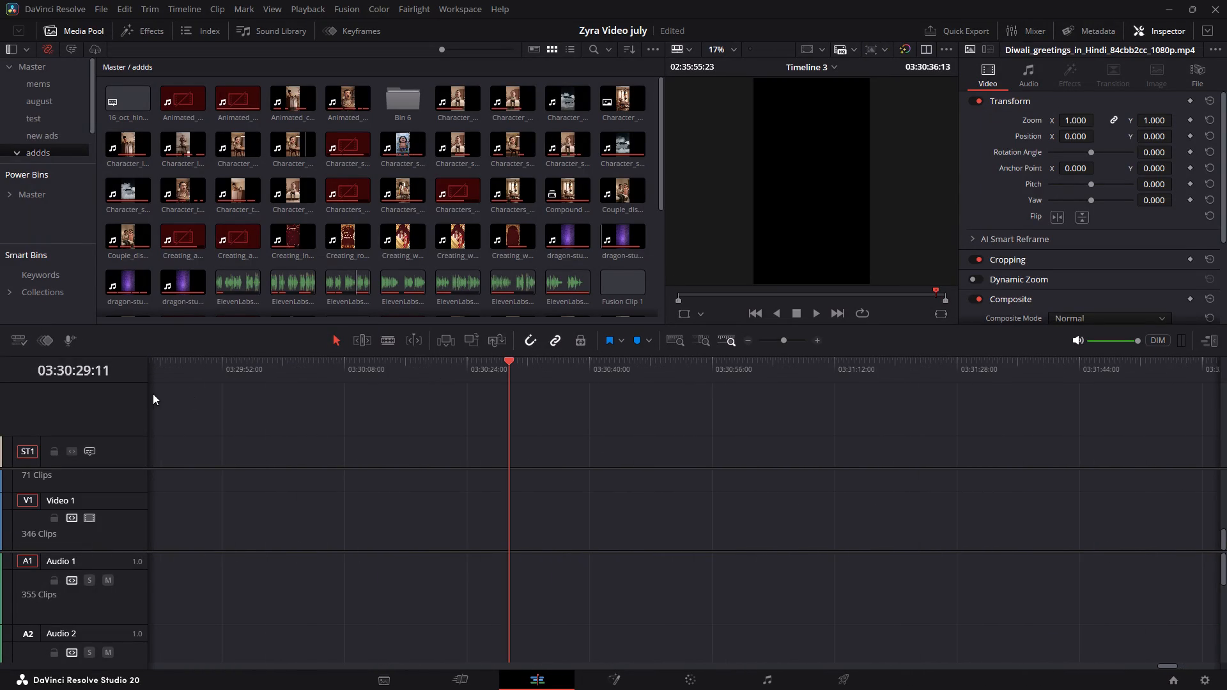
left_click_drag(153, 394, 147, 394)
scroll(367, 417, "up", 7, "ctrl")
scroll(408, 422, "down", 6, "alt")
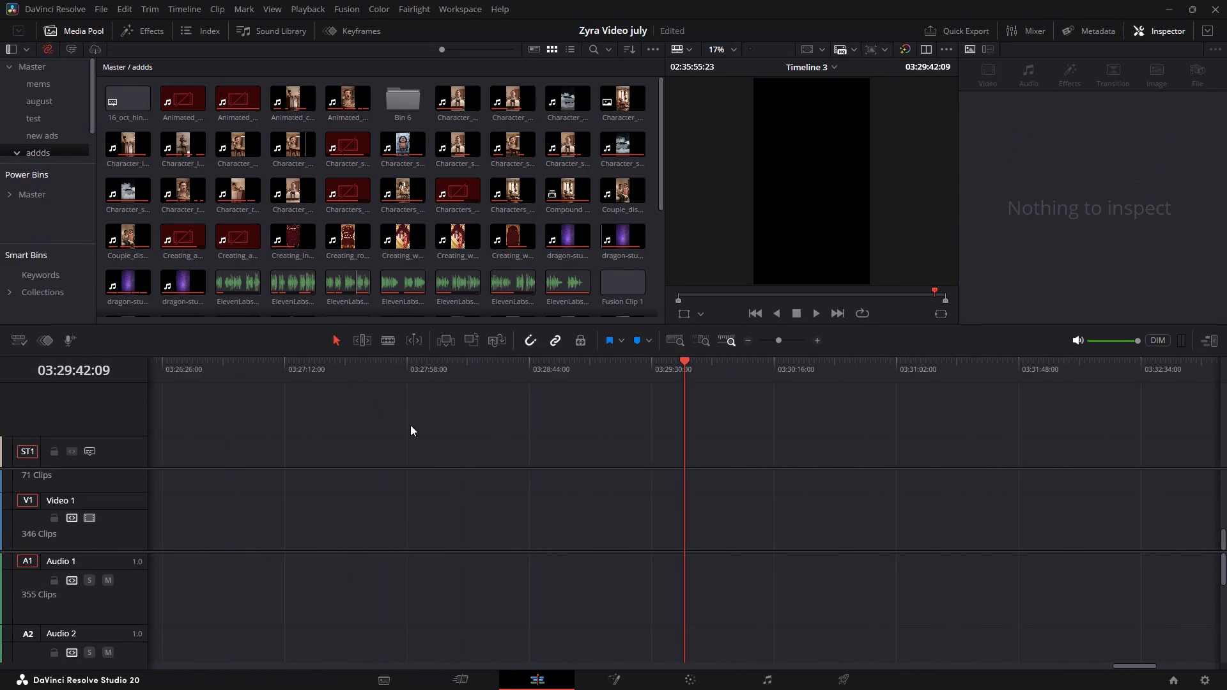
scroll(410, 428, "down", 4, "alt")
scroll(410, 429, "up", 20, "ctrl")
scroll(410, 429, "up", 11, "ctrl")
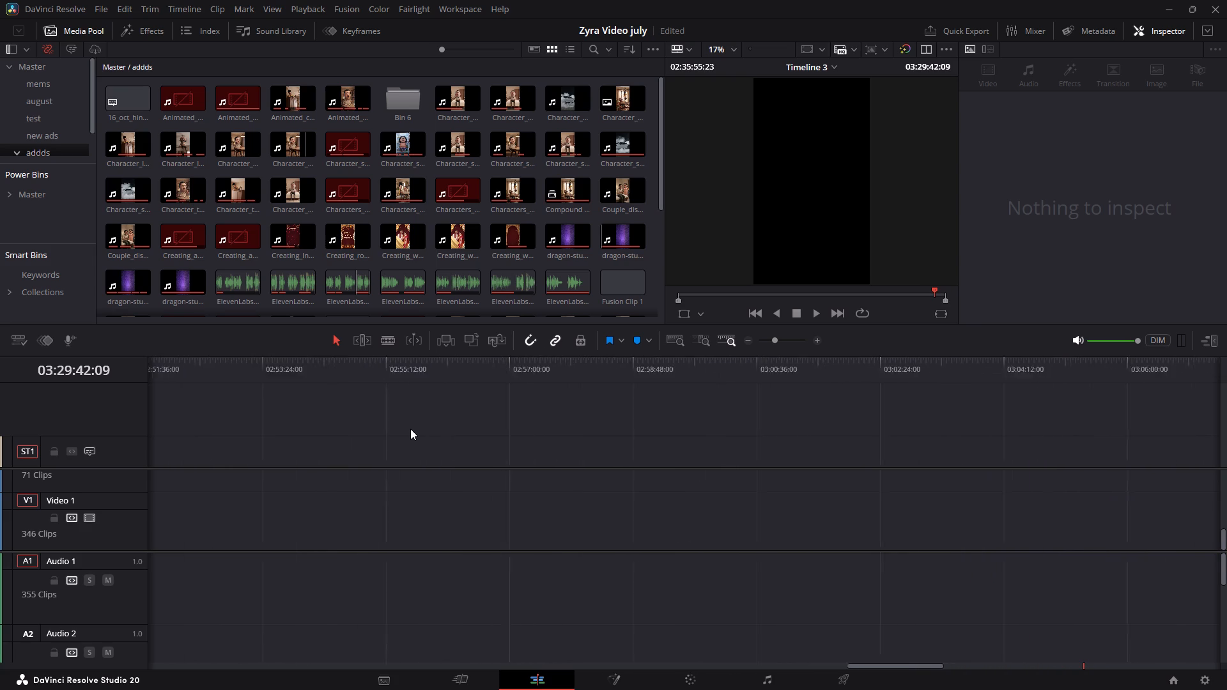
scroll(410, 429, "up", 16, "ctrl")
scroll(503, 401, "up", 4, "ctrl")
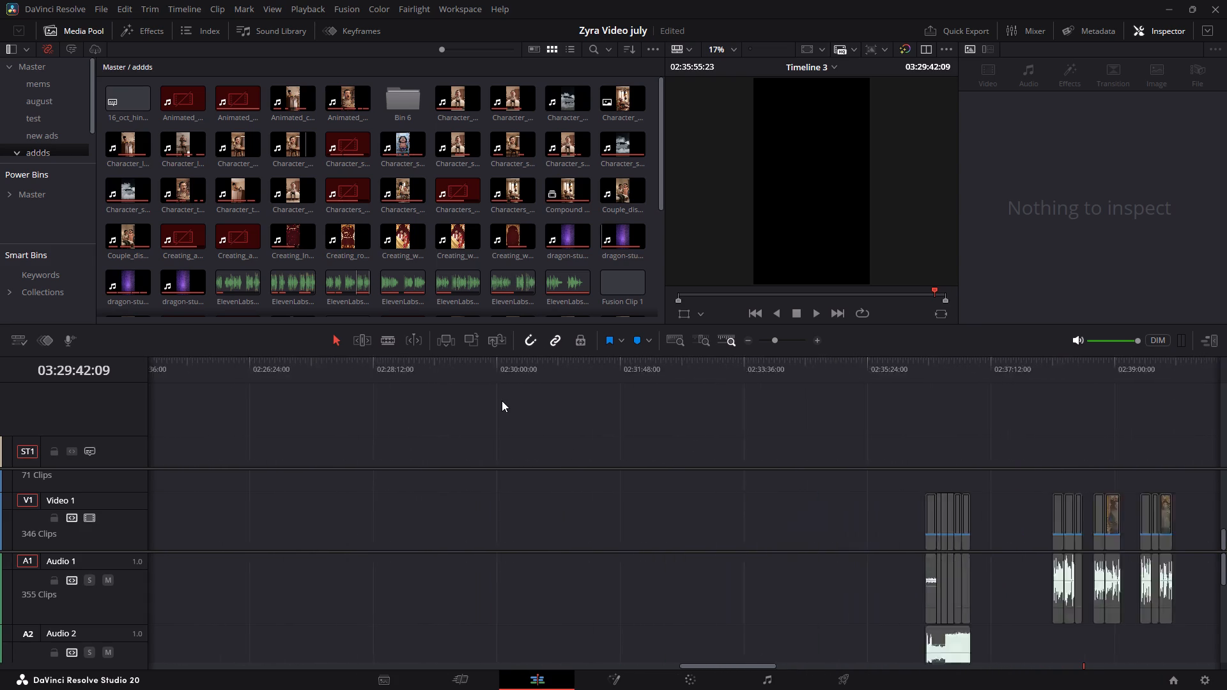
scroll(502, 401, "up", 17, "ctrl")
left_click_drag(461, 368, 380, 381)
scroll(383, 397, "up", 7, "ctrl")
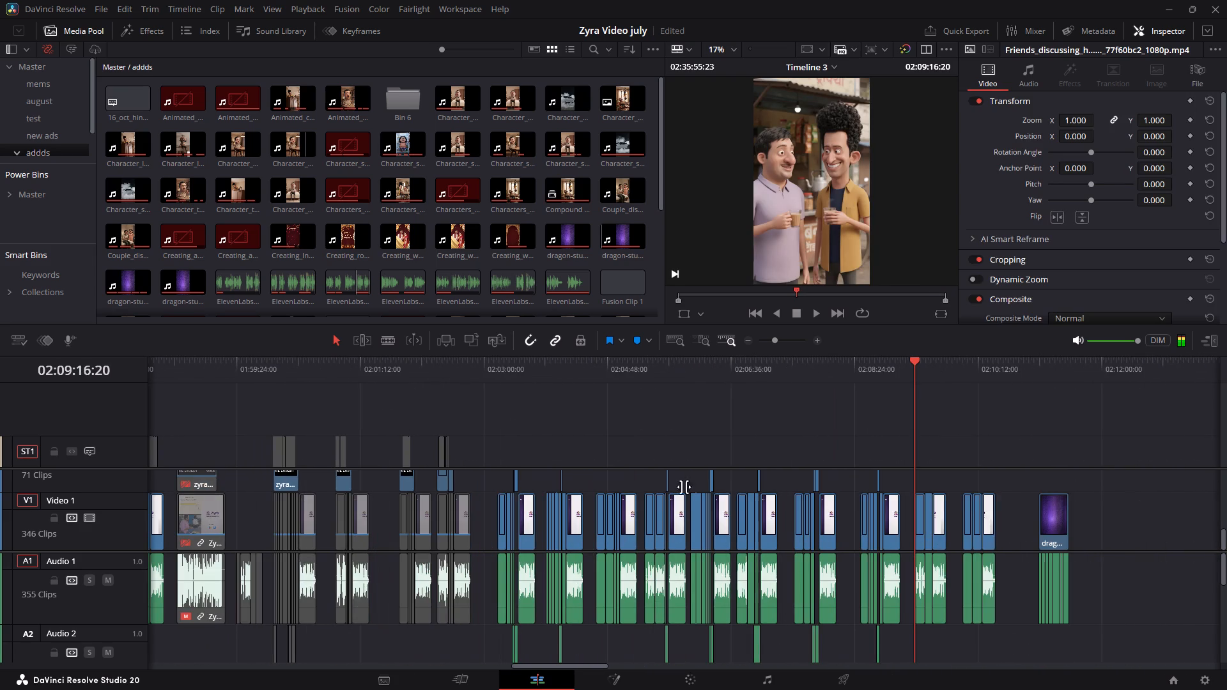
scroll(963, 503, "down", 2, "ctrl")
left_click_drag(968, 499, 882, 608)
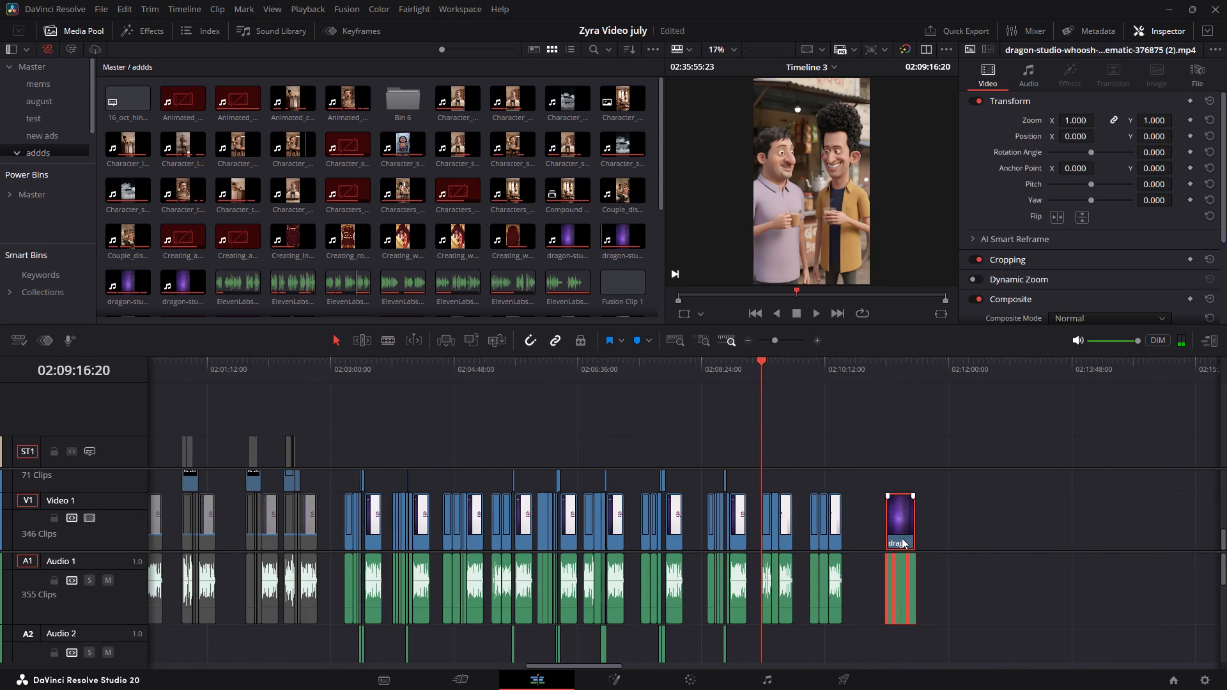
left_click_drag(902, 535, 1001, 540)
left_click_drag(881, 509, 814, 609)
left_click_drag(834, 535, 895, 540)
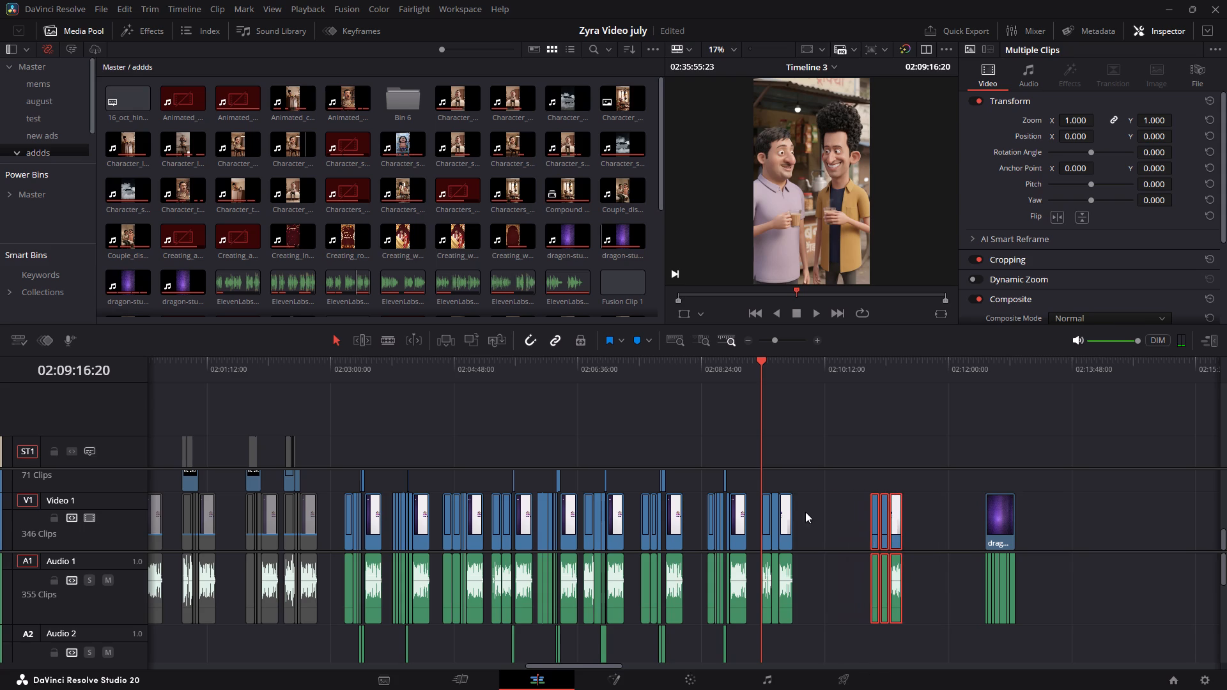
Move the ad group starting at 02:09:16 about 38 seconds later and the group before it, with its overlays, about 28 seconds later.
left_click_drag(808, 508, 750, 608)
left_click_drag(787, 533, 826, 533)
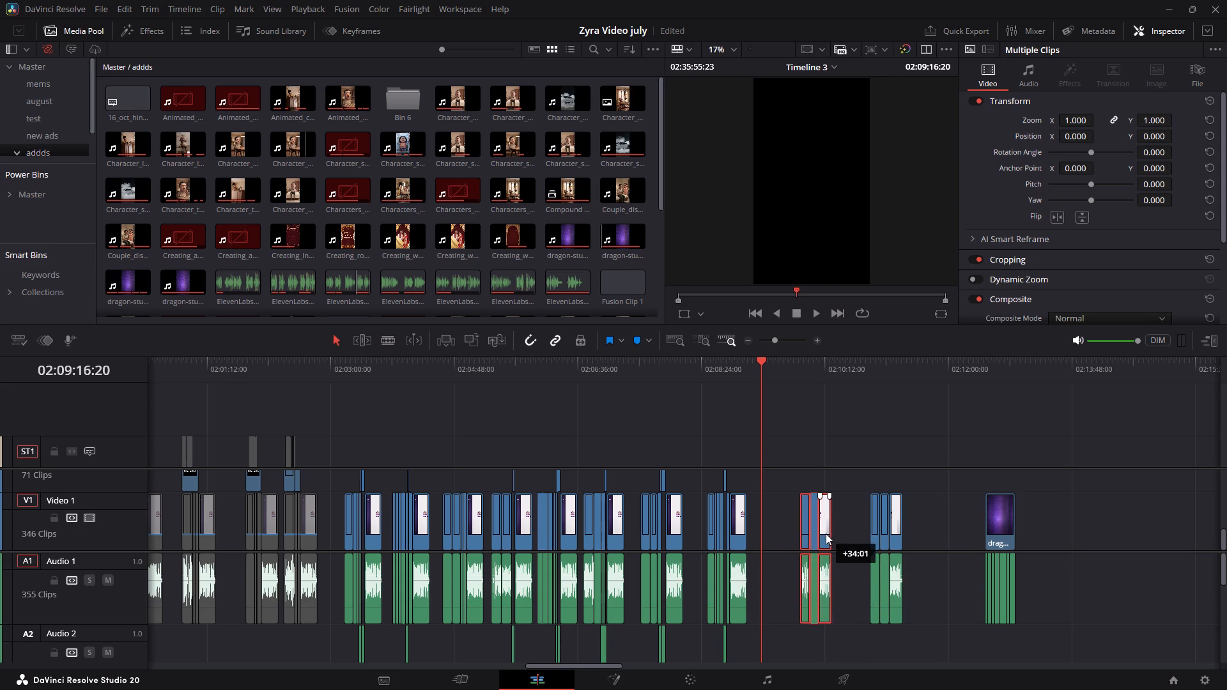
left_click_drag(826, 533, 830, 534)
left_click_drag(788, 502, 700, 647)
left_click_drag(781, 481, 736, 539)
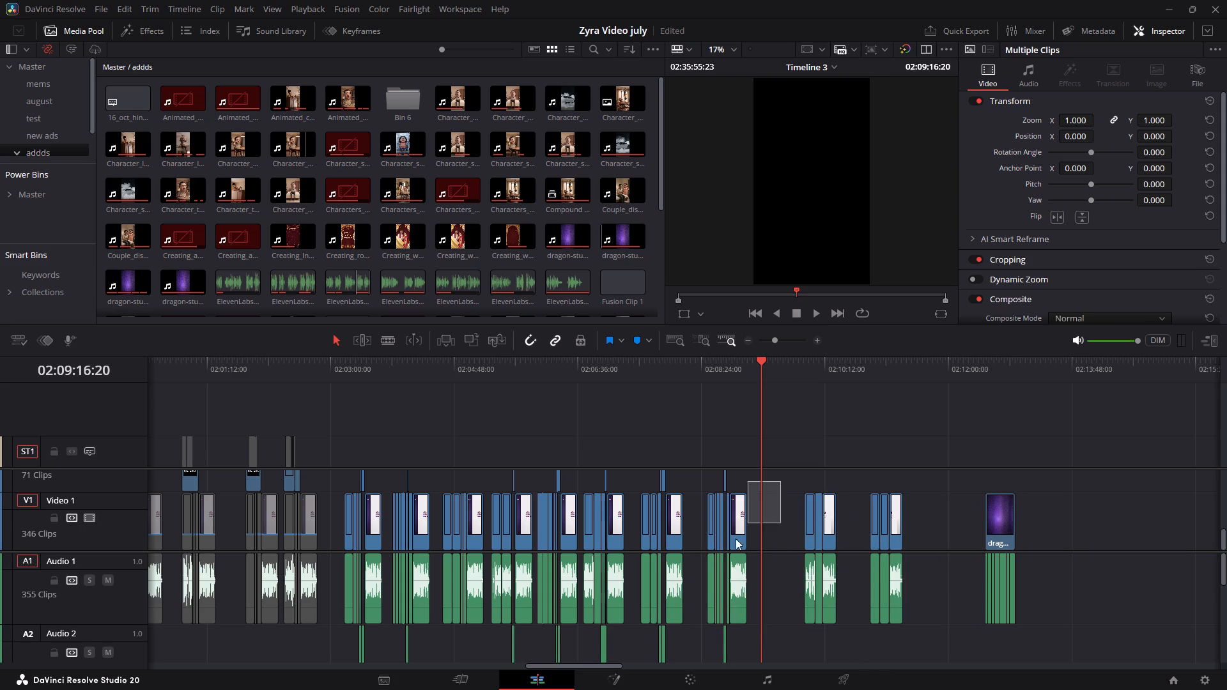
left_click_drag(736, 539, 708, 653)
left_click_drag(741, 584, 767, 585)
Move the ad group starting near 02:07:31, including its overlays and extra audio, about 29 seconds later in total.
left_click_drag(697, 476, 647, 652)
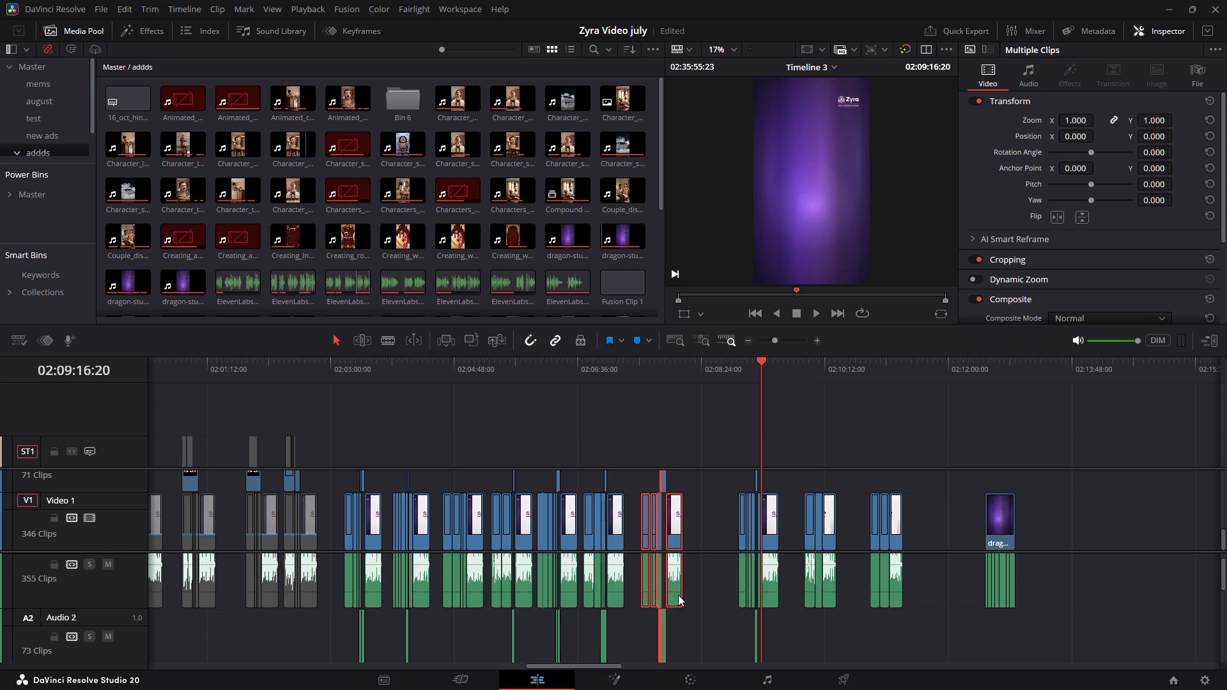
left_click_drag(678, 593, 695, 594)
scroll(652, 479, "up", 1)
scroll(660, 499, "down", 1)
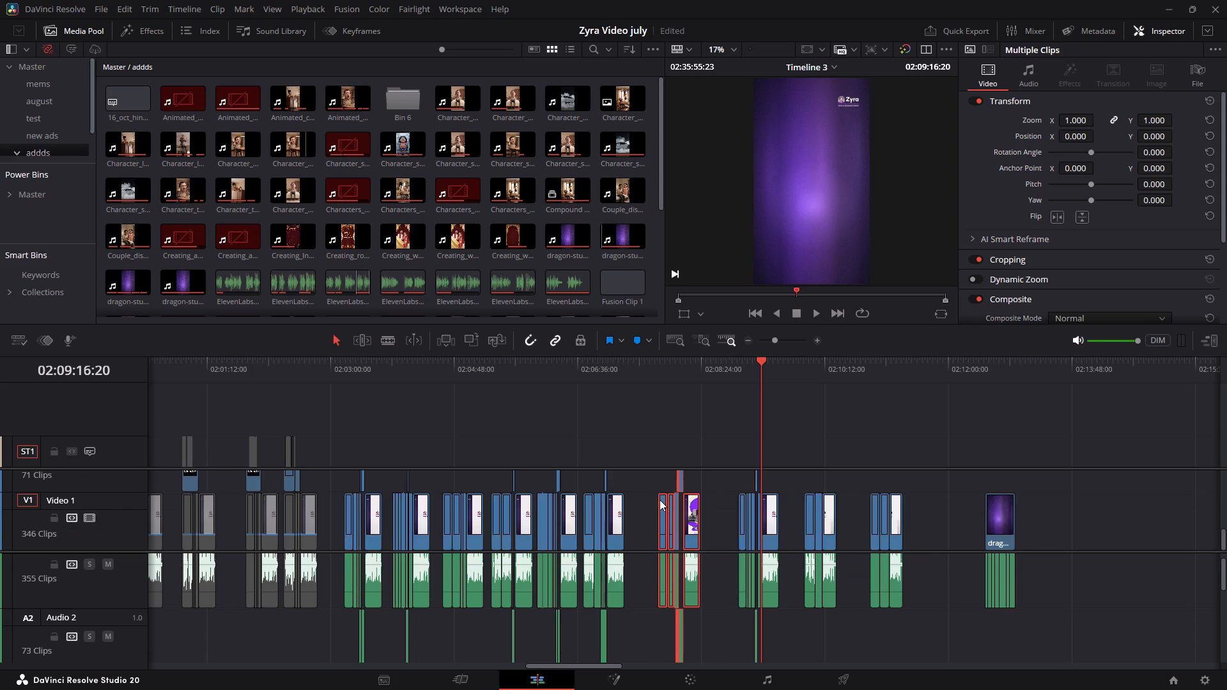
scroll(660, 497, "up", 5, "ctrl")
scroll(782, 546, "down", 4, "ctrl")
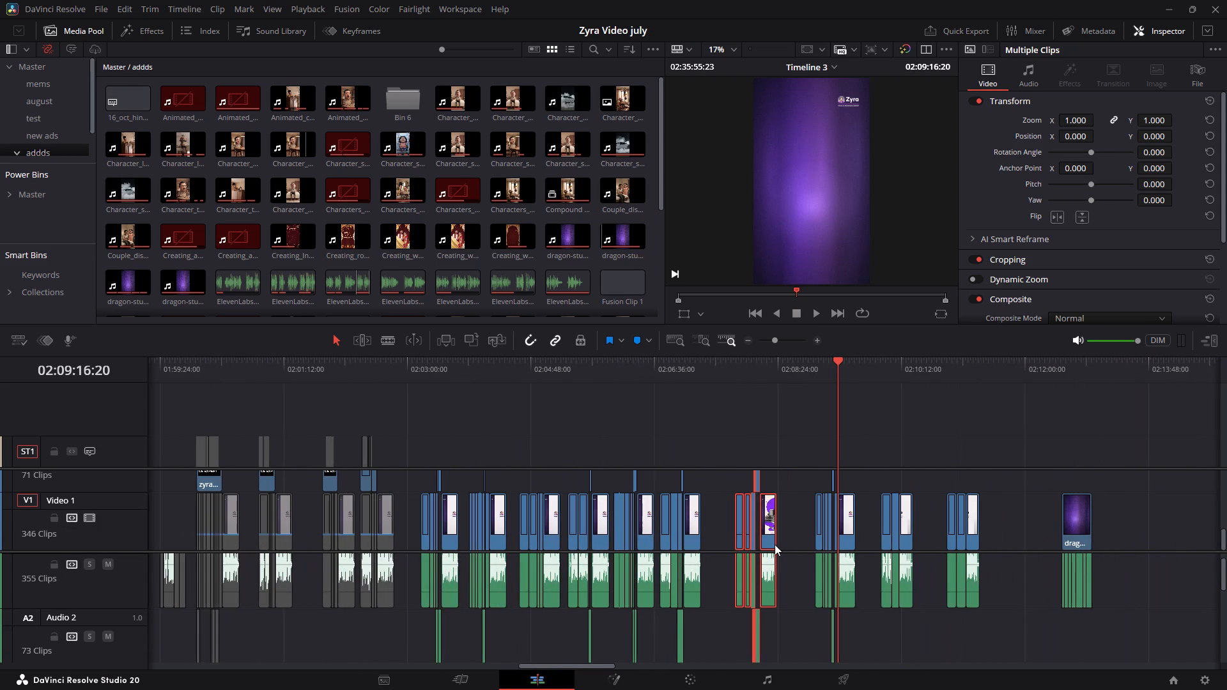
scroll(702, 516, "up", 2, "alt")
scroll(564, 509, "up", 1, "ctrl")
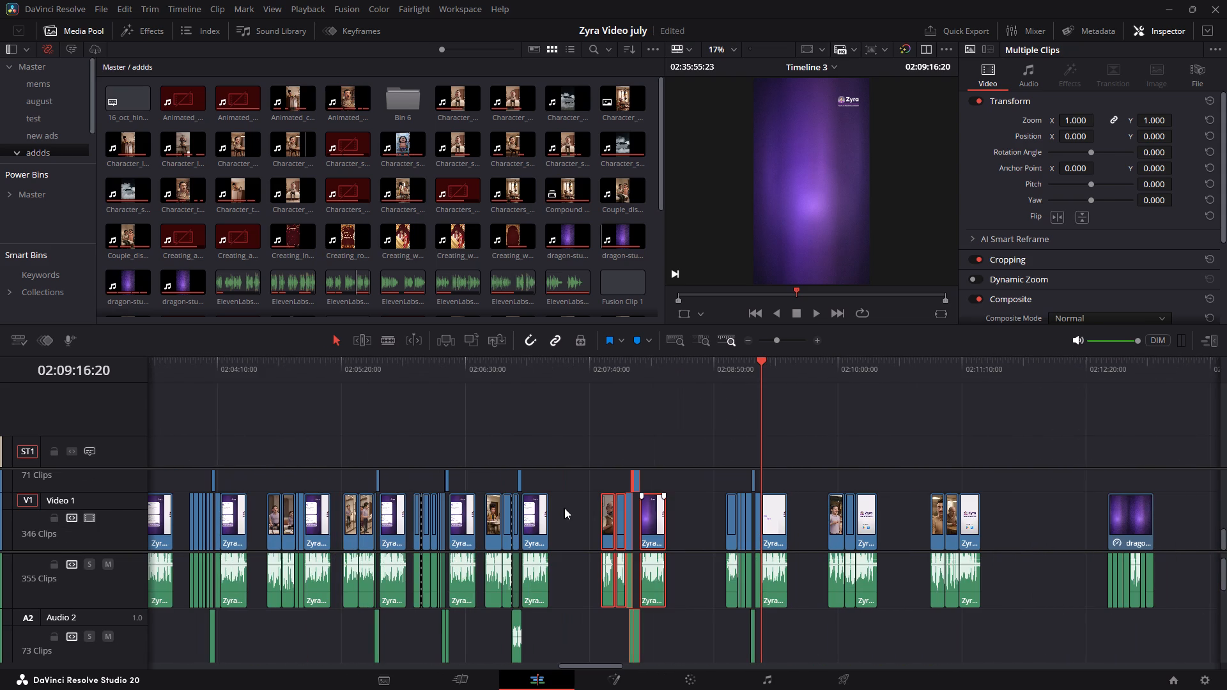
left_click_drag(653, 527, 677, 529)
Shift the ad groups starting near 02:06:41, 02:06:01 and 02:05:21 later by about 27, 18 and 14 seconds respectively.
scroll(583, 497, "up", 1, "ctrl")
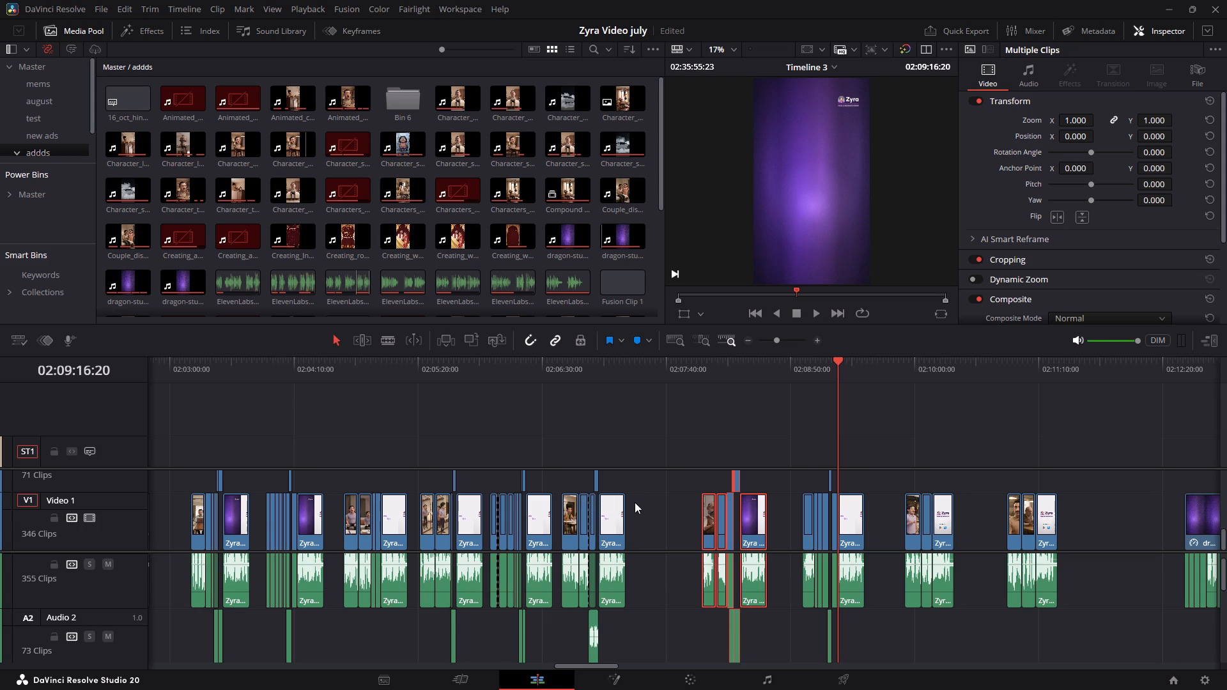
left_click_drag(650, 478, 567, 642)
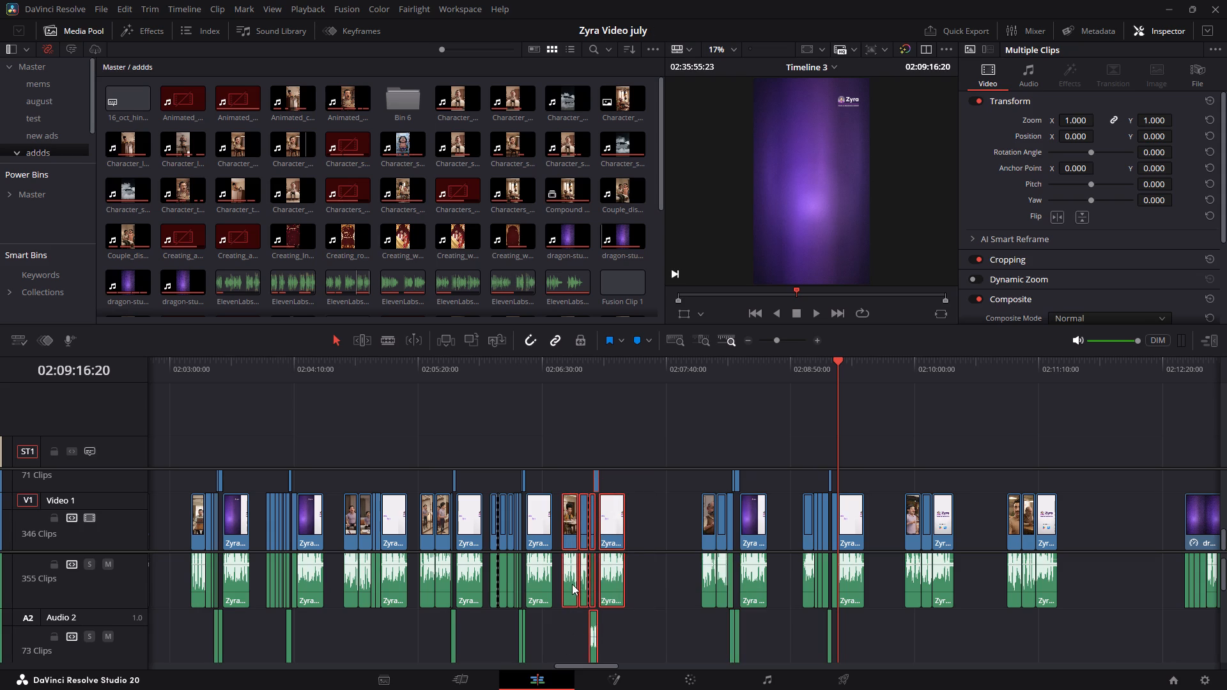
left_click_drag(572, 584, 620, 585)
left_click_drag(567, 475, 512, 542)
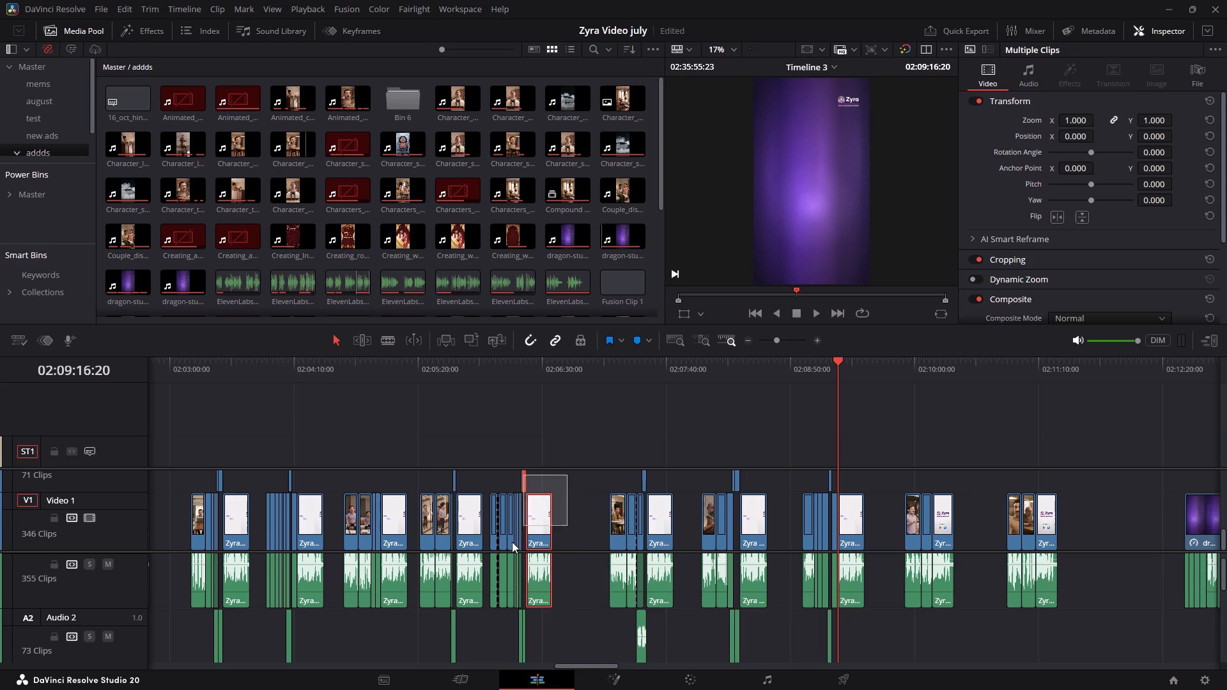
left_click_drag(512, 542, 494, 648)
left_click_drag(539, 587, 572, 586)
left_click_drag(487, 483, 424, 647)
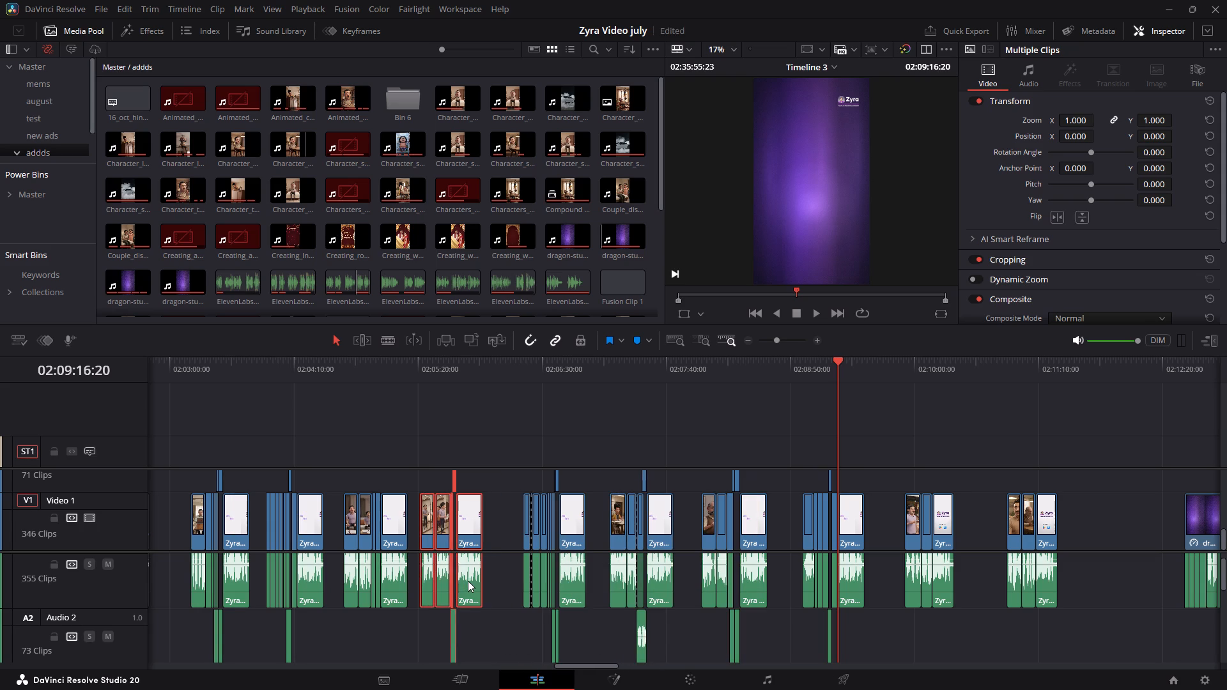
left_click_drag(468, 580, 492, 581)
Mark an in/out range over the cartoon couple ad's first three clips, from 02:03:12:07 to 02:03:25:04.
left_click(370, 377)
scroll(406, 516, "up", 3, "alt")
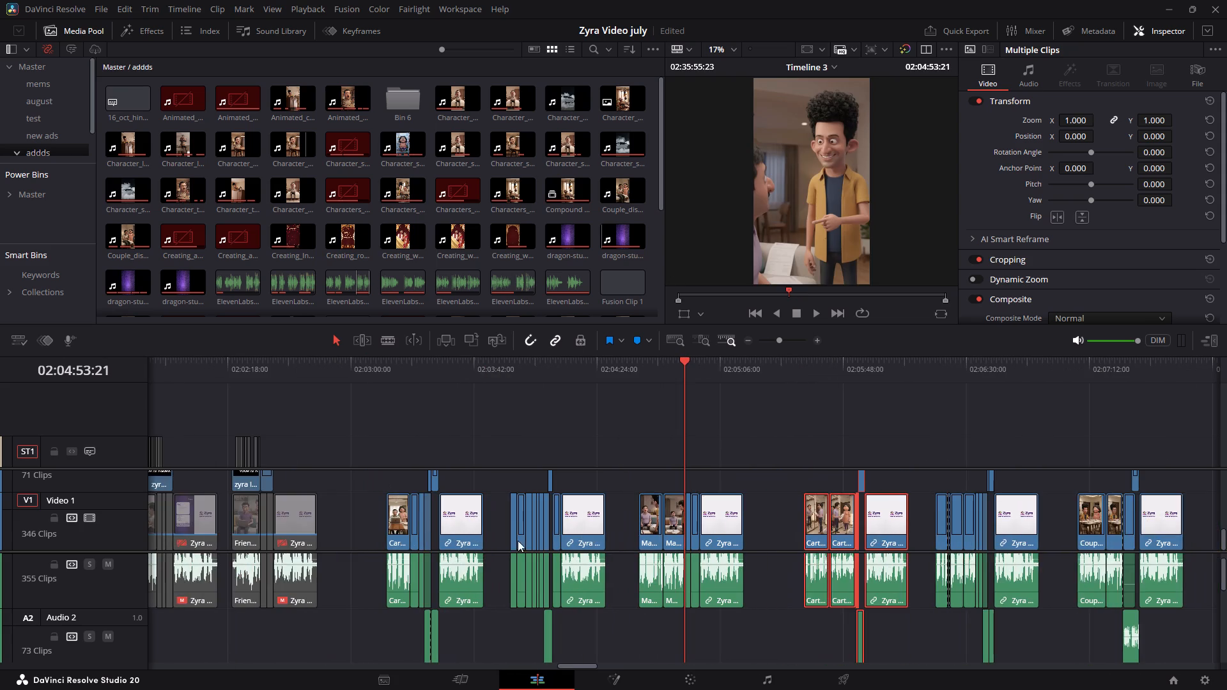
scroll(567, 534, "up", 2, "alt")
scroll(567, 534, "up", 2, "ctrl")
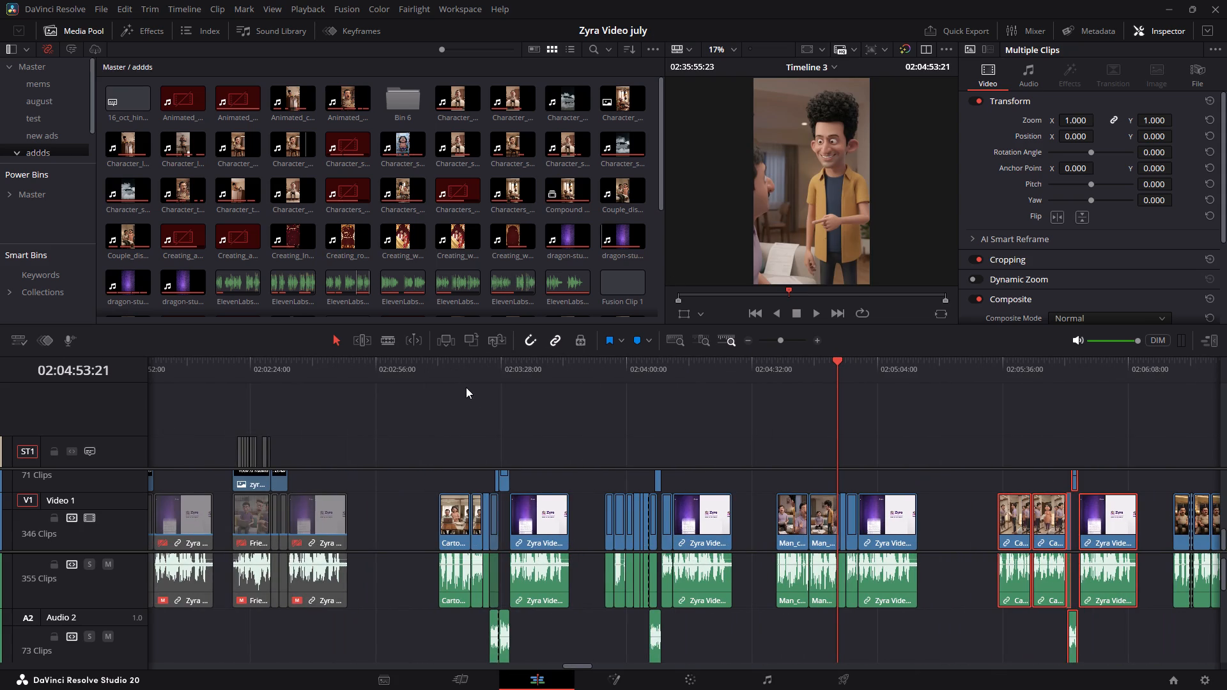
left_click(440, 369)
scroll(498, 535, "up", 8, "alt")
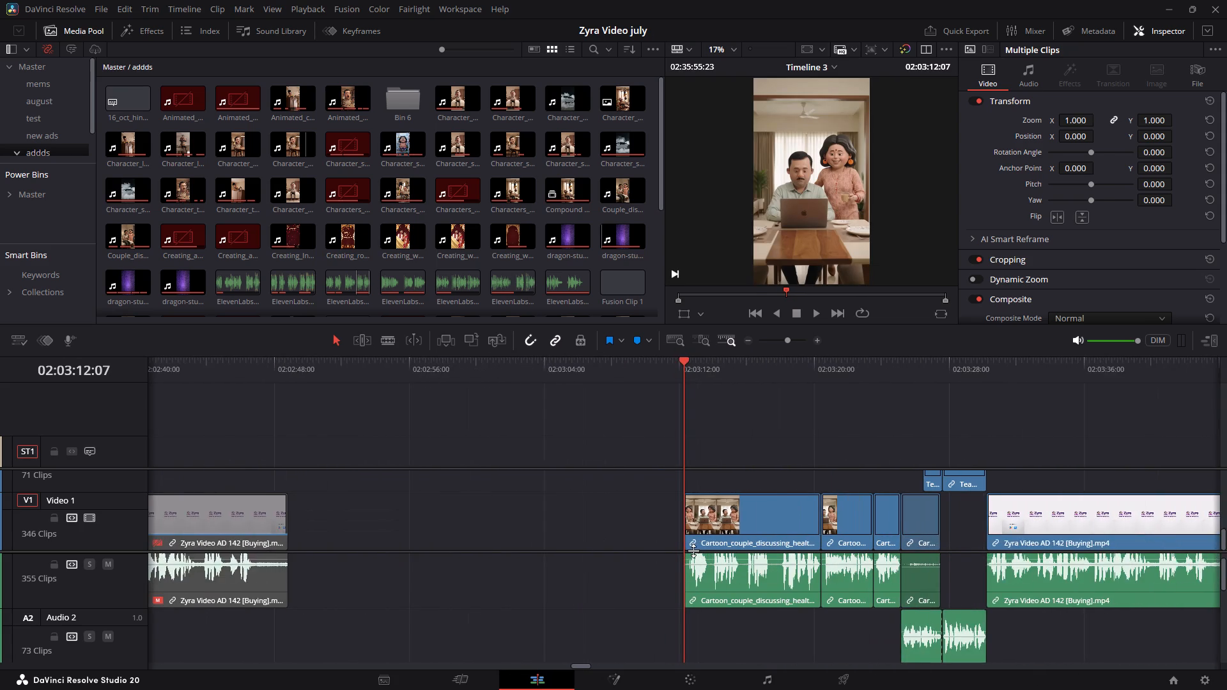
scroll(693, 551, "down", 2, "ctrl")
scroll(517, 625, "up", 1)
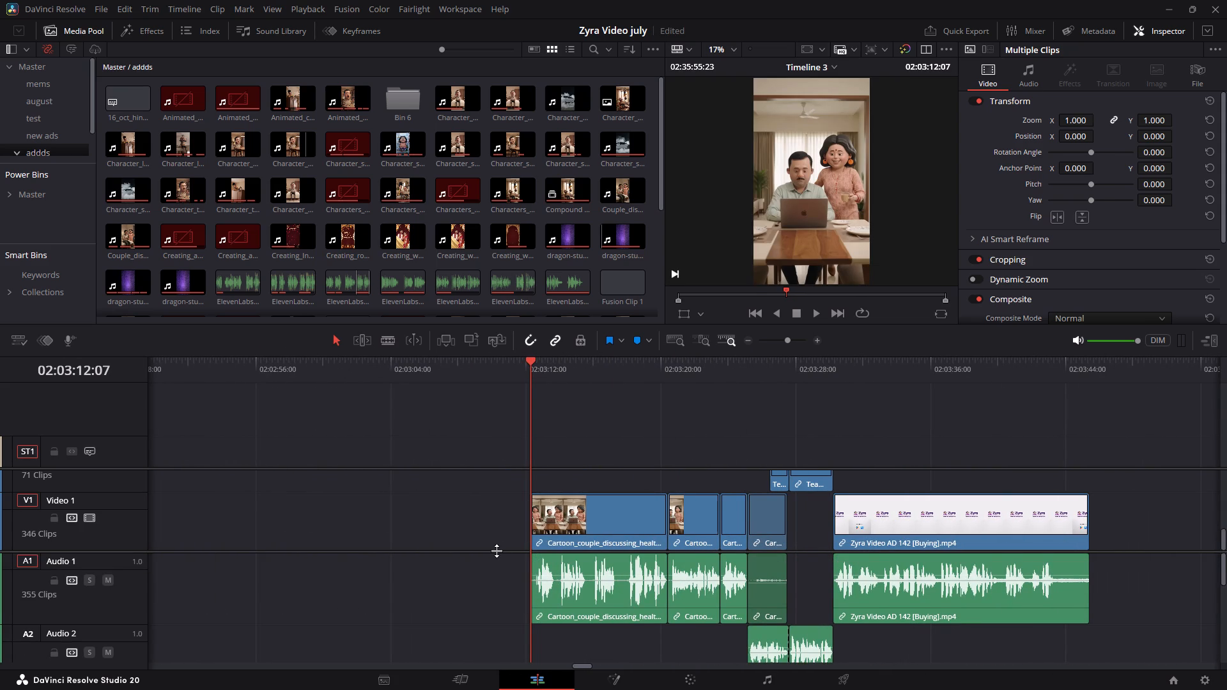
left_click_drag(497, 551, 495, 565)
left_click_drag(578, 473, 587, 439)
scroll(590, 434, "down", 2, "ctrl")
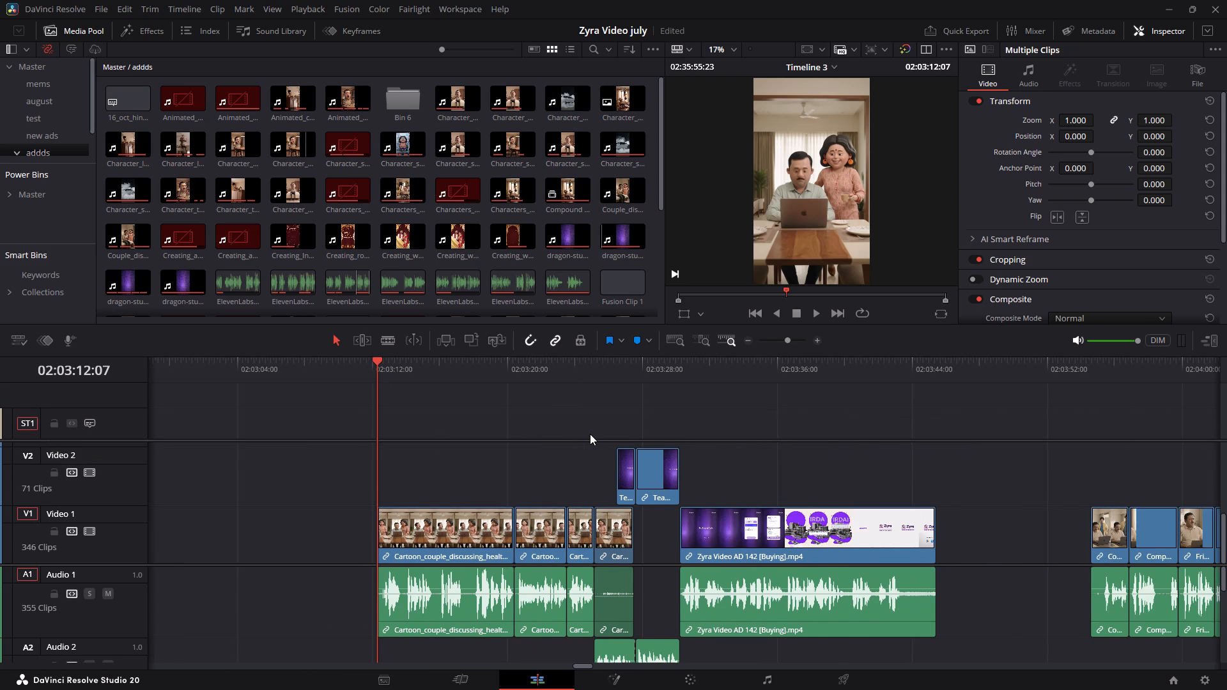
key("i")
left_click_drag(509, 370, 594, 381)
key("o")
Create subtitles from audio for the marked range with a maximum of 12 characters per line and extended language support enabled.
left_click(195, 6)
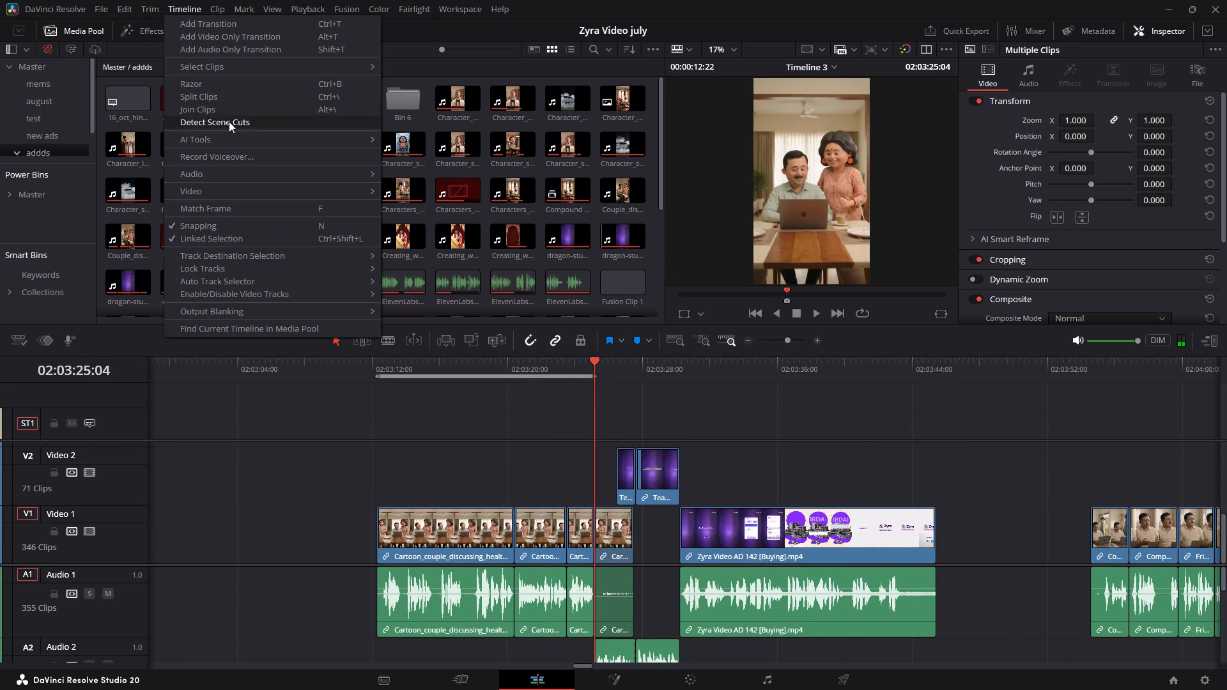
left_click(234, 133)
left_click(462, 152)
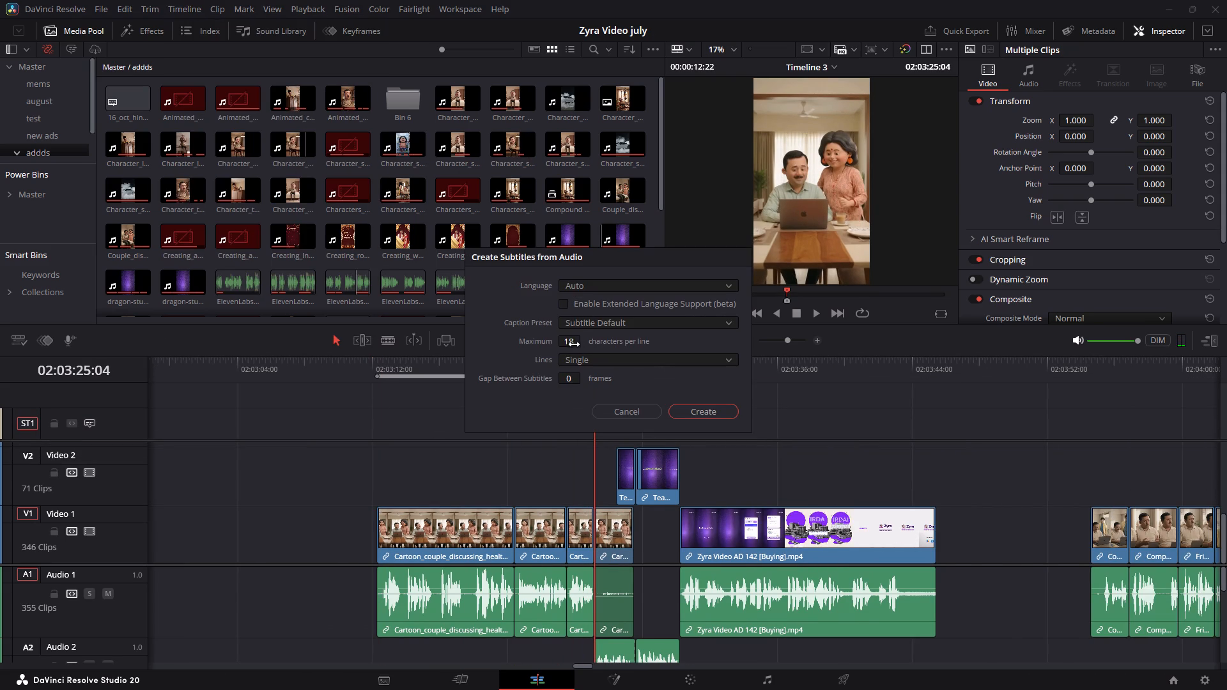
double_click(573, 343)
key("1")
key("2")
left_click(567, 310)
left_click(565, 303)
left_click(693, 411)
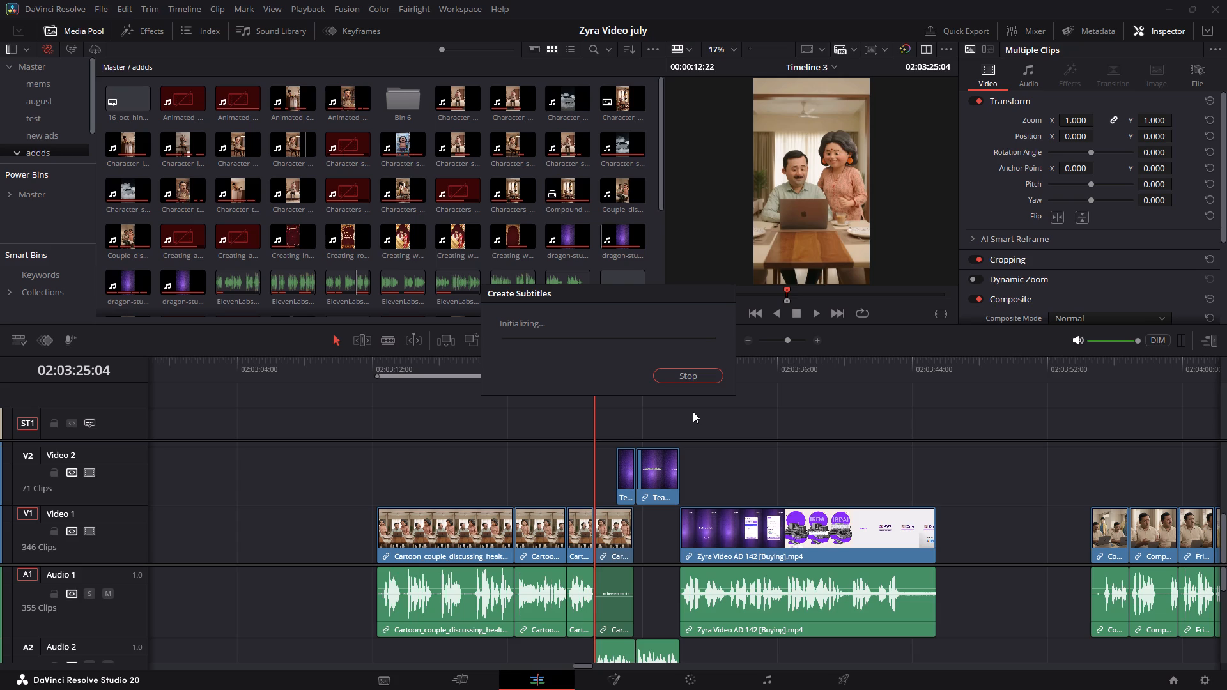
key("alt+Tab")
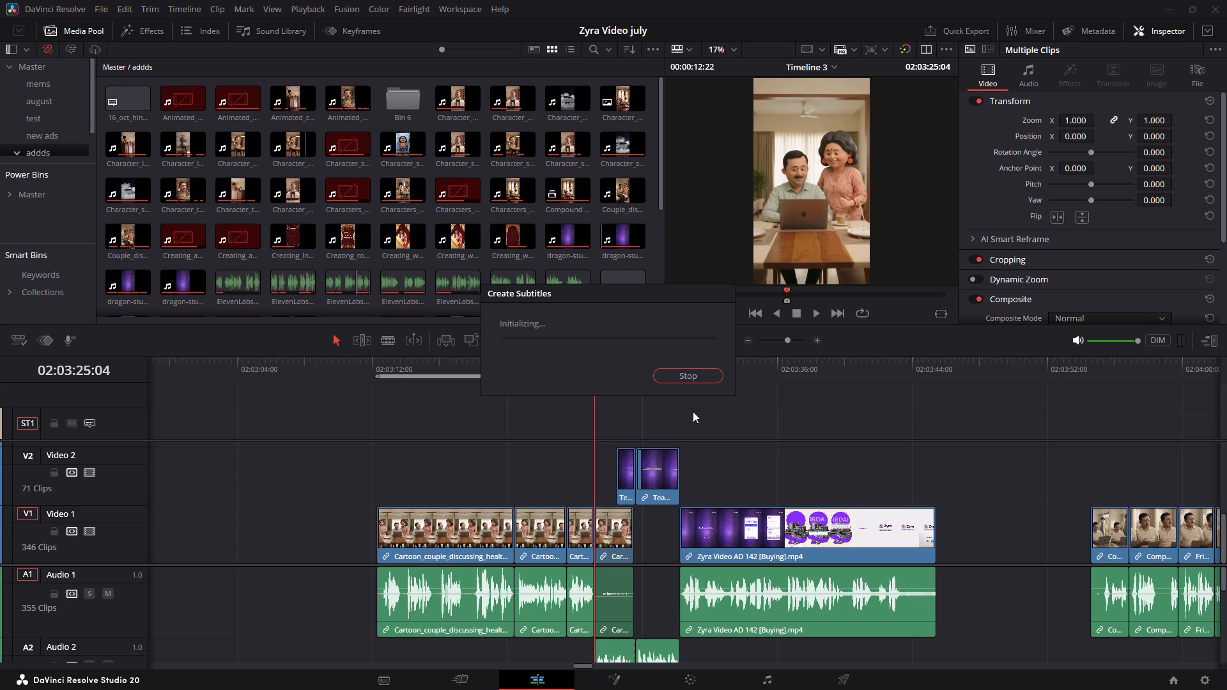
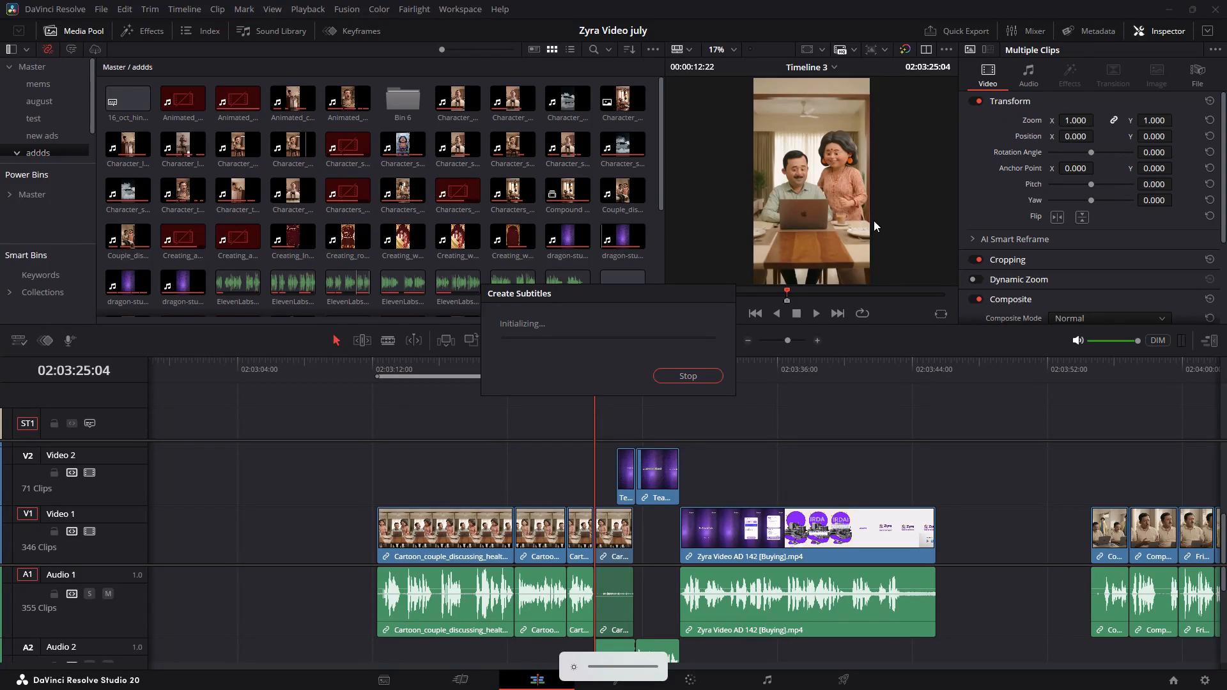
Stop the subtitle generation running on the cartoon couple ad's marked range.
left_click(689, 372)
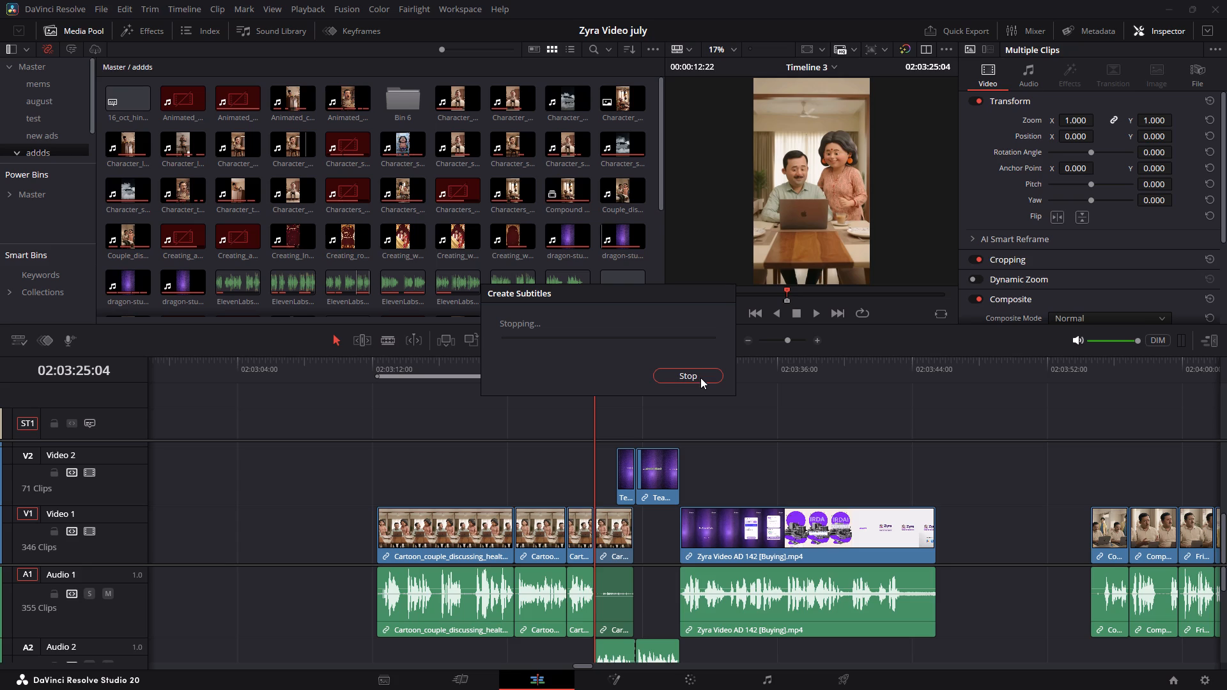
left_click(700, 378)
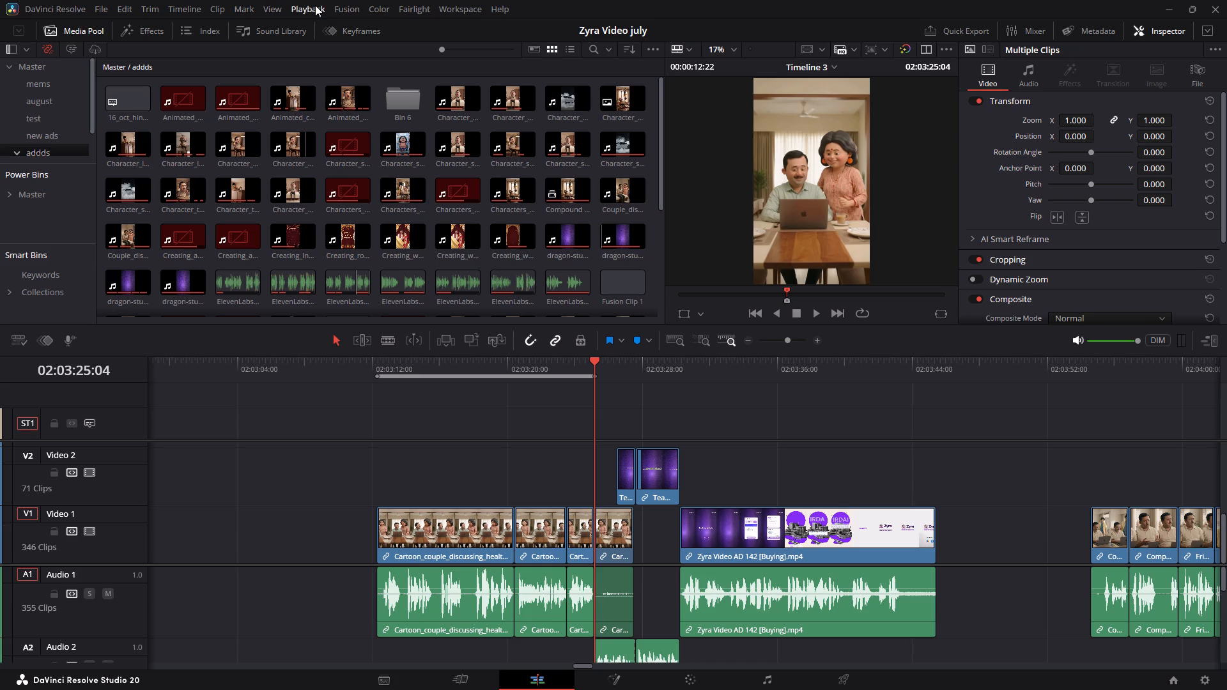
Open the playback options for the timeline.
left_click(315, 5)
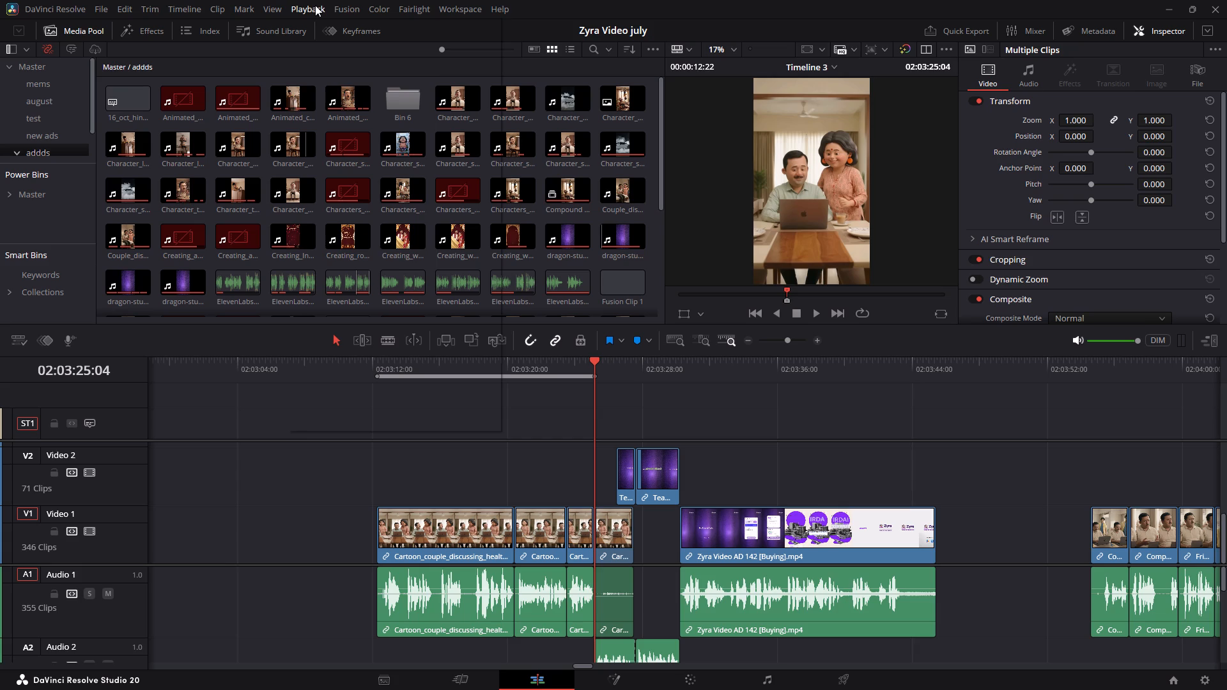